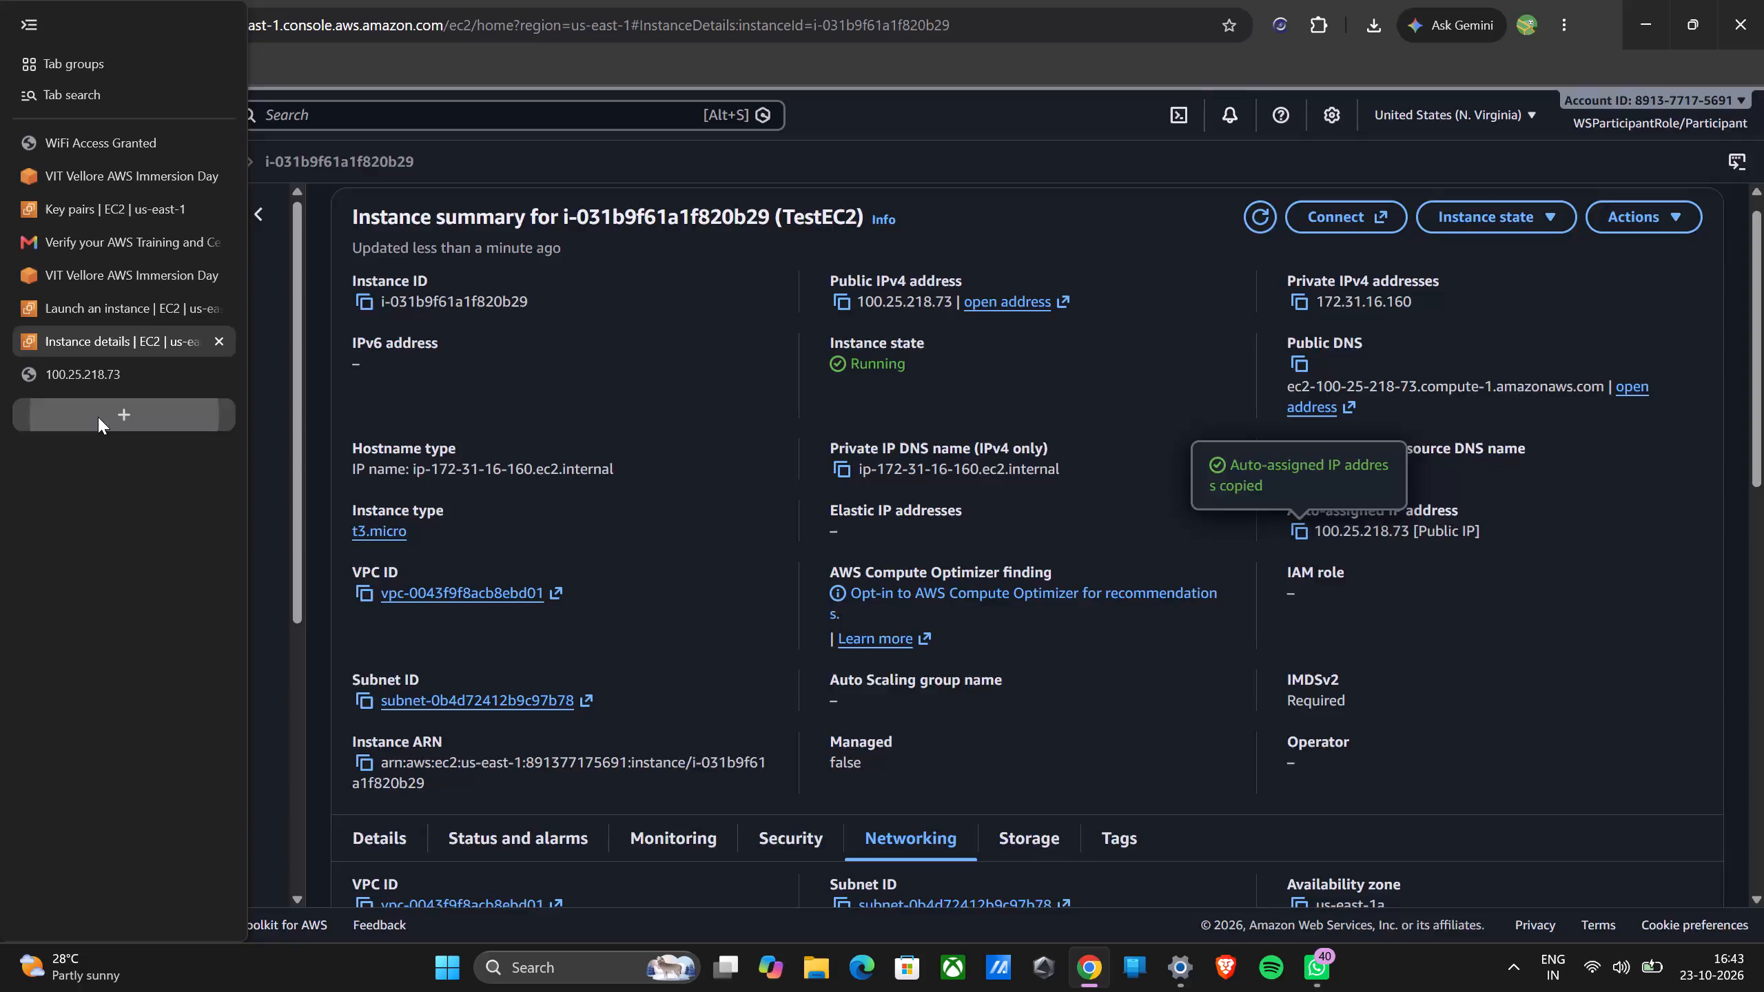
Load the copied address 100.25.218.73 in the new tab, close the older tab for that address, and retry the page.
{"action": "left_click", "coordinate": [457, 20]}
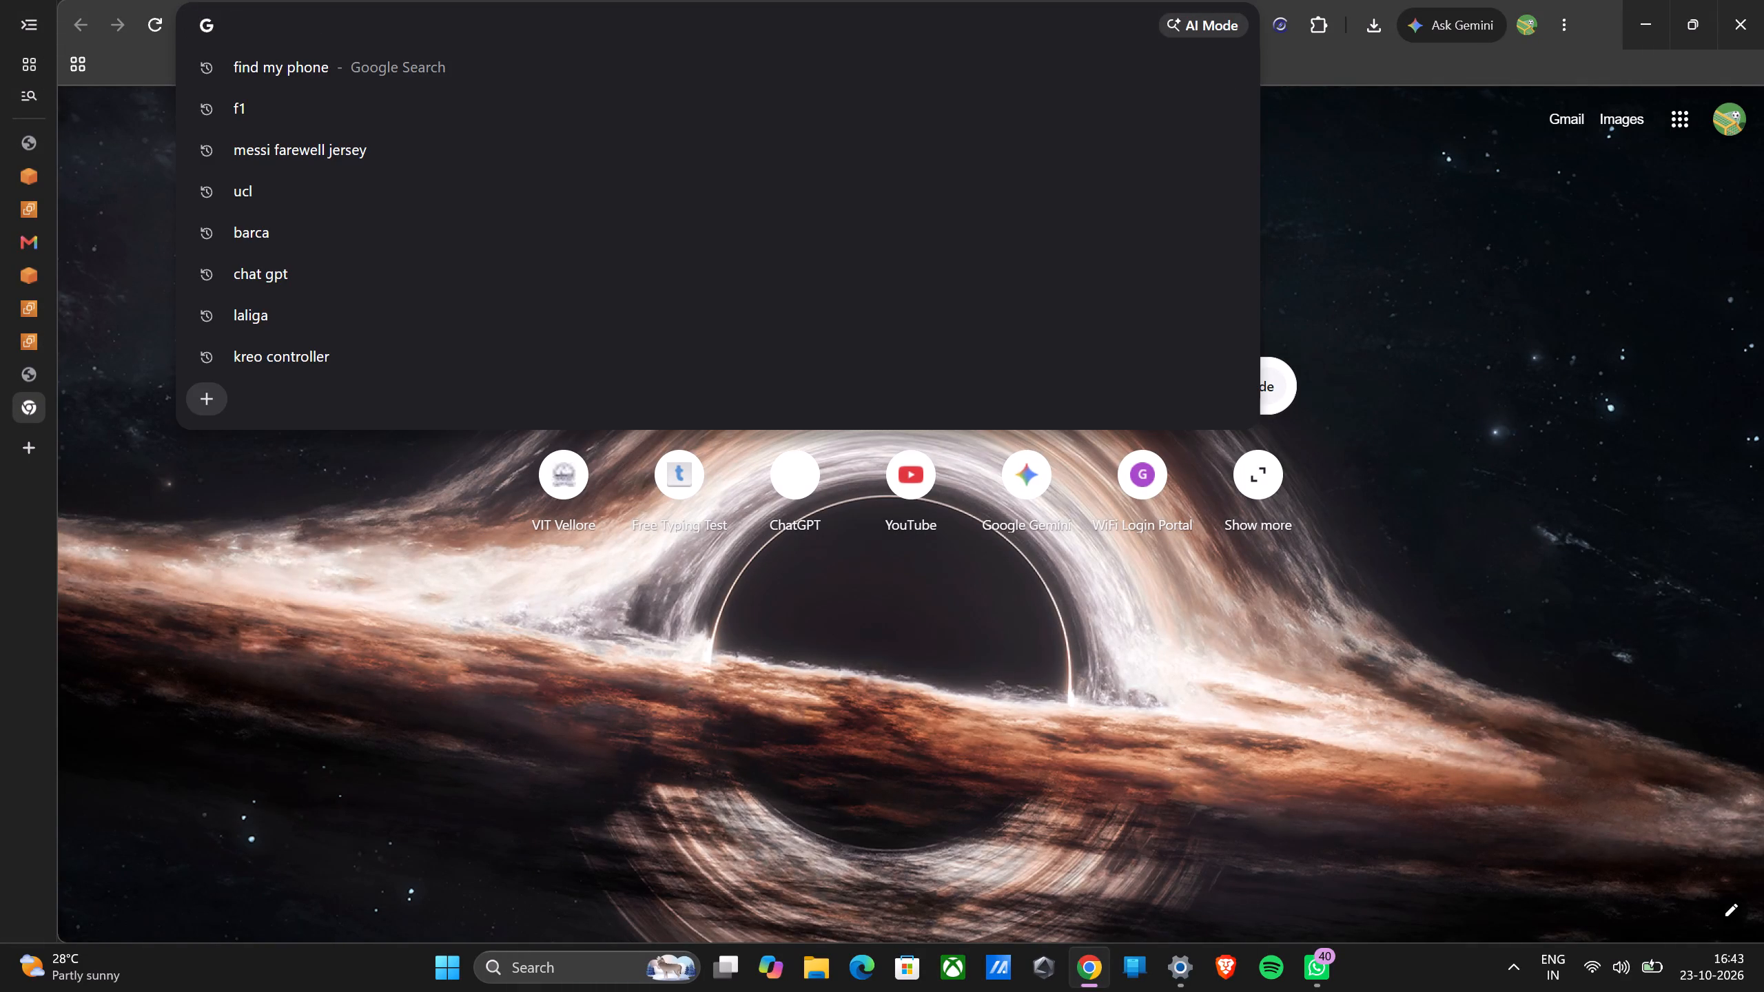
{"action": "key", "text": "ctrl+v"}
{"action": "key", "text": "Return"}
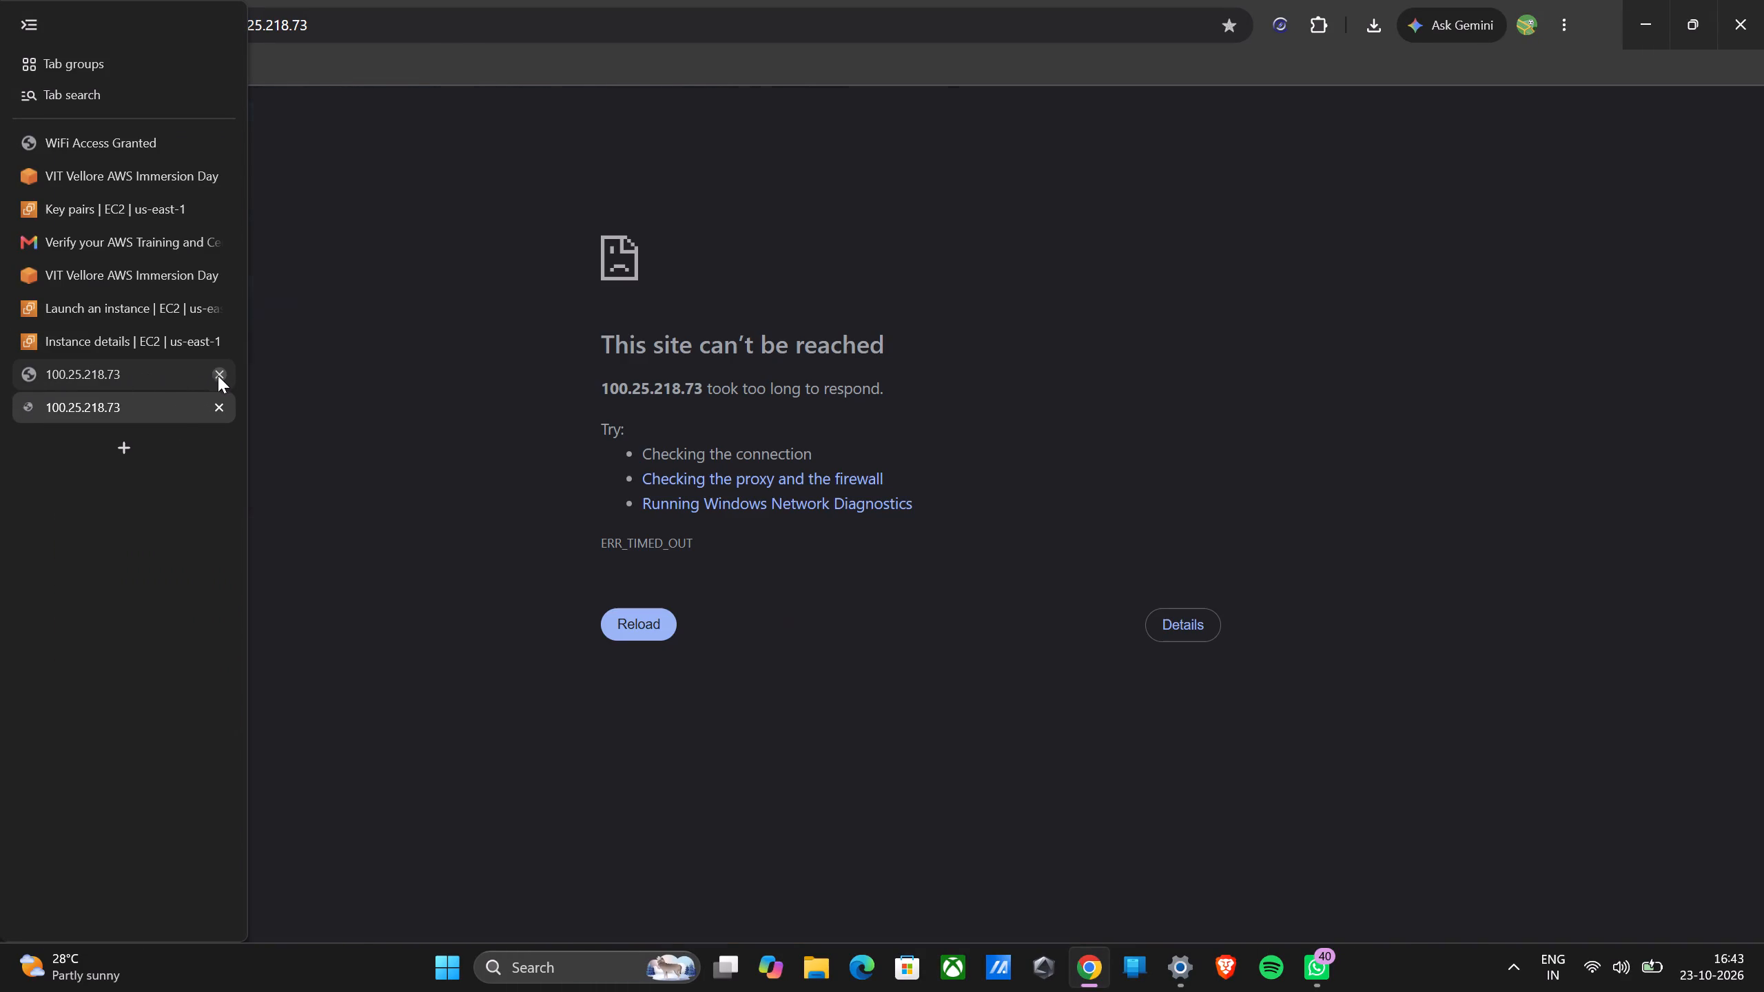
{"action": "left_click", "coordinate": [219, 376]}
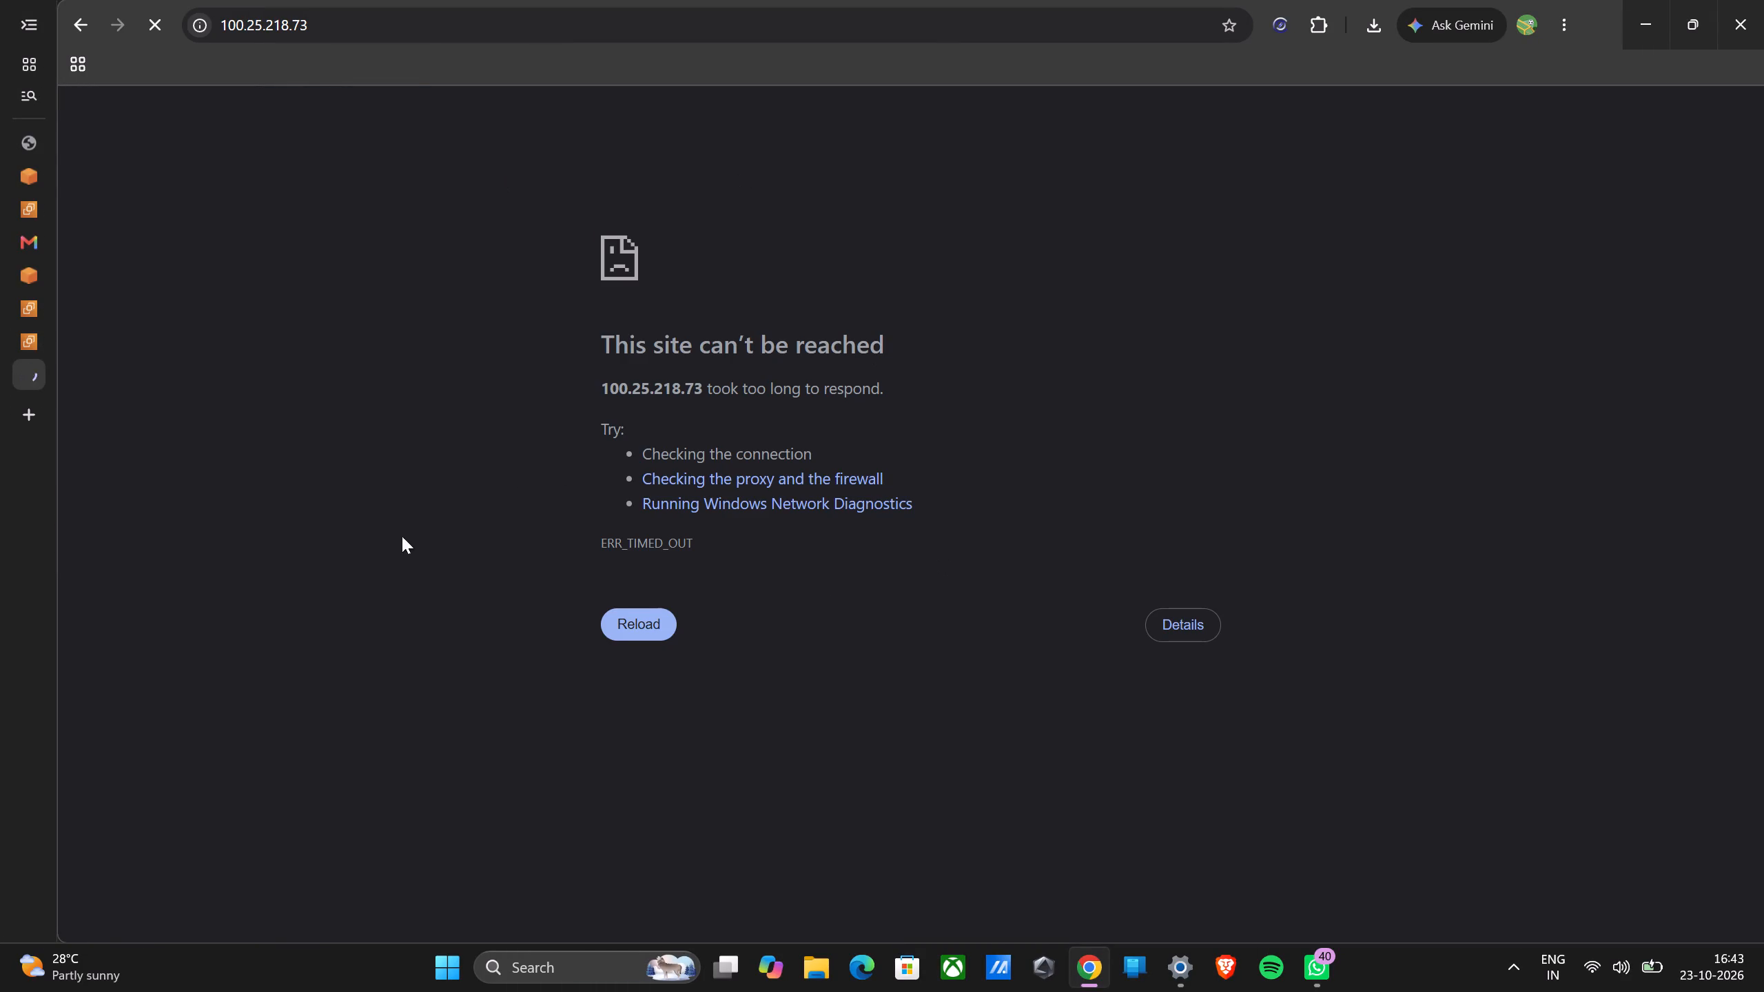
{"action": "triple_click", "coordinate": [617, 617]}
{"action": "triple_click", "coordinate": [617, 617]}
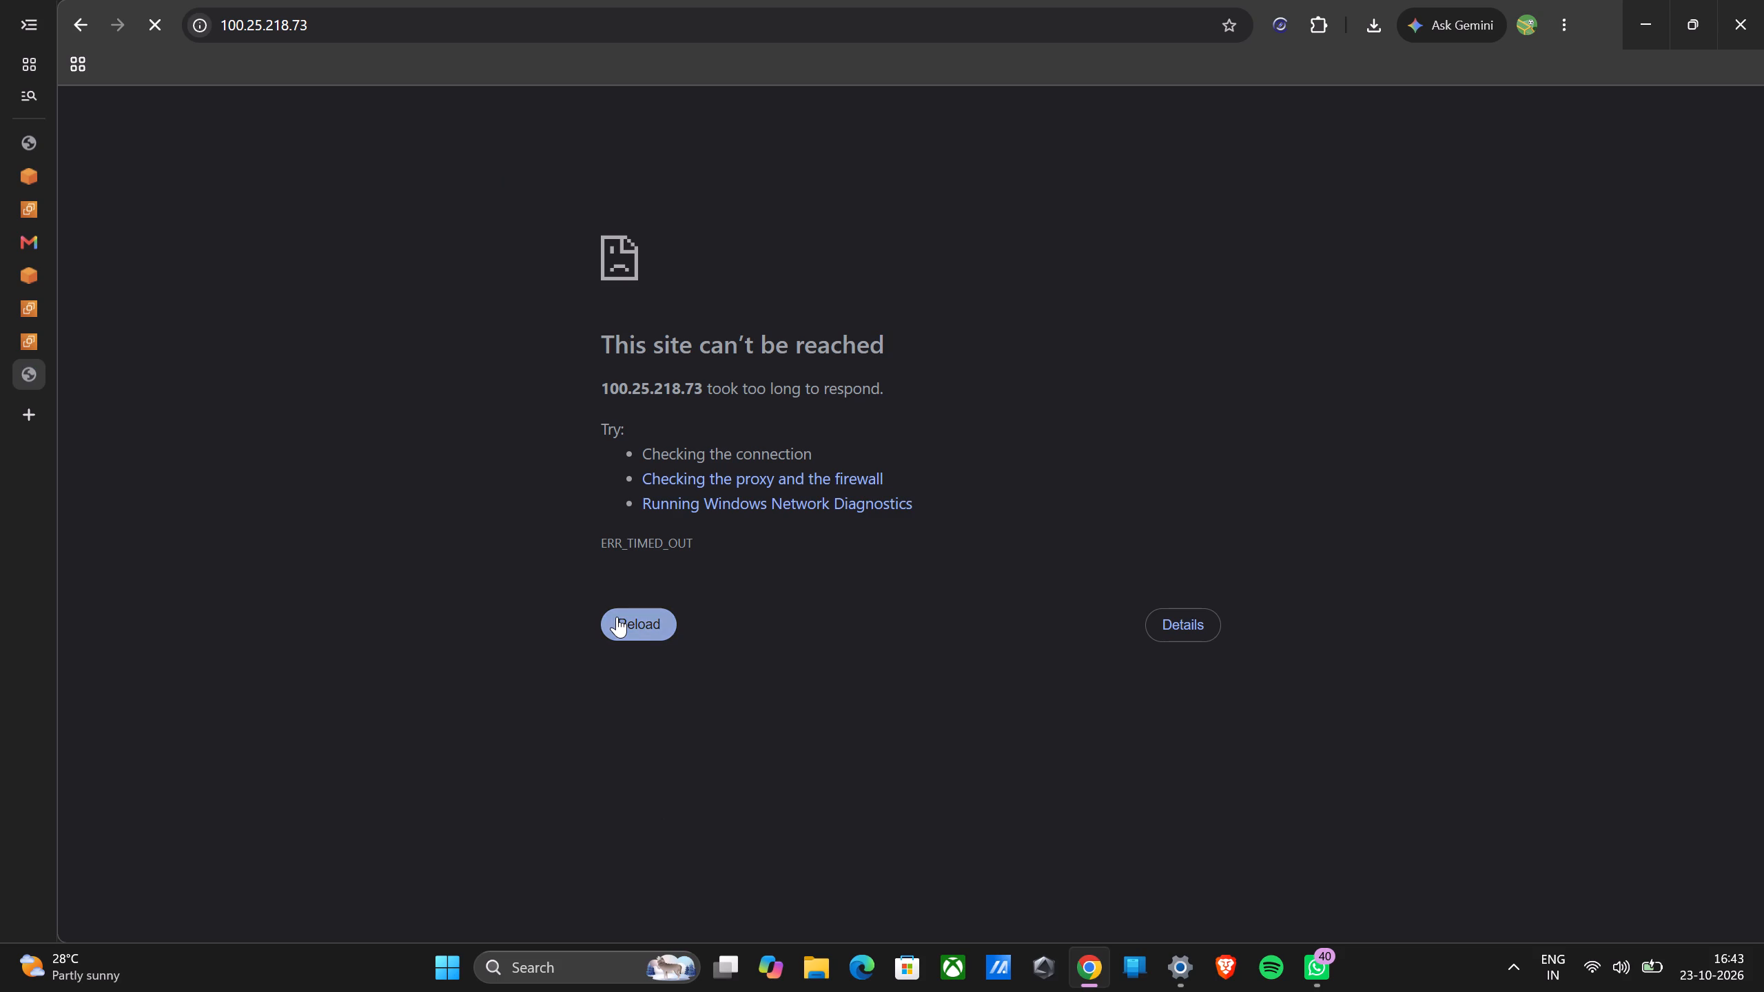
{"action": "left_click", "coordinate": [617, 617]}
Return to the TestEC2 instance details and open its public IPv4 address.
{"action": "left_click", "coordinate": [36, 337]}
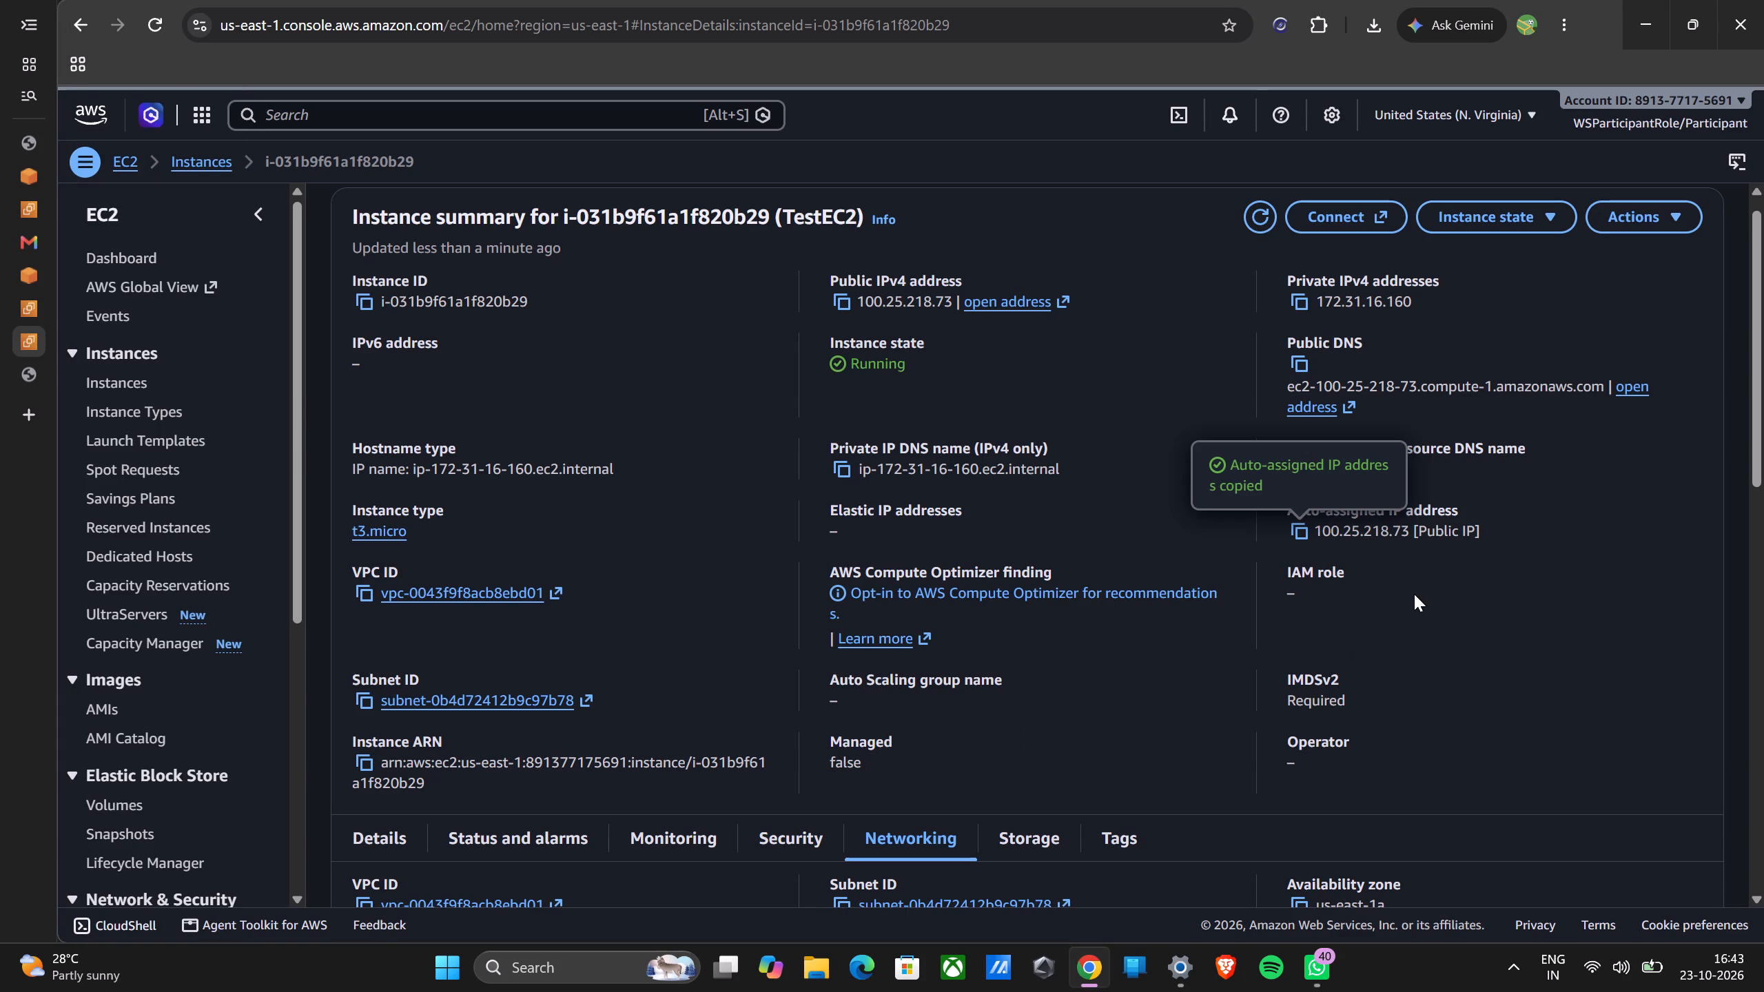
{"action": "left_click", "coordinate": [1003, 305]}
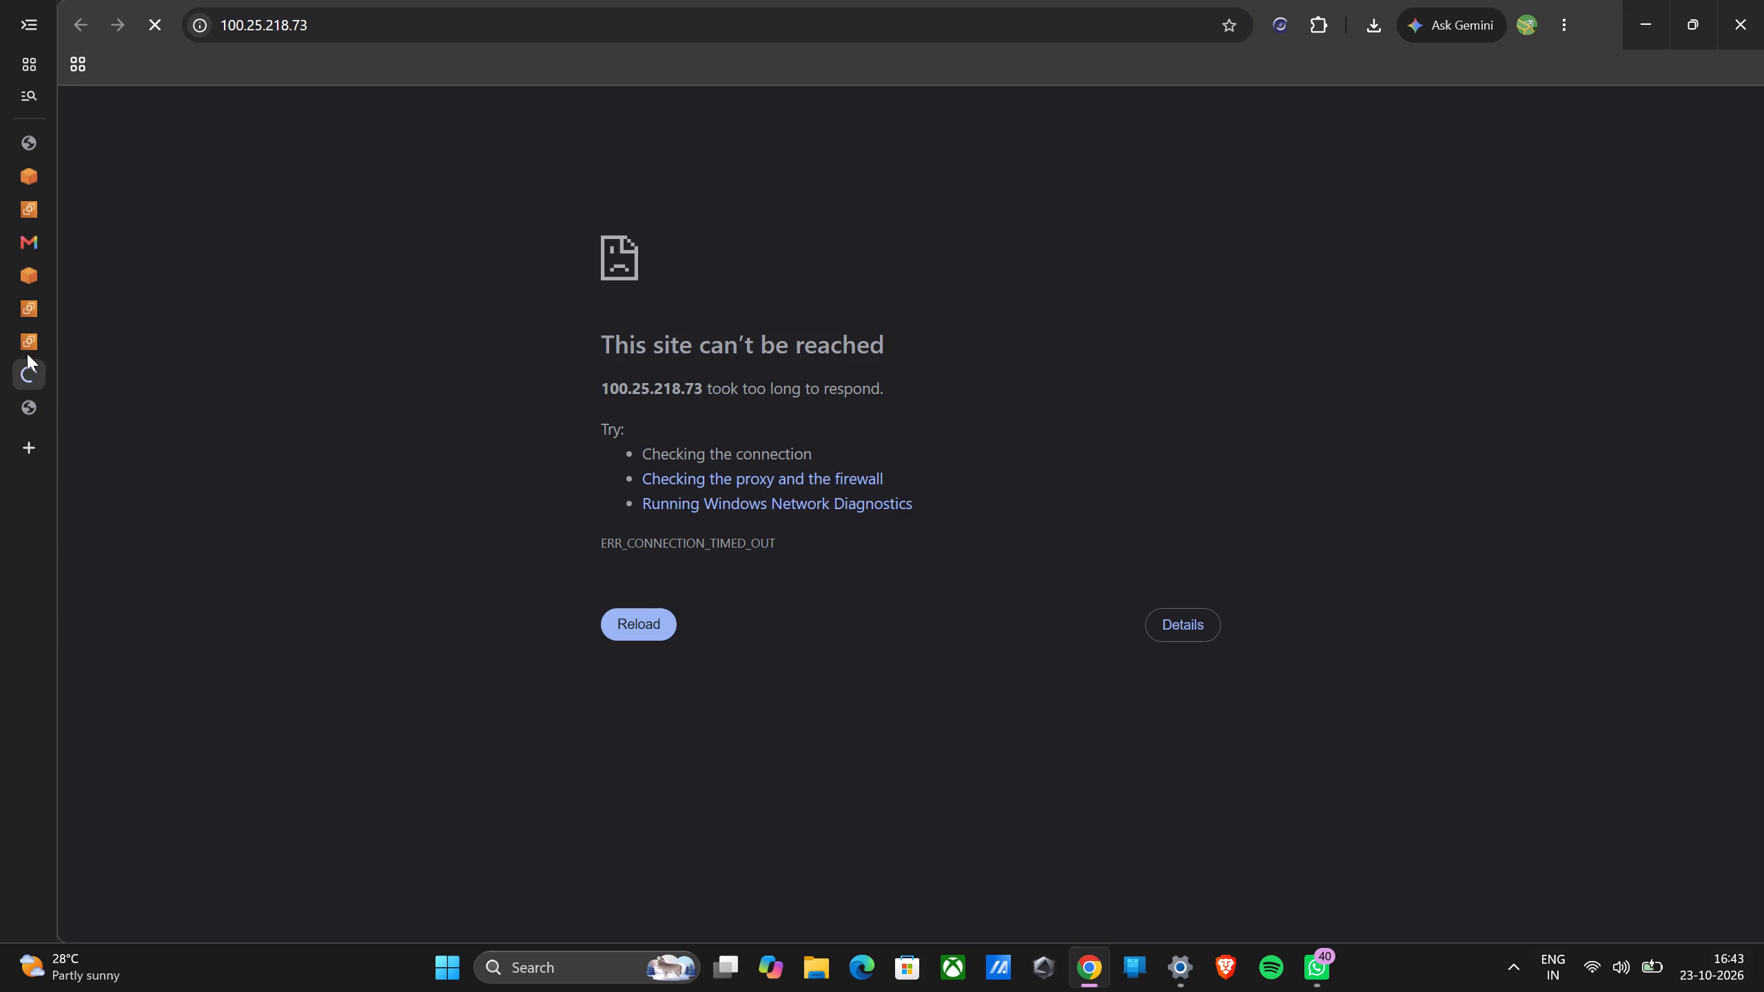
Close the duplicate 100.25.218.73 tab that is still loading.
{"action": "left_click", "coordinate": [220, 376]}
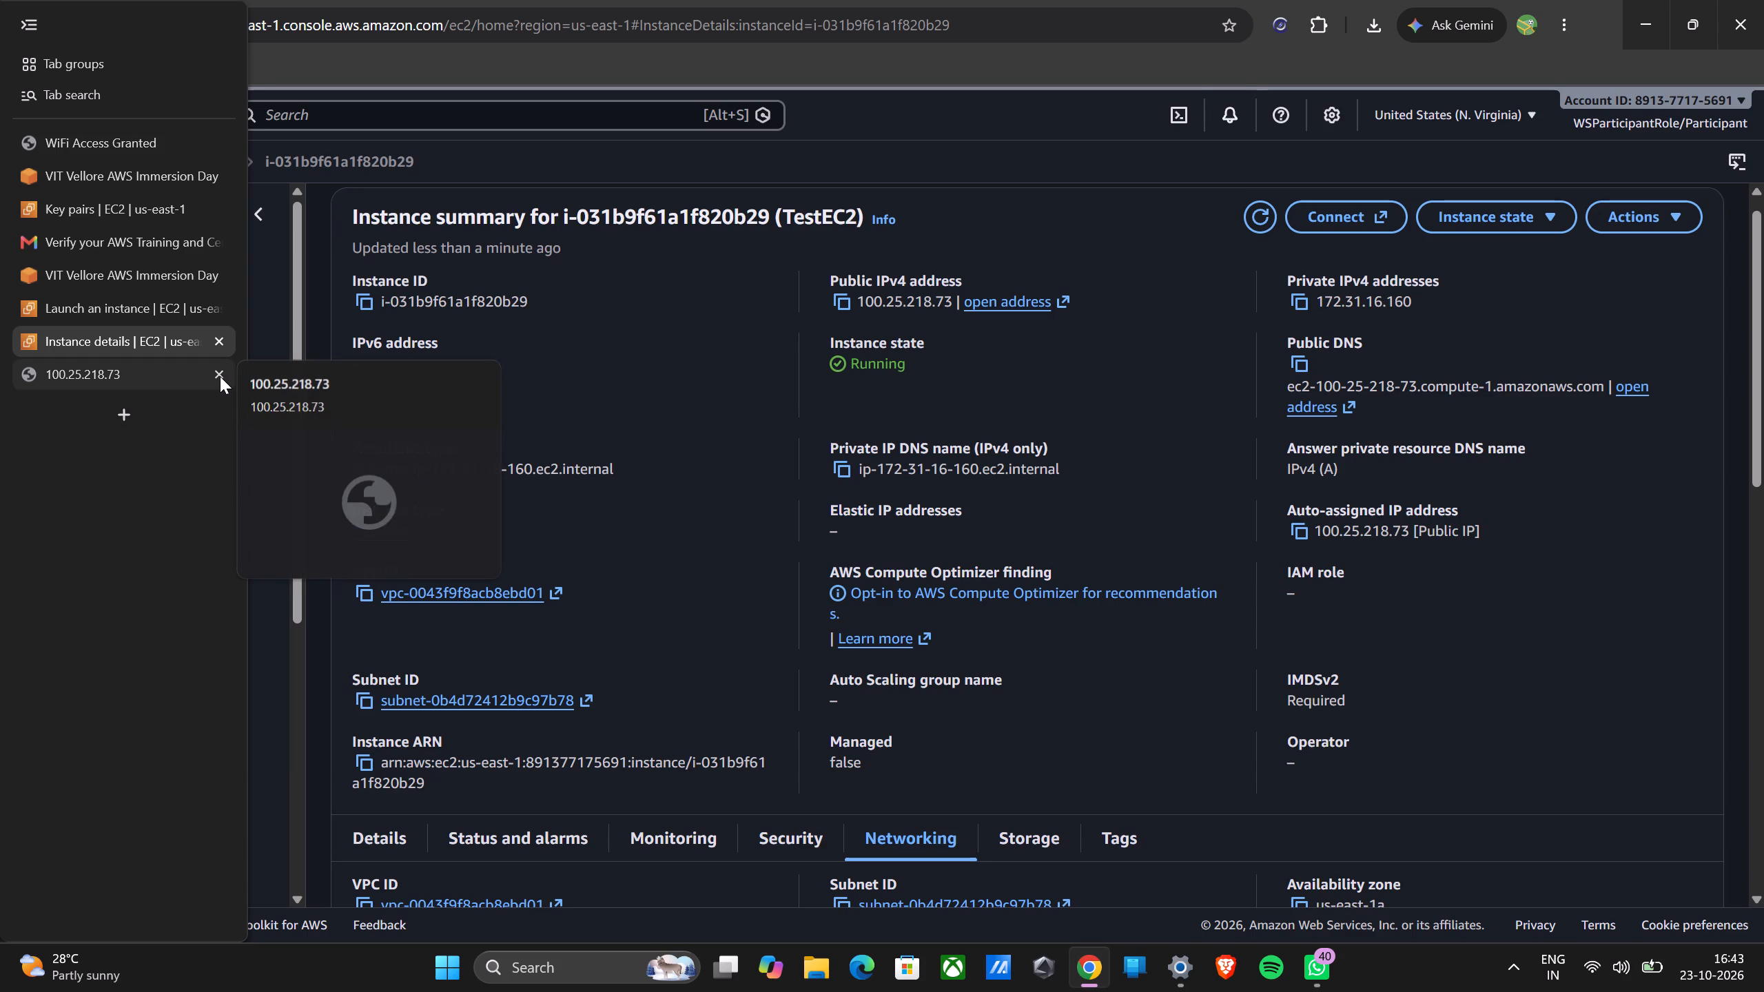
Switch the computer's Wi-Fi connection to the open VIT5 network.
{"action": "left_click", "coordinate": [1608, 976]}
{"action": "left_click", "coordinate": [1610, 975]}
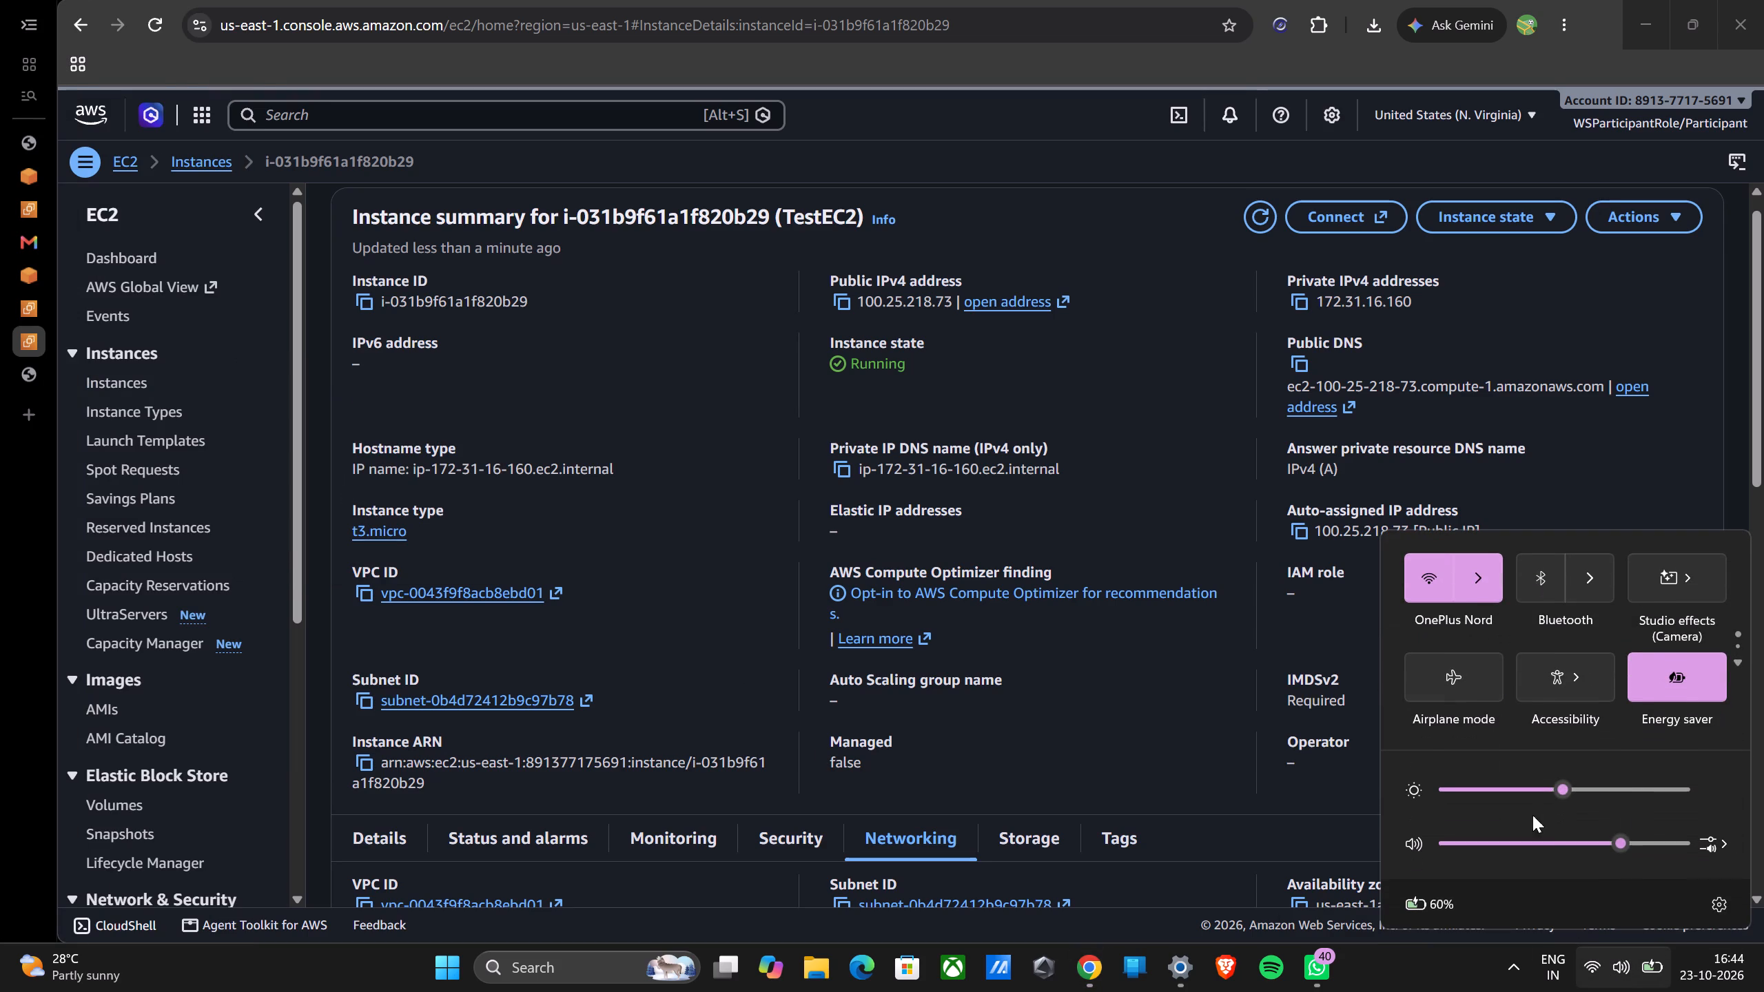
{"action": "left_click", "coordinate": [1466, 576]}
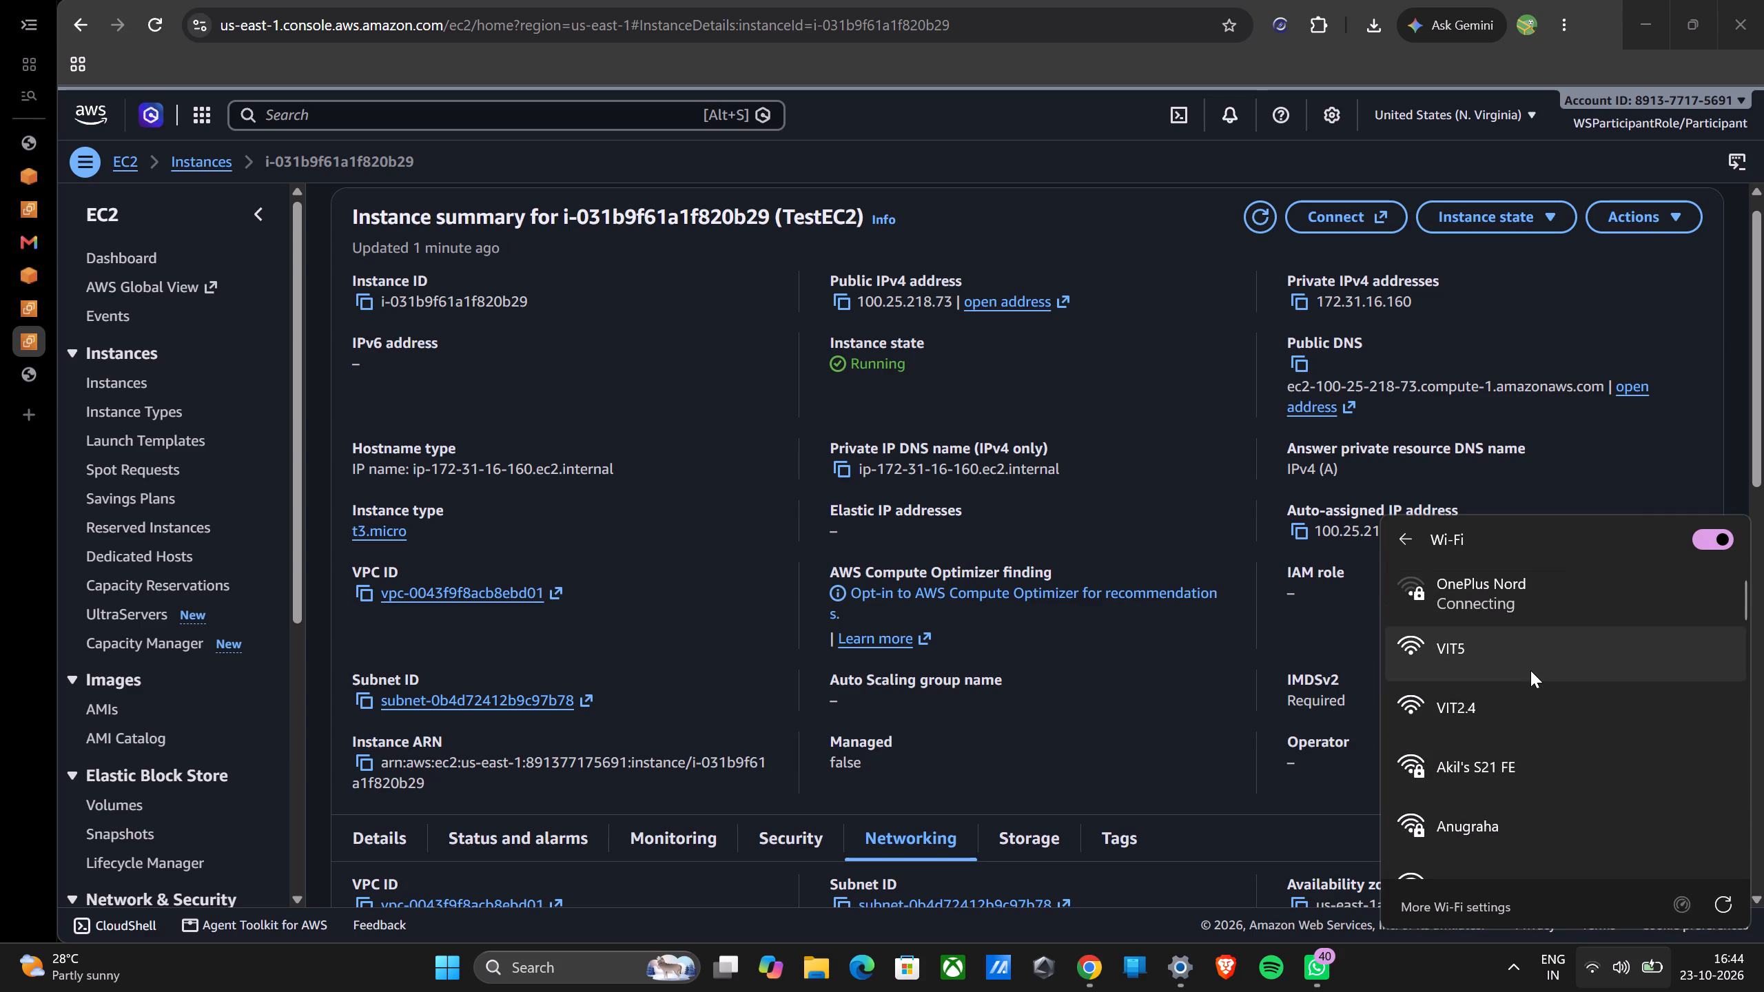
{"action": "left_click", "coordinate": [1528, 674]}
{"action": "left_click", "coordinate": [1705, 792]}
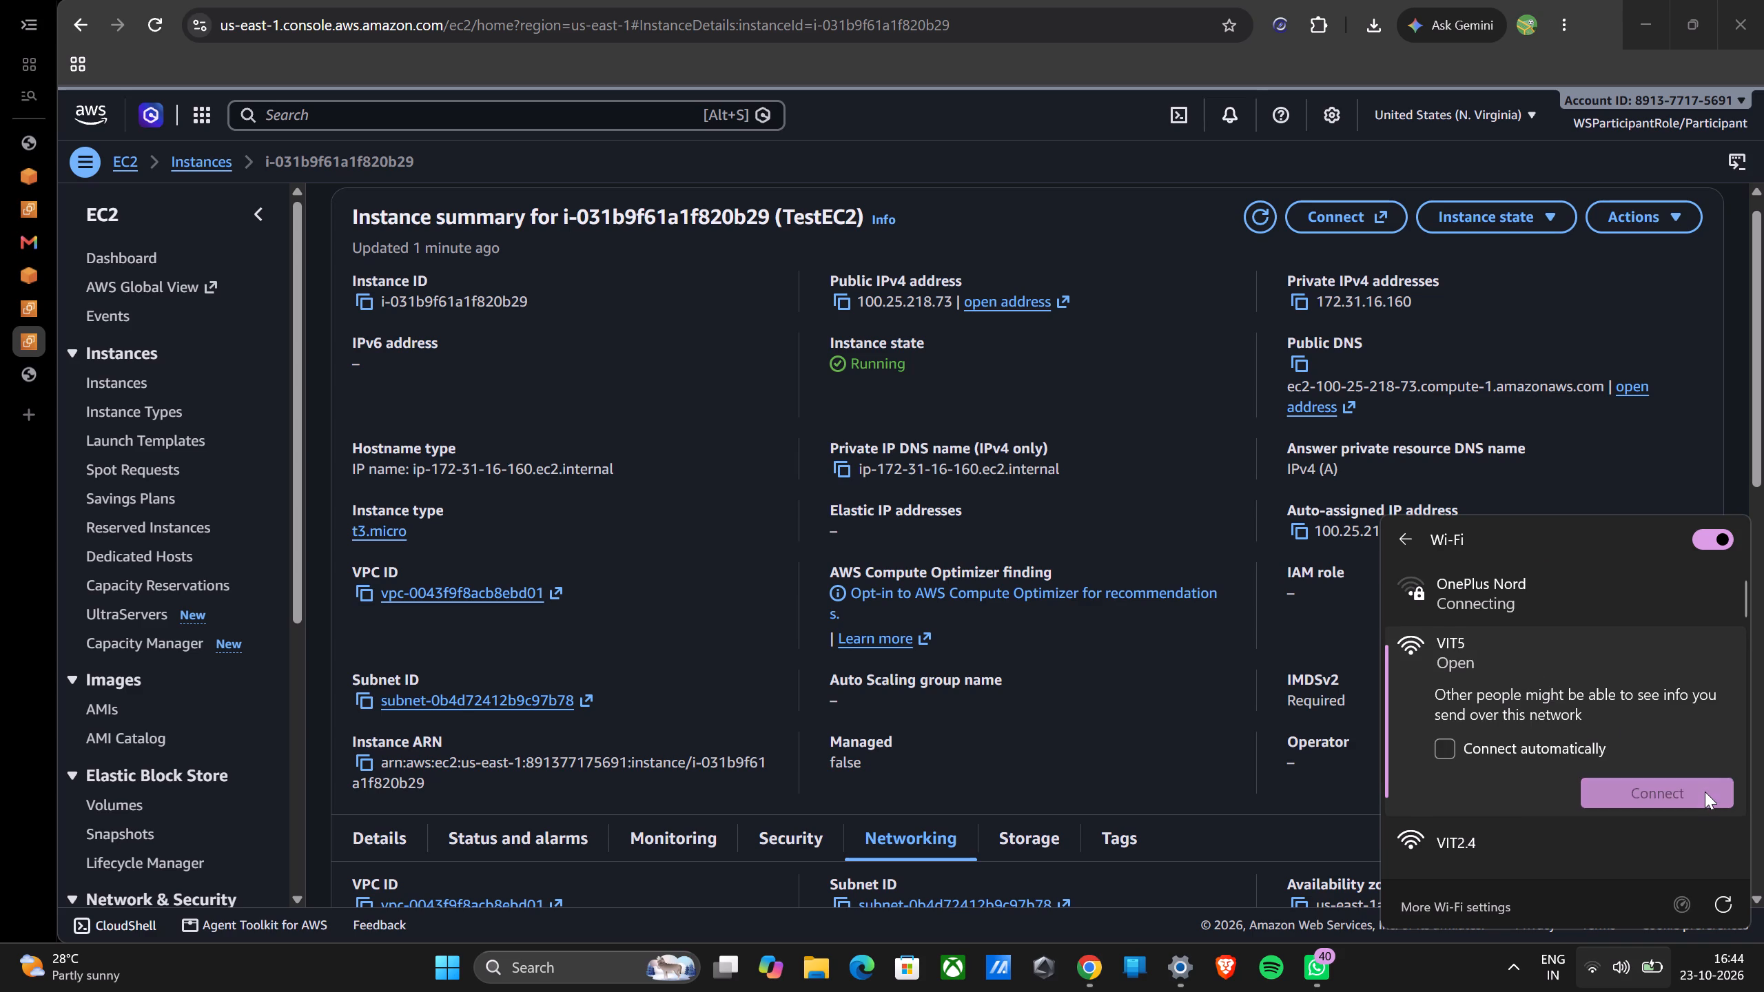
{"action": "left_click", "coordinate": [1621, 453]}
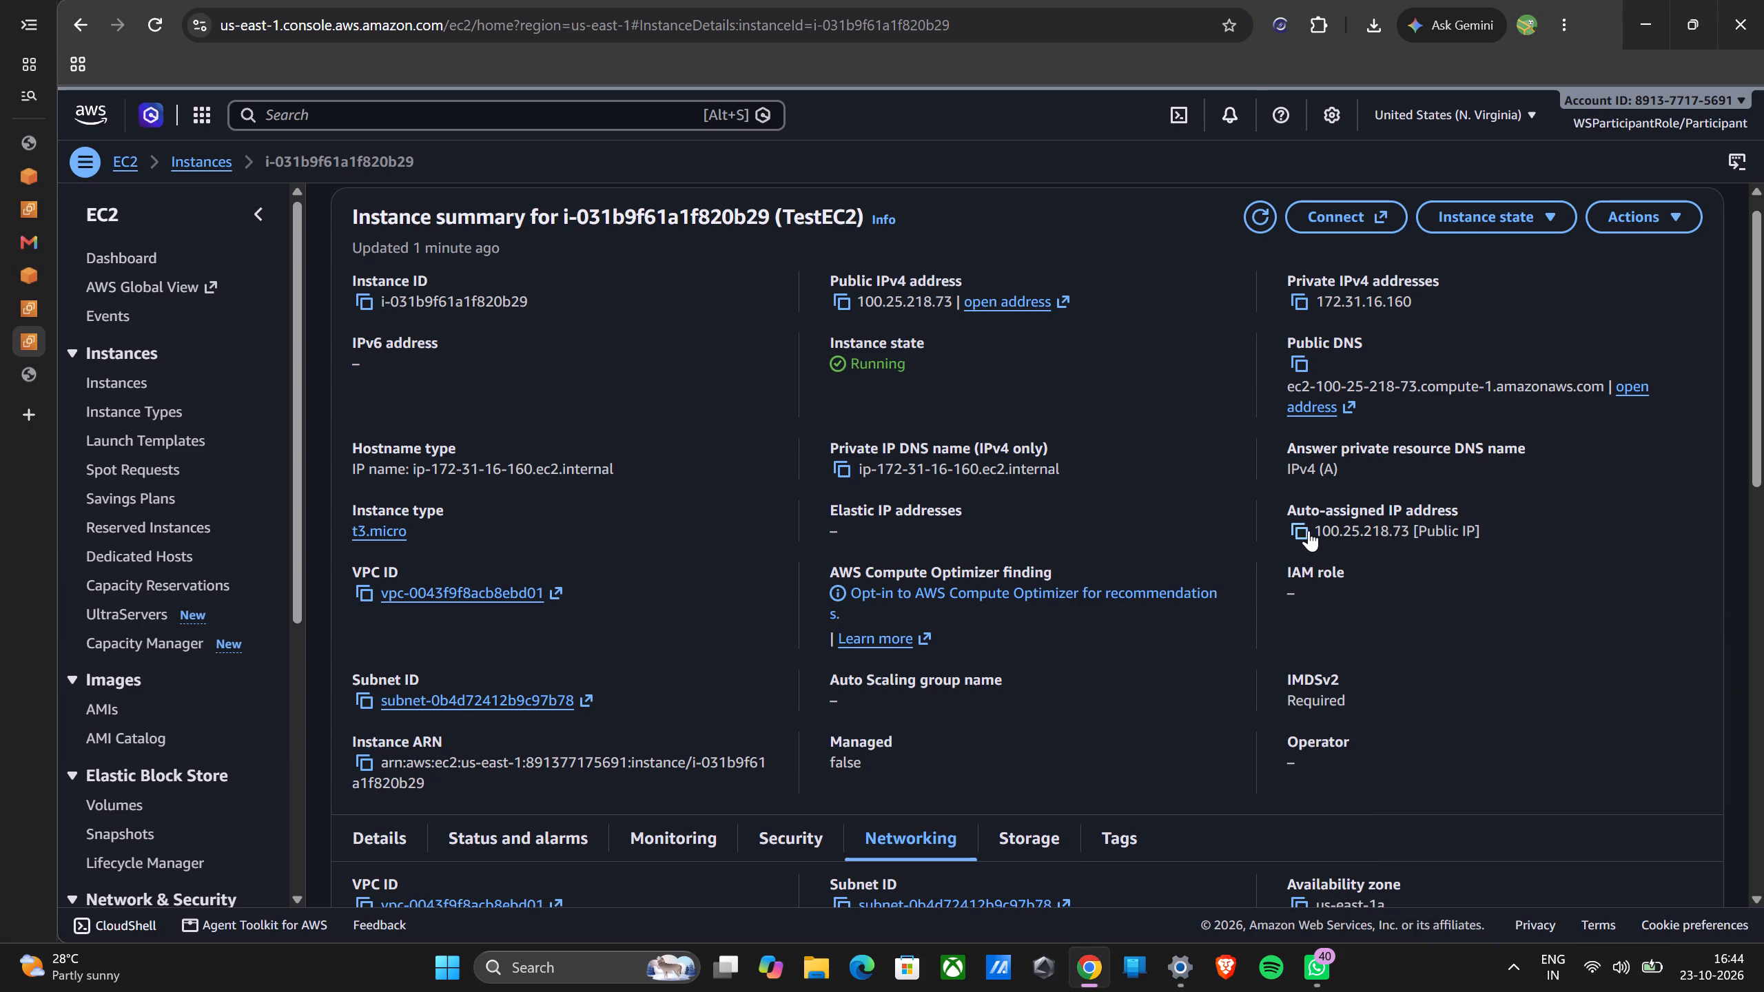
Copy the TestEC2 instance's auto-assigned IP address, load it in the remaining 100.25.218.73 tab, and retry the page.
{"action": "left_click", "coordinate": [1307, 530]}
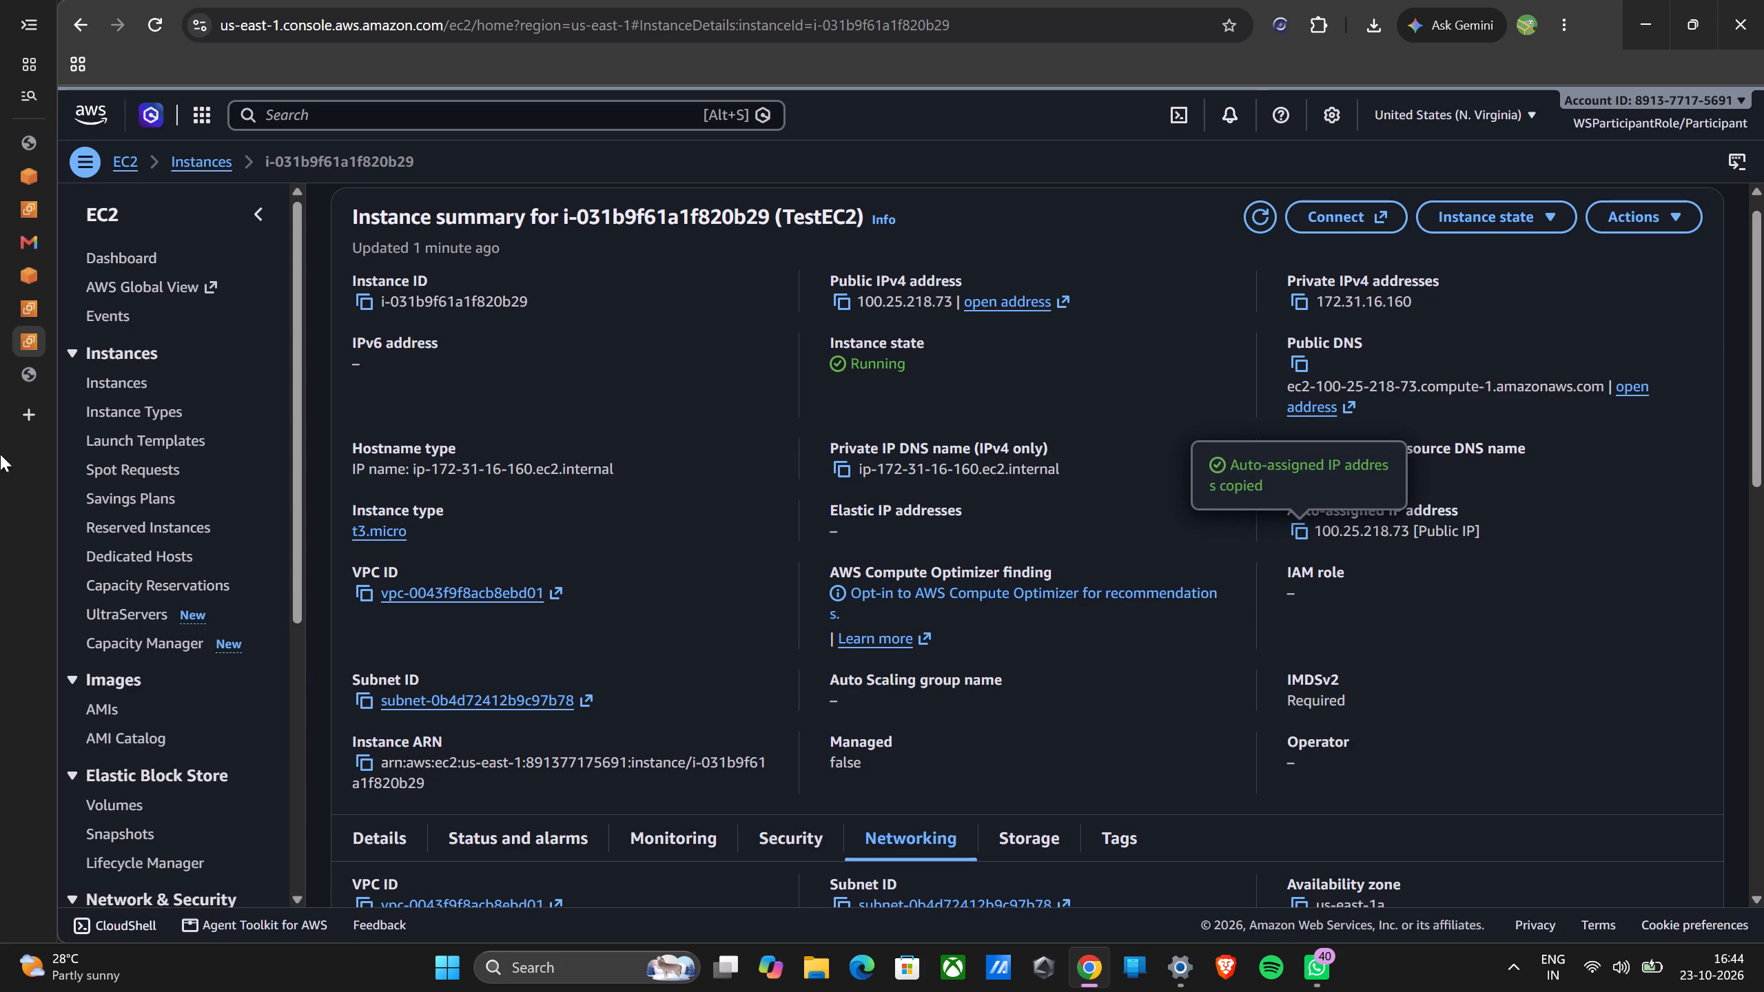
{"action": "left_click", "coordinate": [126, 370]}
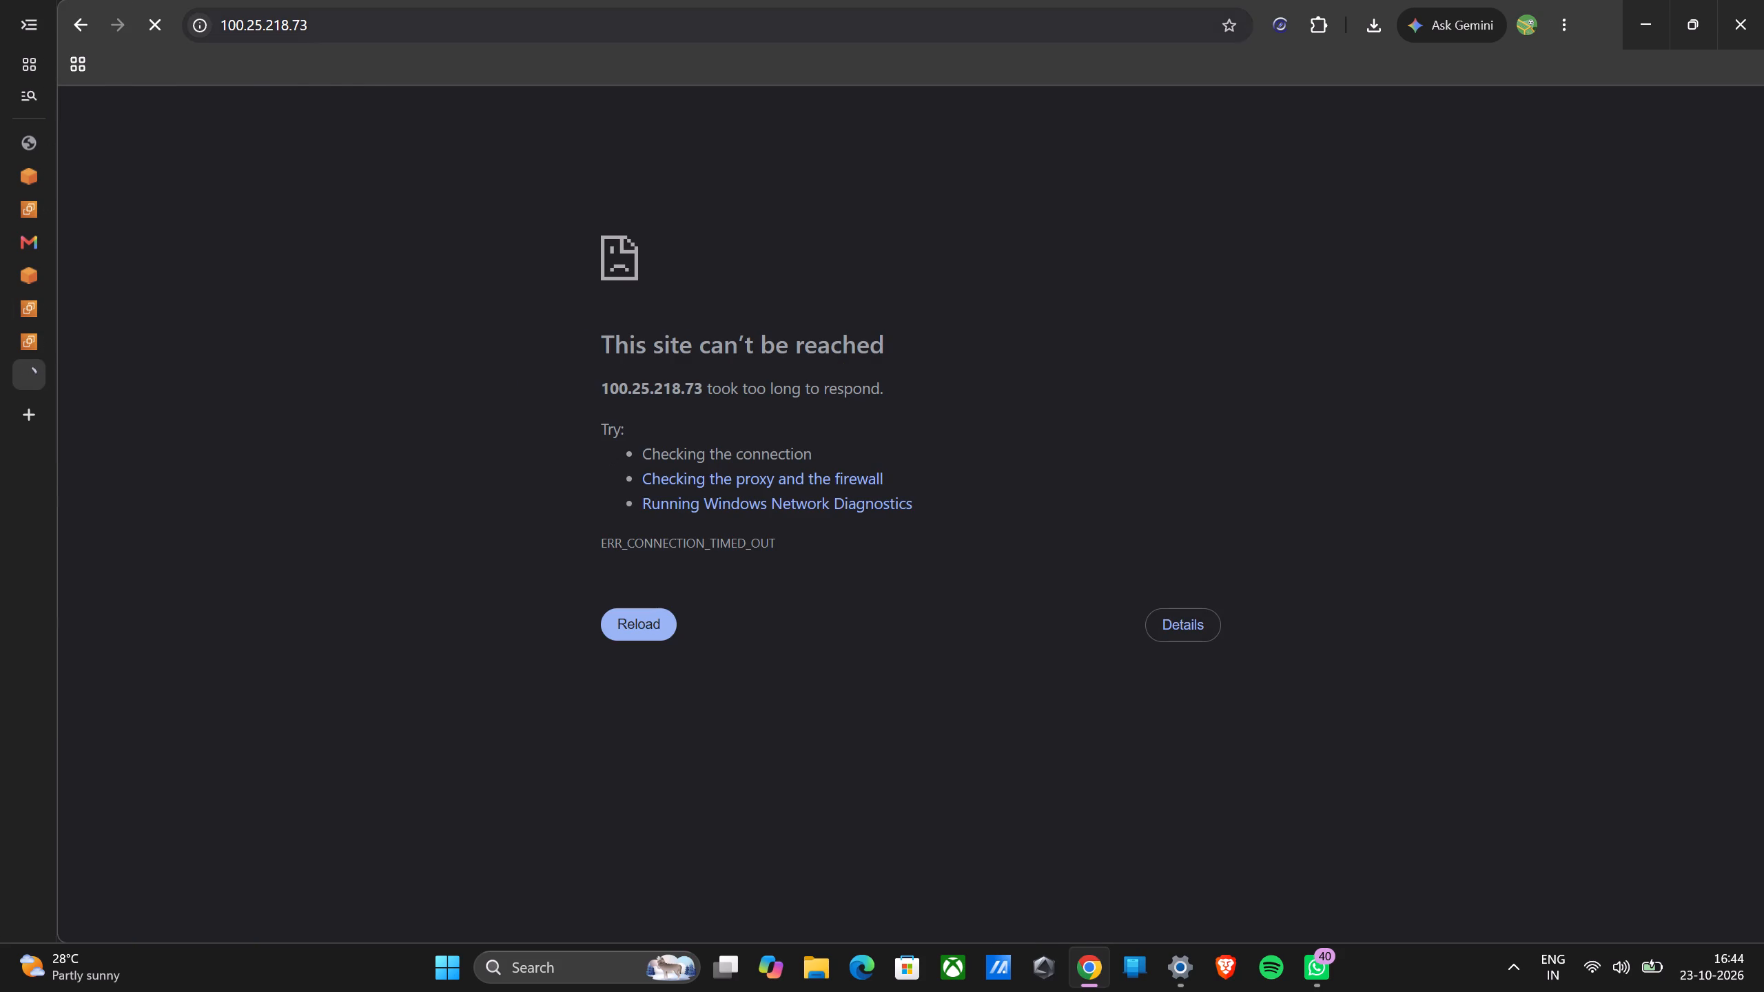
{"action": "left_click", "coordinate": [373, 19]}
{"action": "key", "text": "BackSpace"}
{"action": "key", "text": "ctrl+v"}
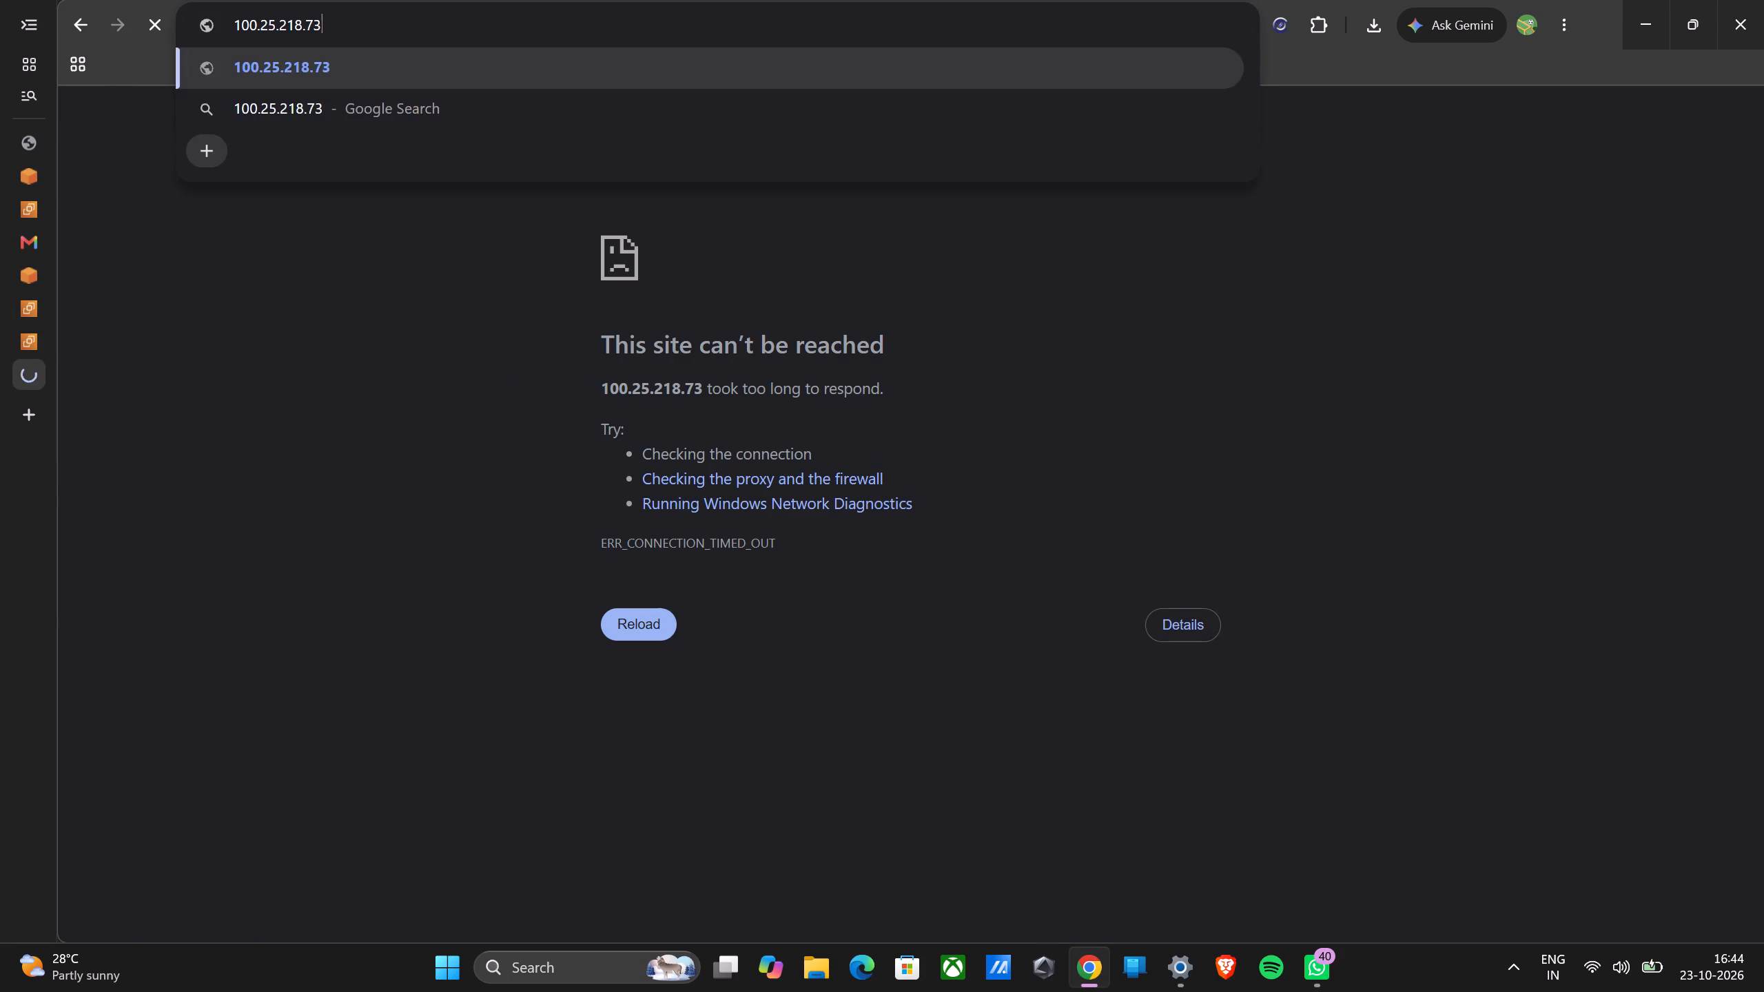
{"action": "key", "text": "Return"}
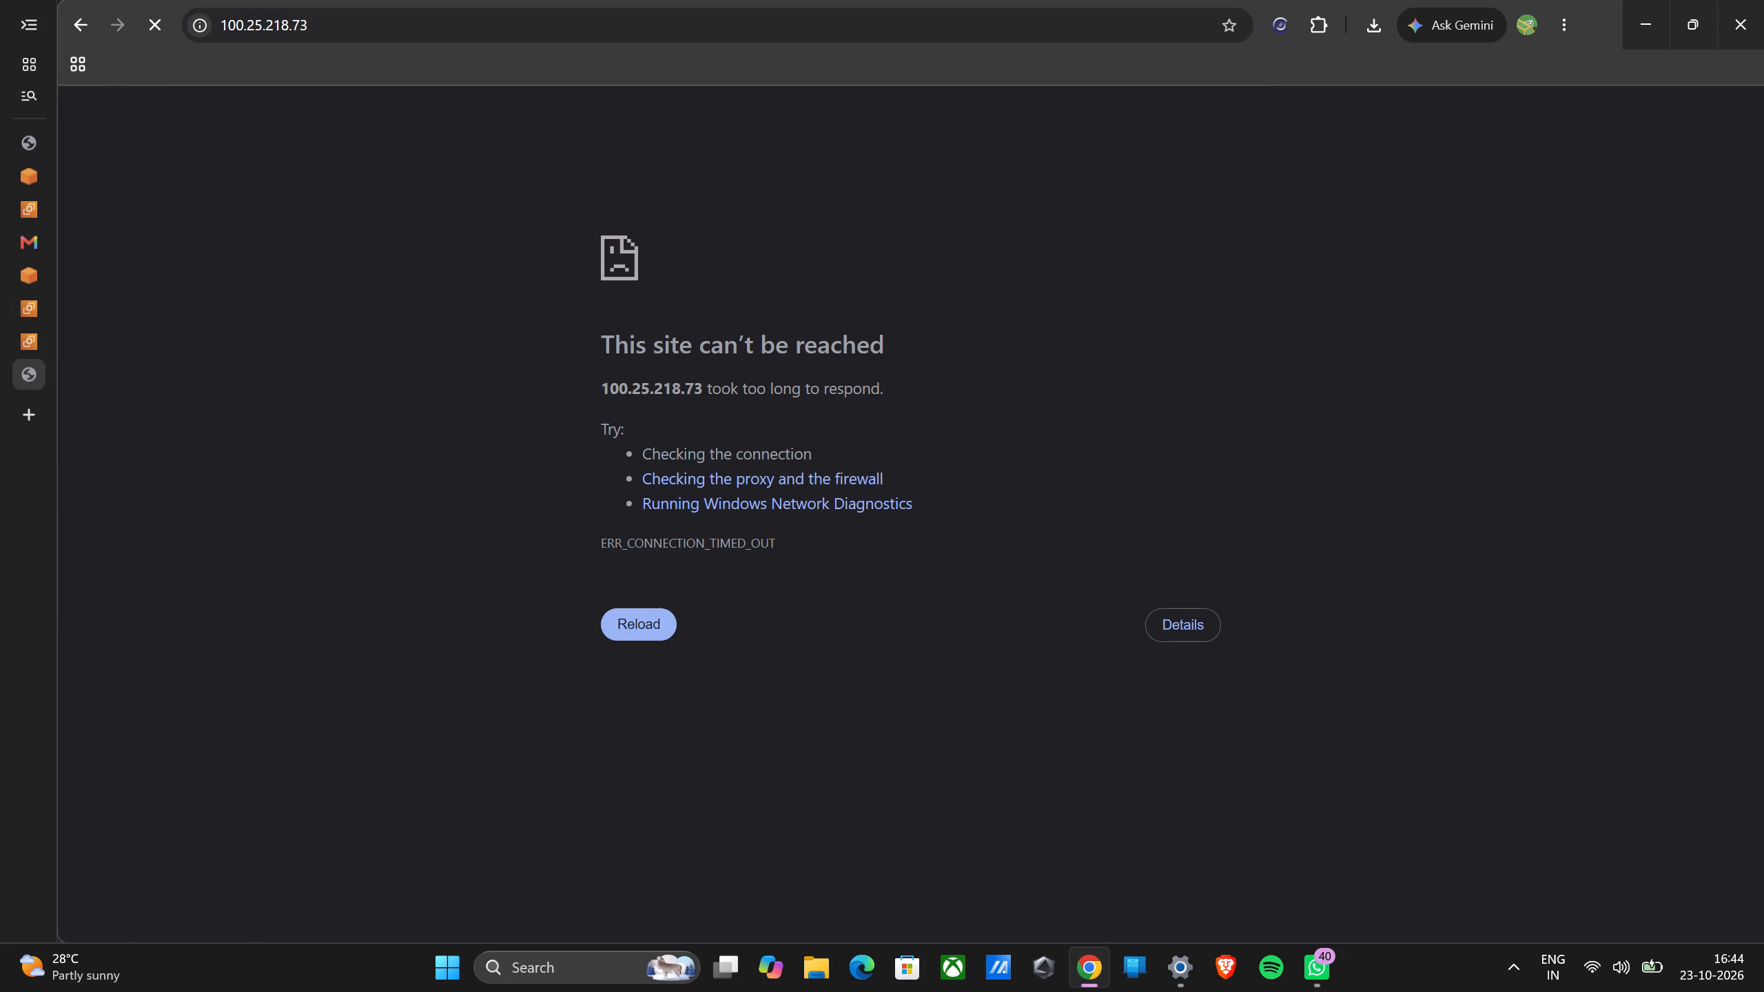
{"action": "key", "text": "Return"}
{"action": "key", "text": "Return"}
{"action": "key", "text": "Return"}
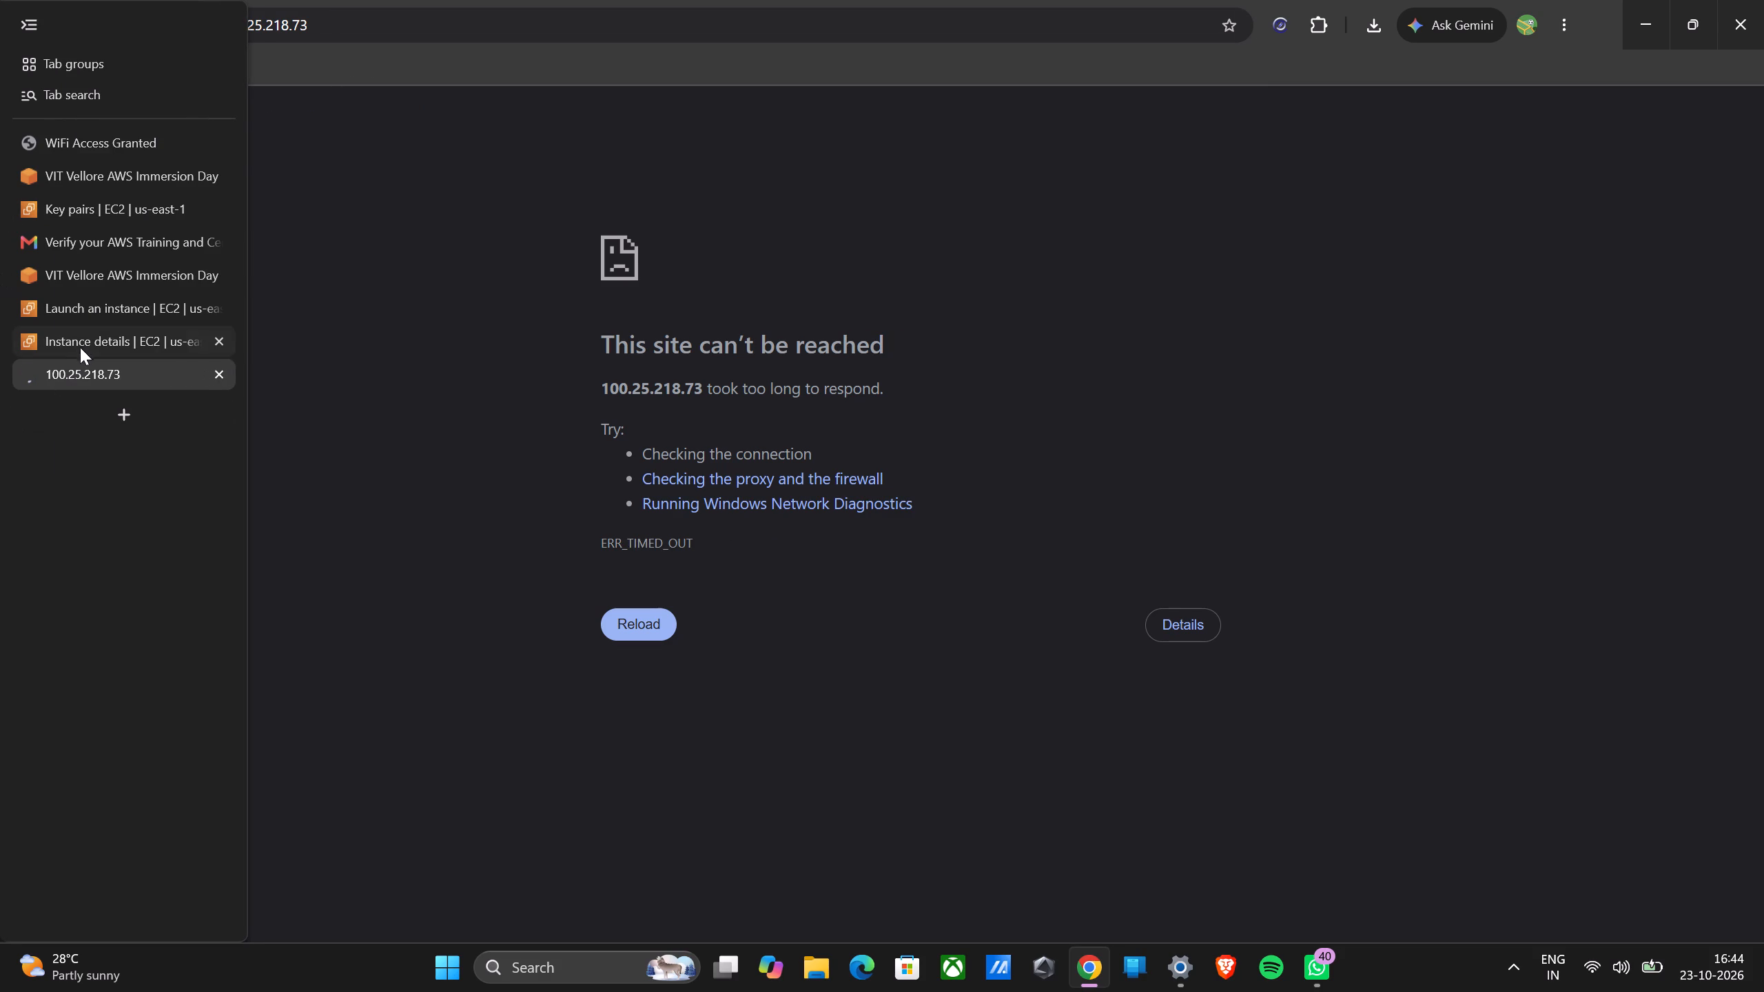
Return to the TestEC2 instance details and reboot the instance.
{"action": "left_click", "coordinate": [86, 340]}
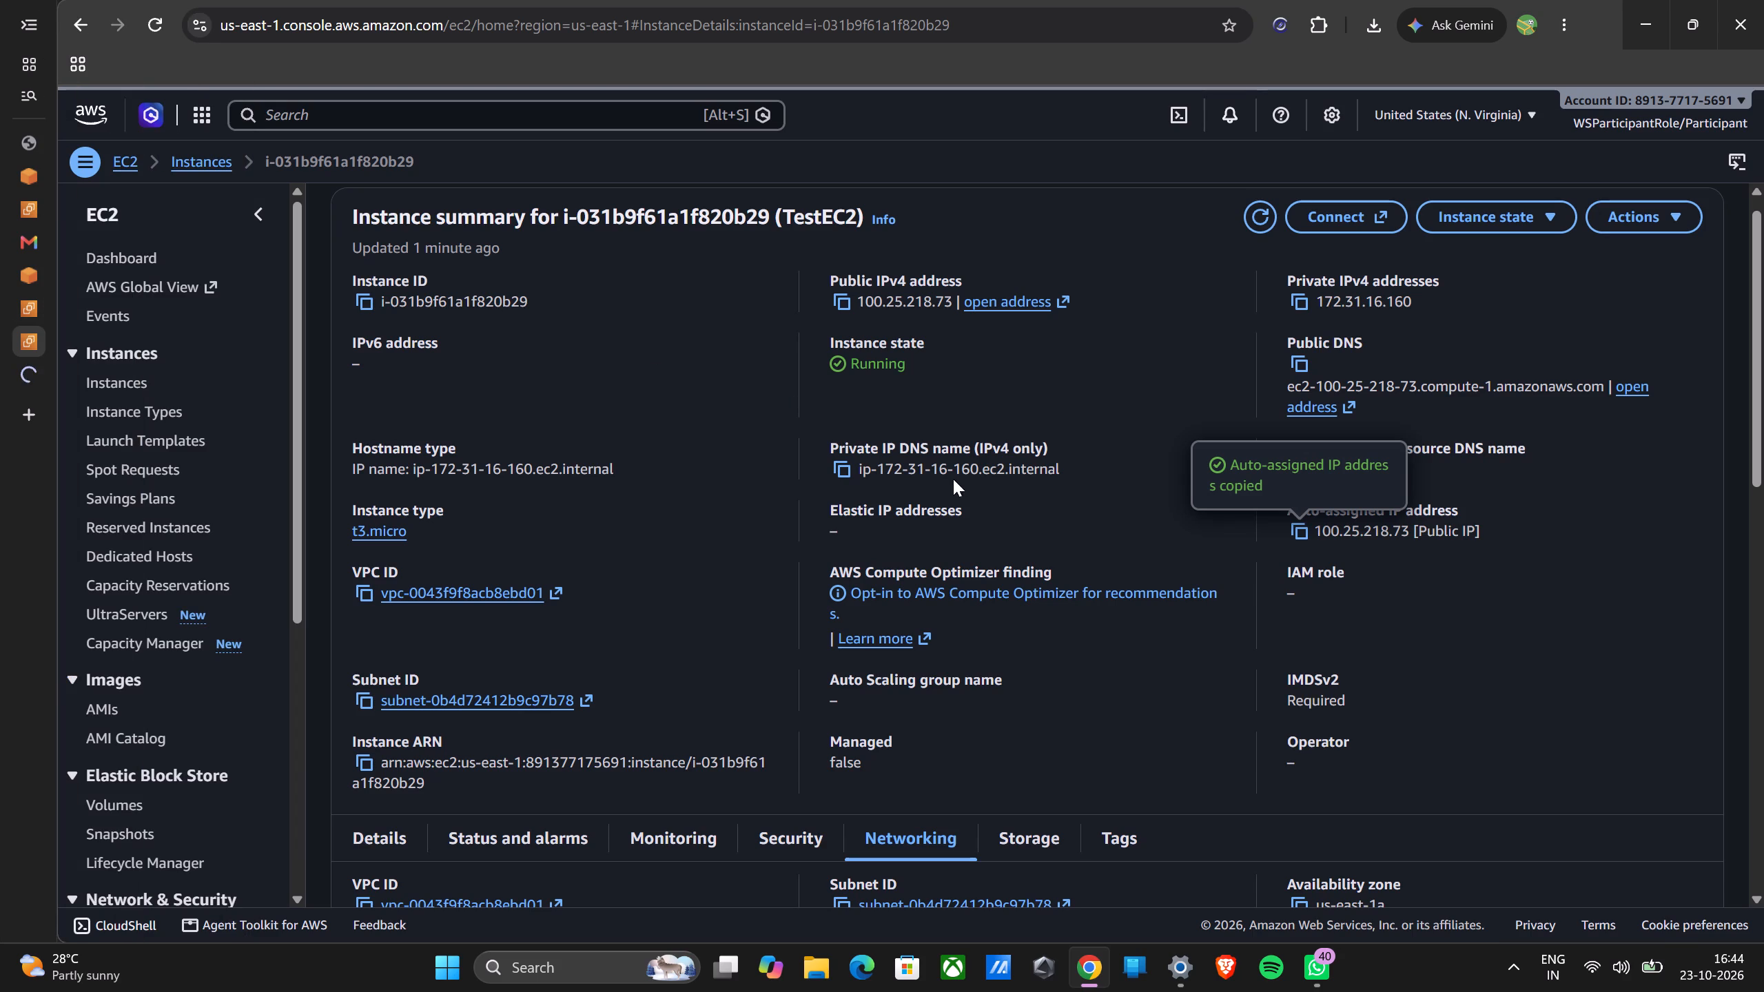
{"action": "left_click", "coordinate": [1527, 209]}
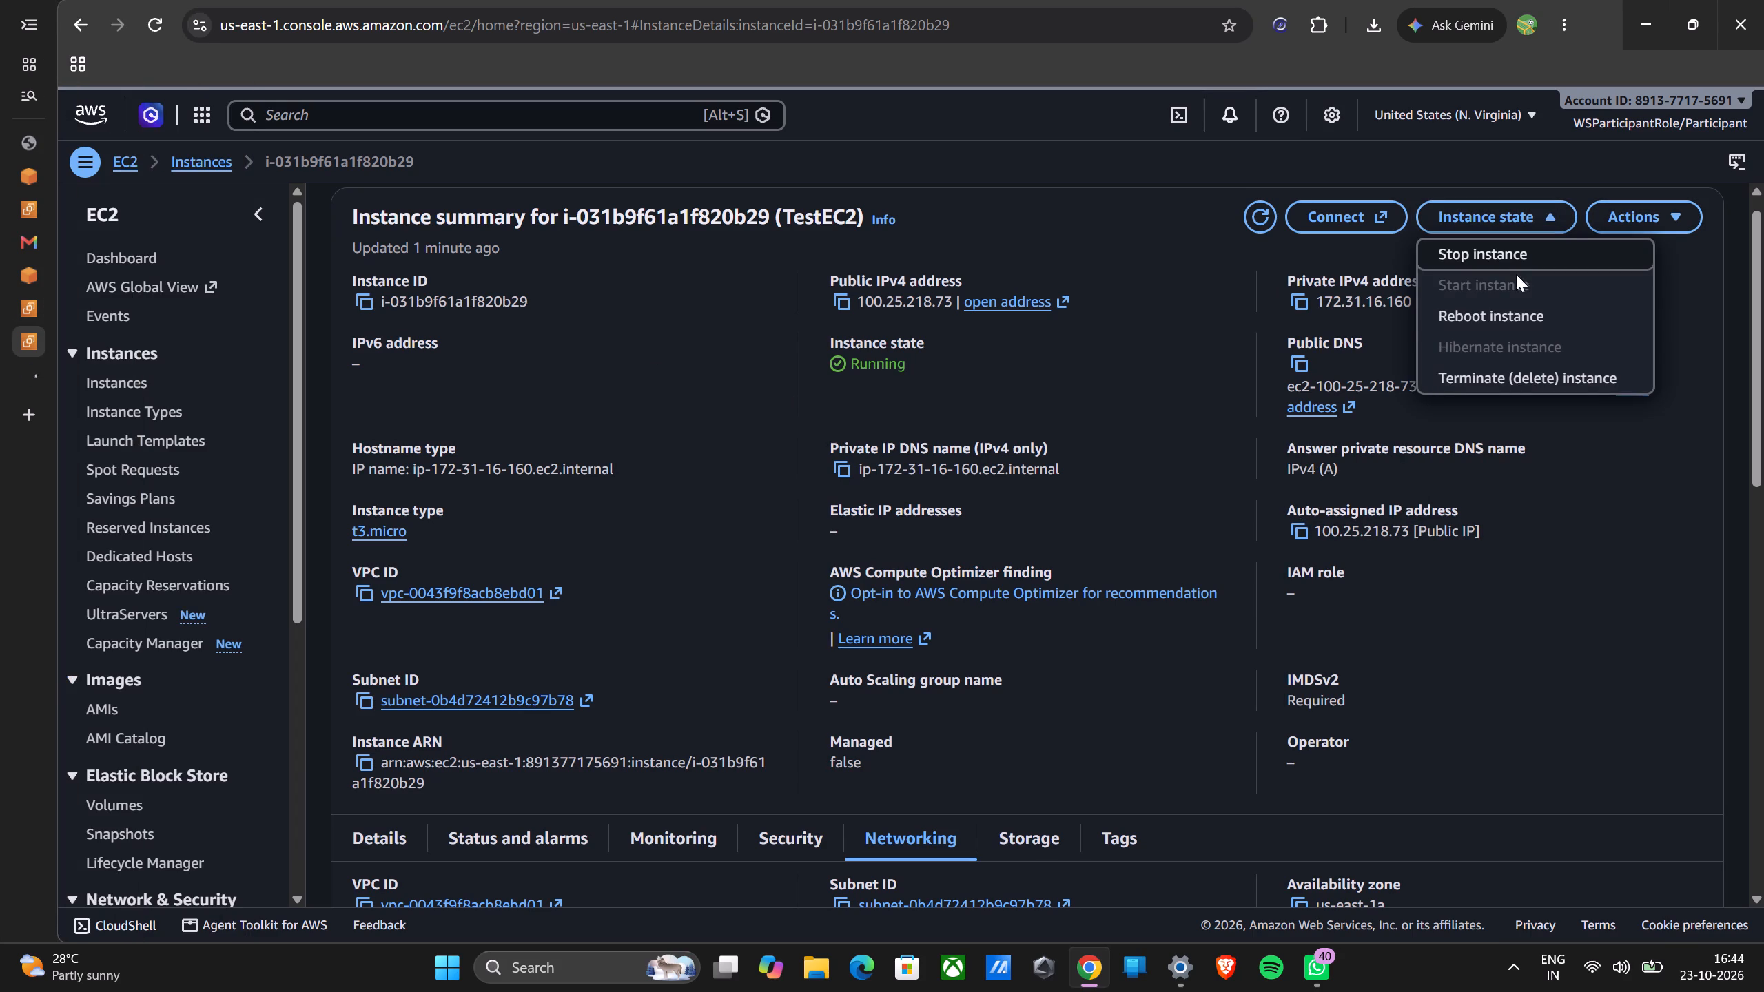
{"action": "left_click", "coordinate": [1508, 313]}
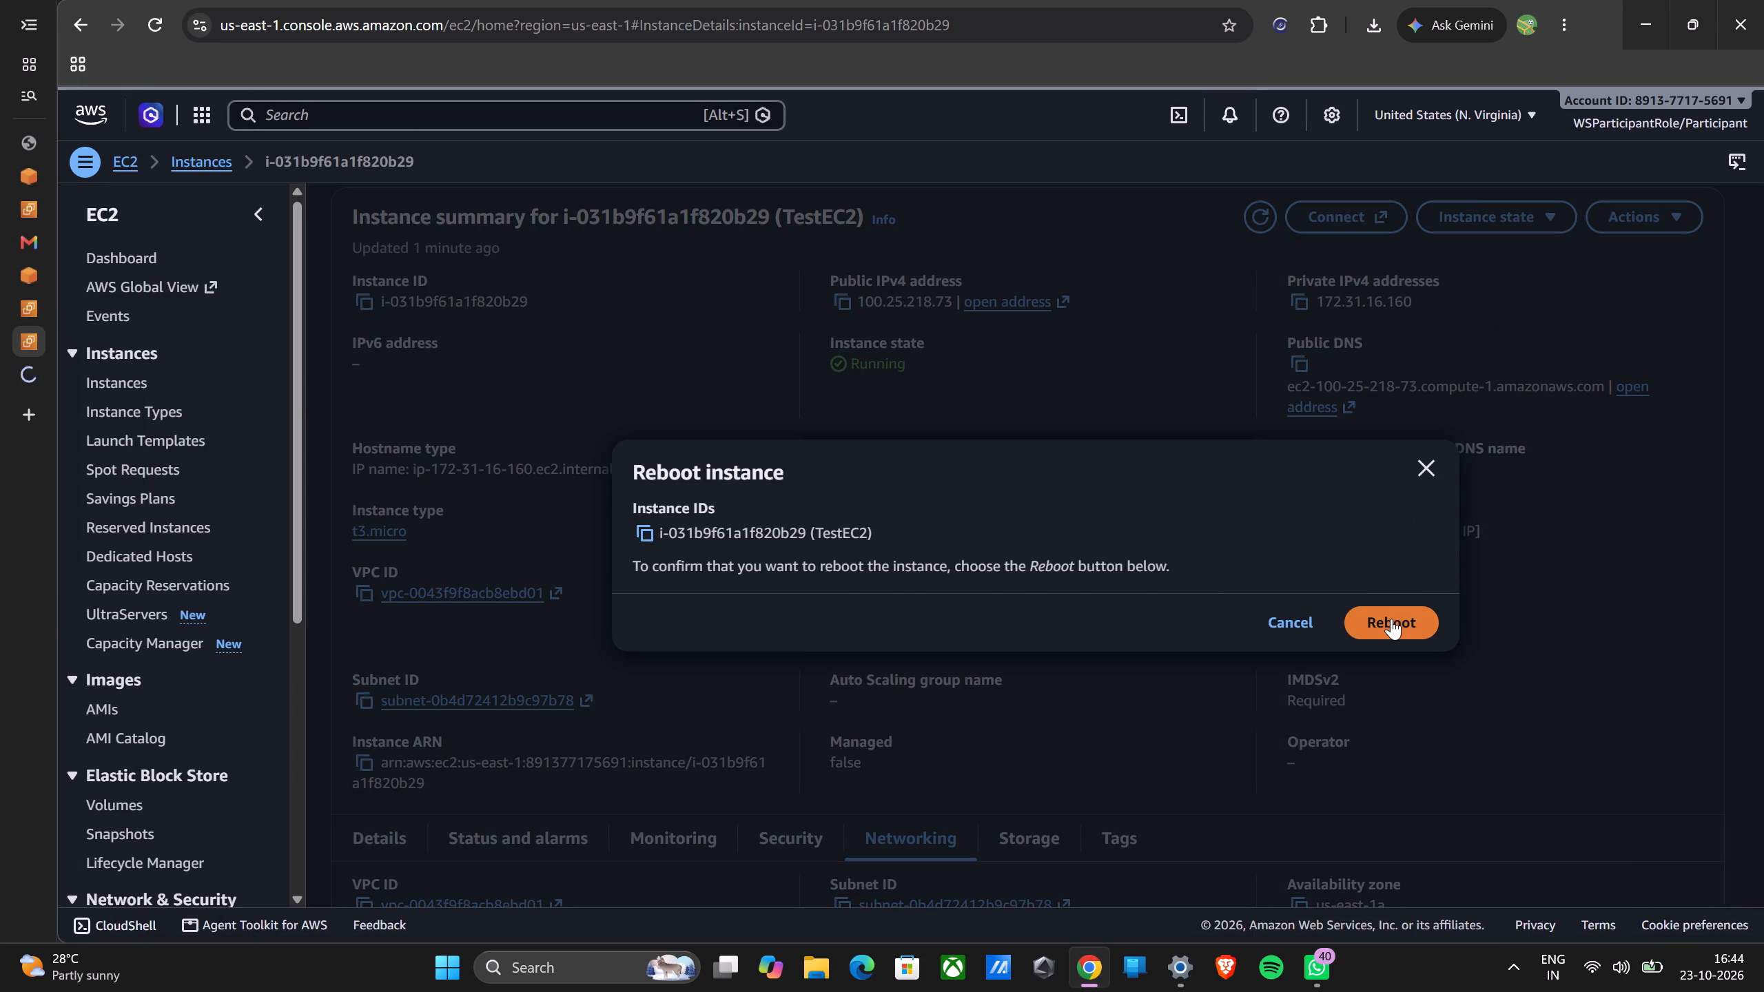
{"action": "left_click", "coordinate": [1391, 619]}
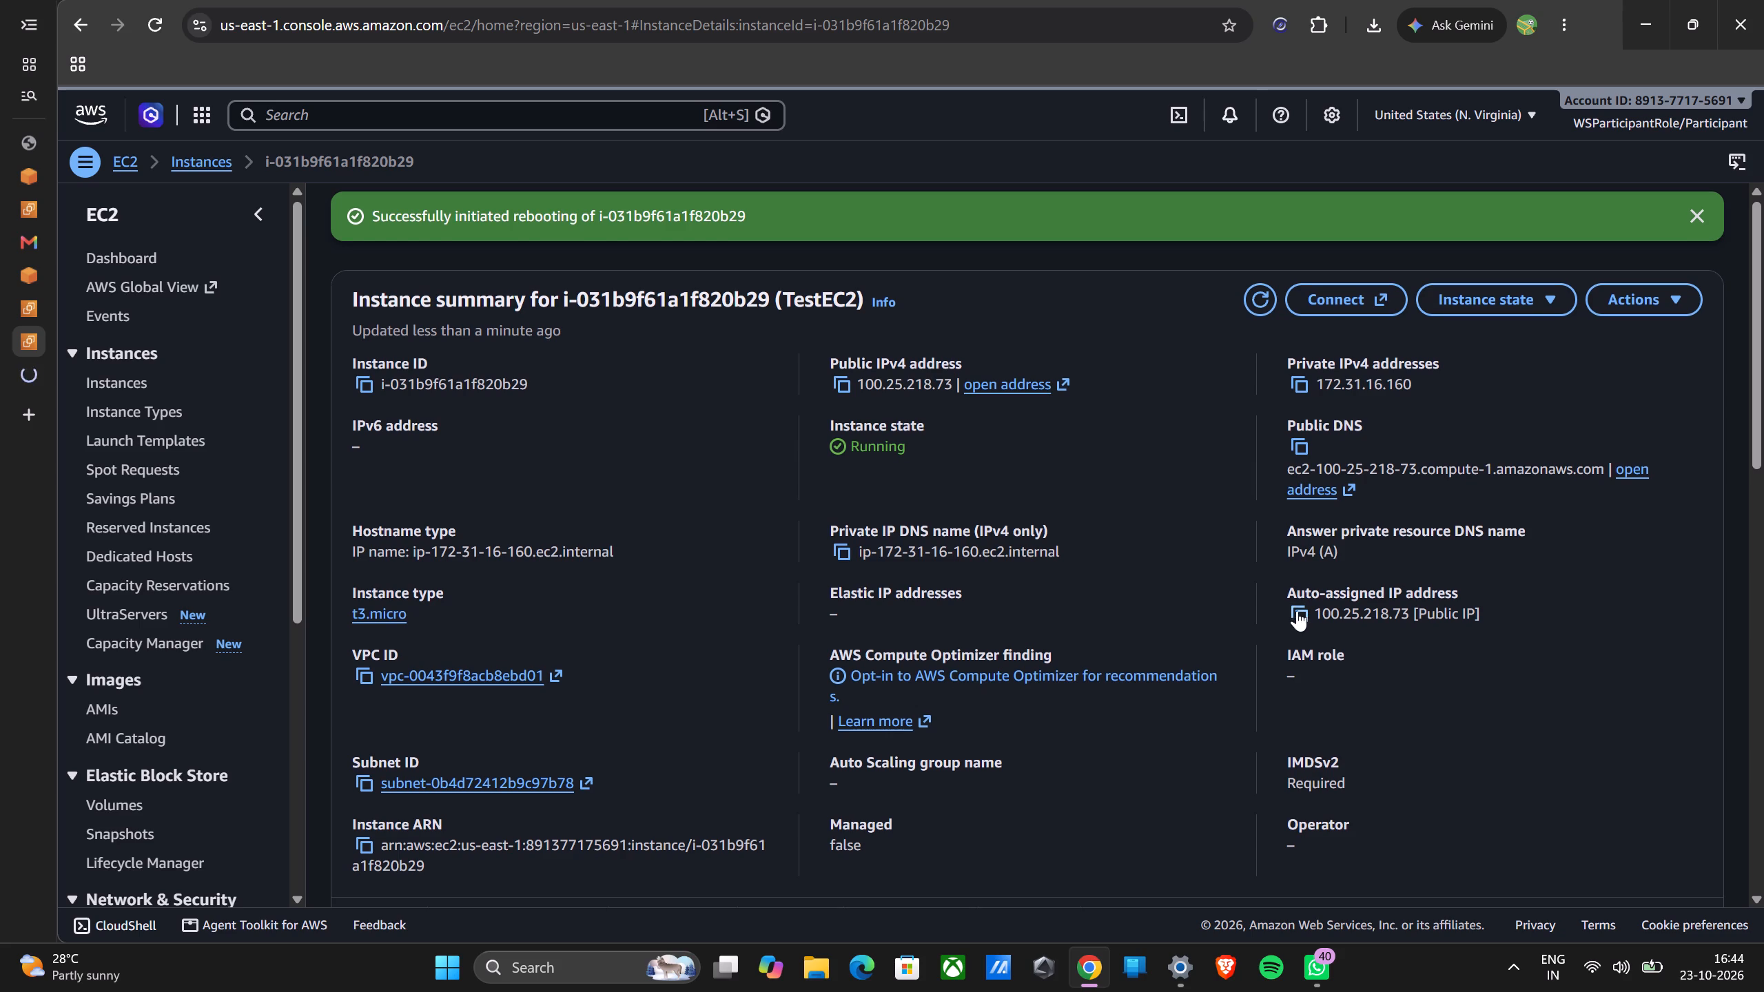
Copy TestEC2's auto-assigned IP address, reopen its public IPv4 address, retry loading the page, and close both tabs for that address.
{"action": "left_click", "coordinate": [1295, 612]}
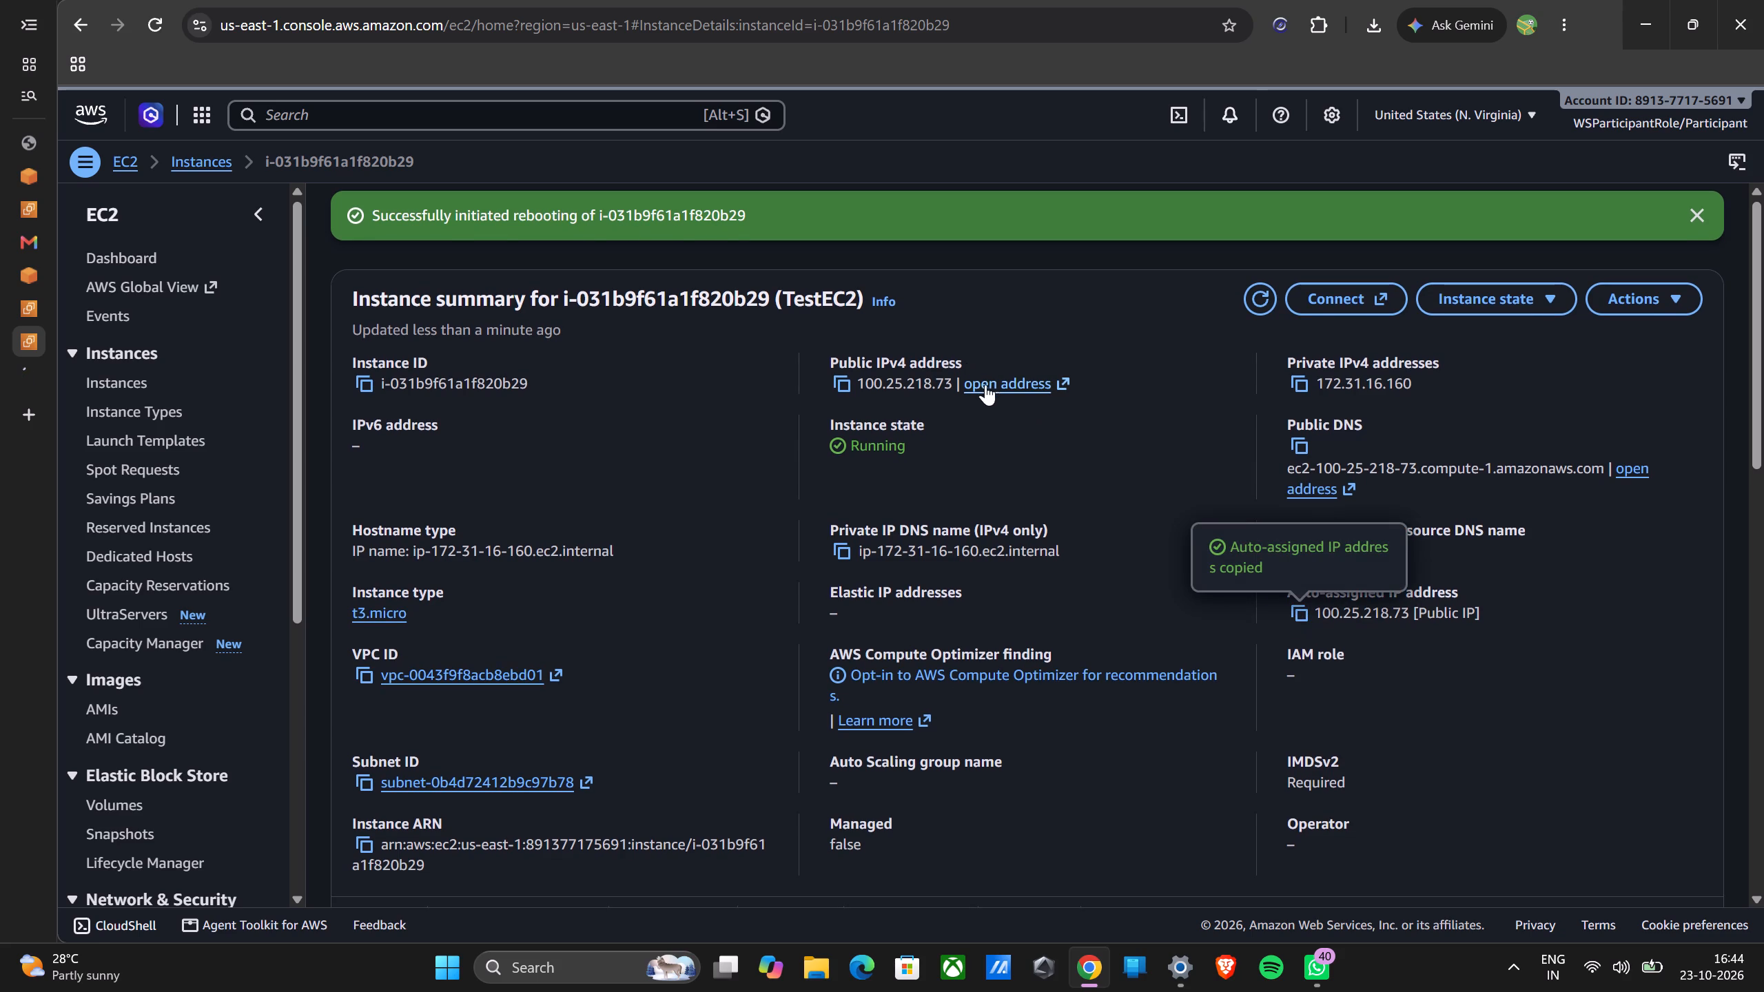
{"action": "left_click", "coordinate": [992, 390]}
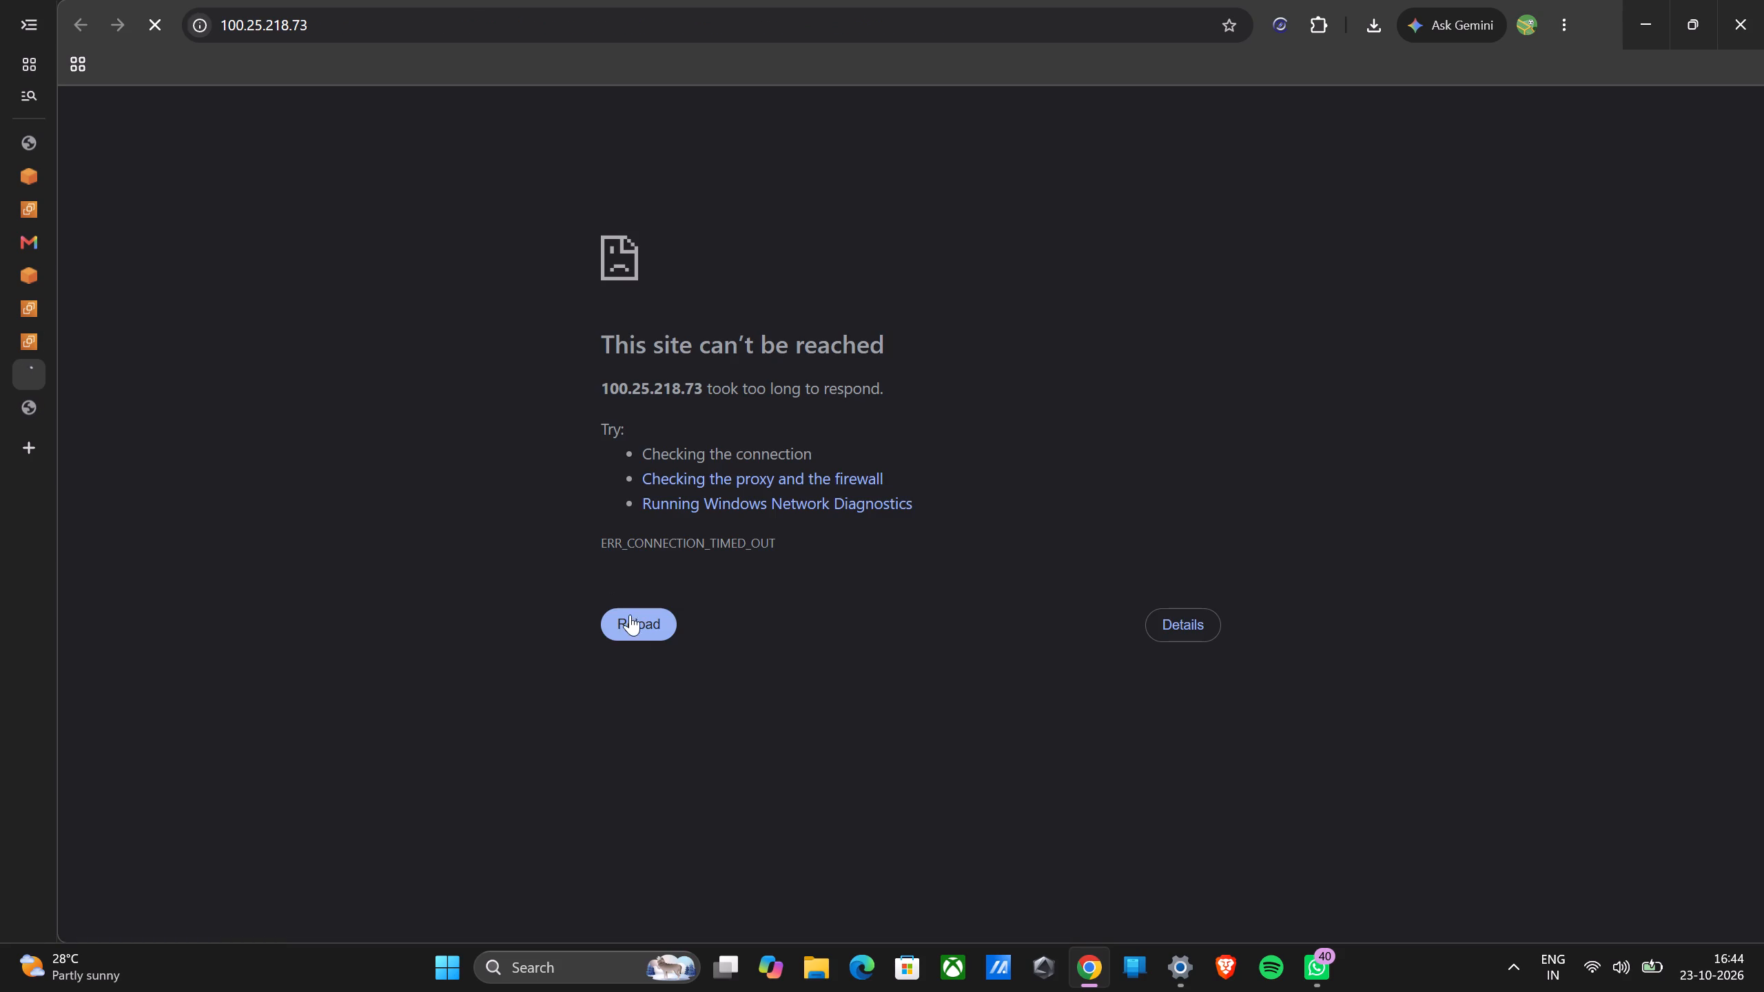
{"action": "left_click", "coordinate": [641, 629]}
{"action": "triple_click", "coordinate": [641, 629]}
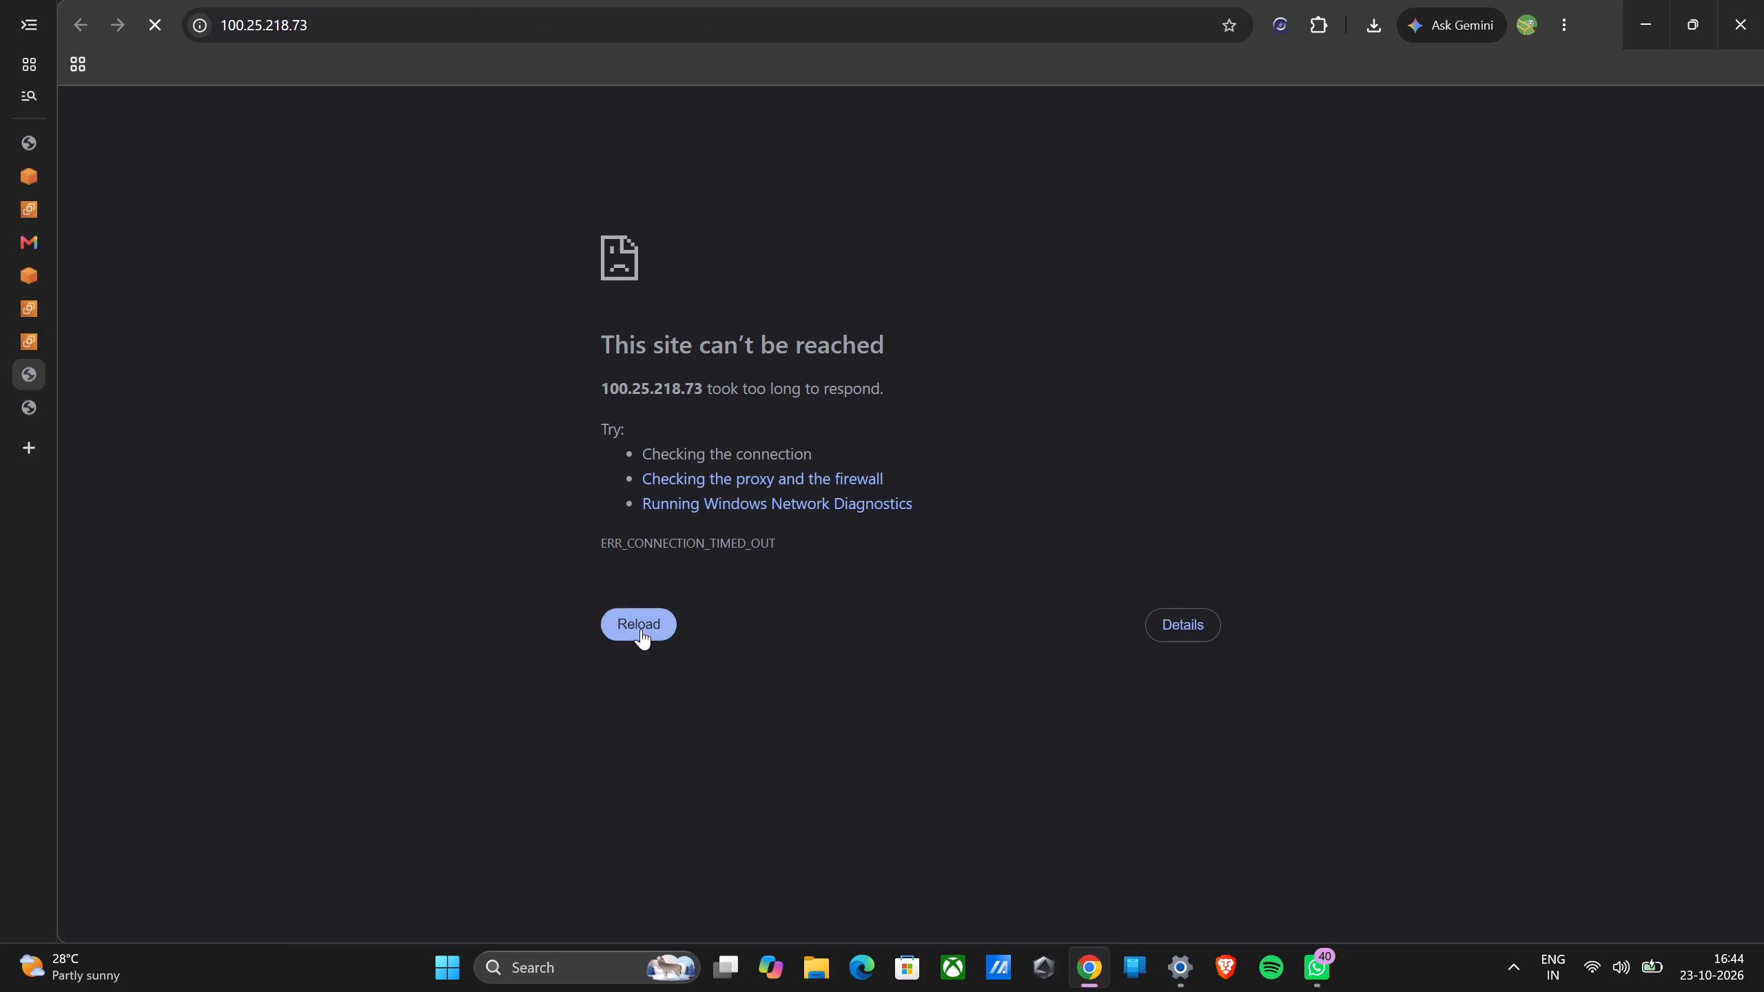
{"action": "triple_click", "coordinate": [641, 629]}
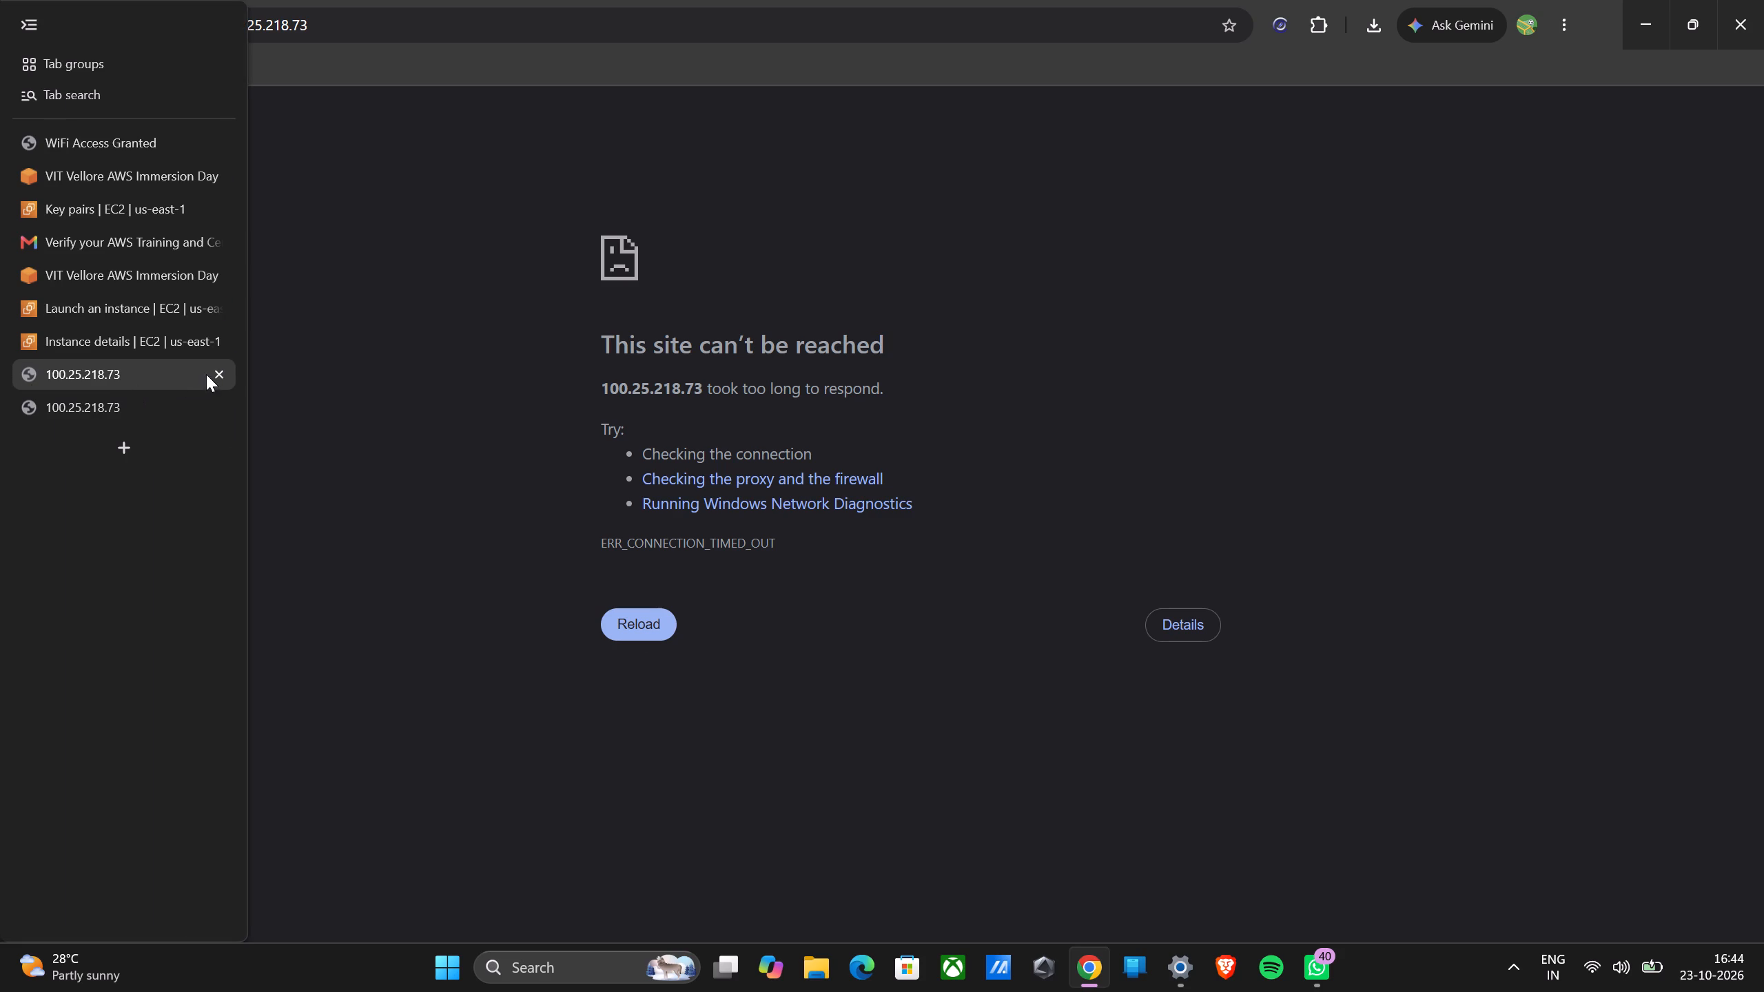
{"action": "left_click", "coordinate": [218, 373]}
{"action": "left_click", "coordinate": [218, 373]}
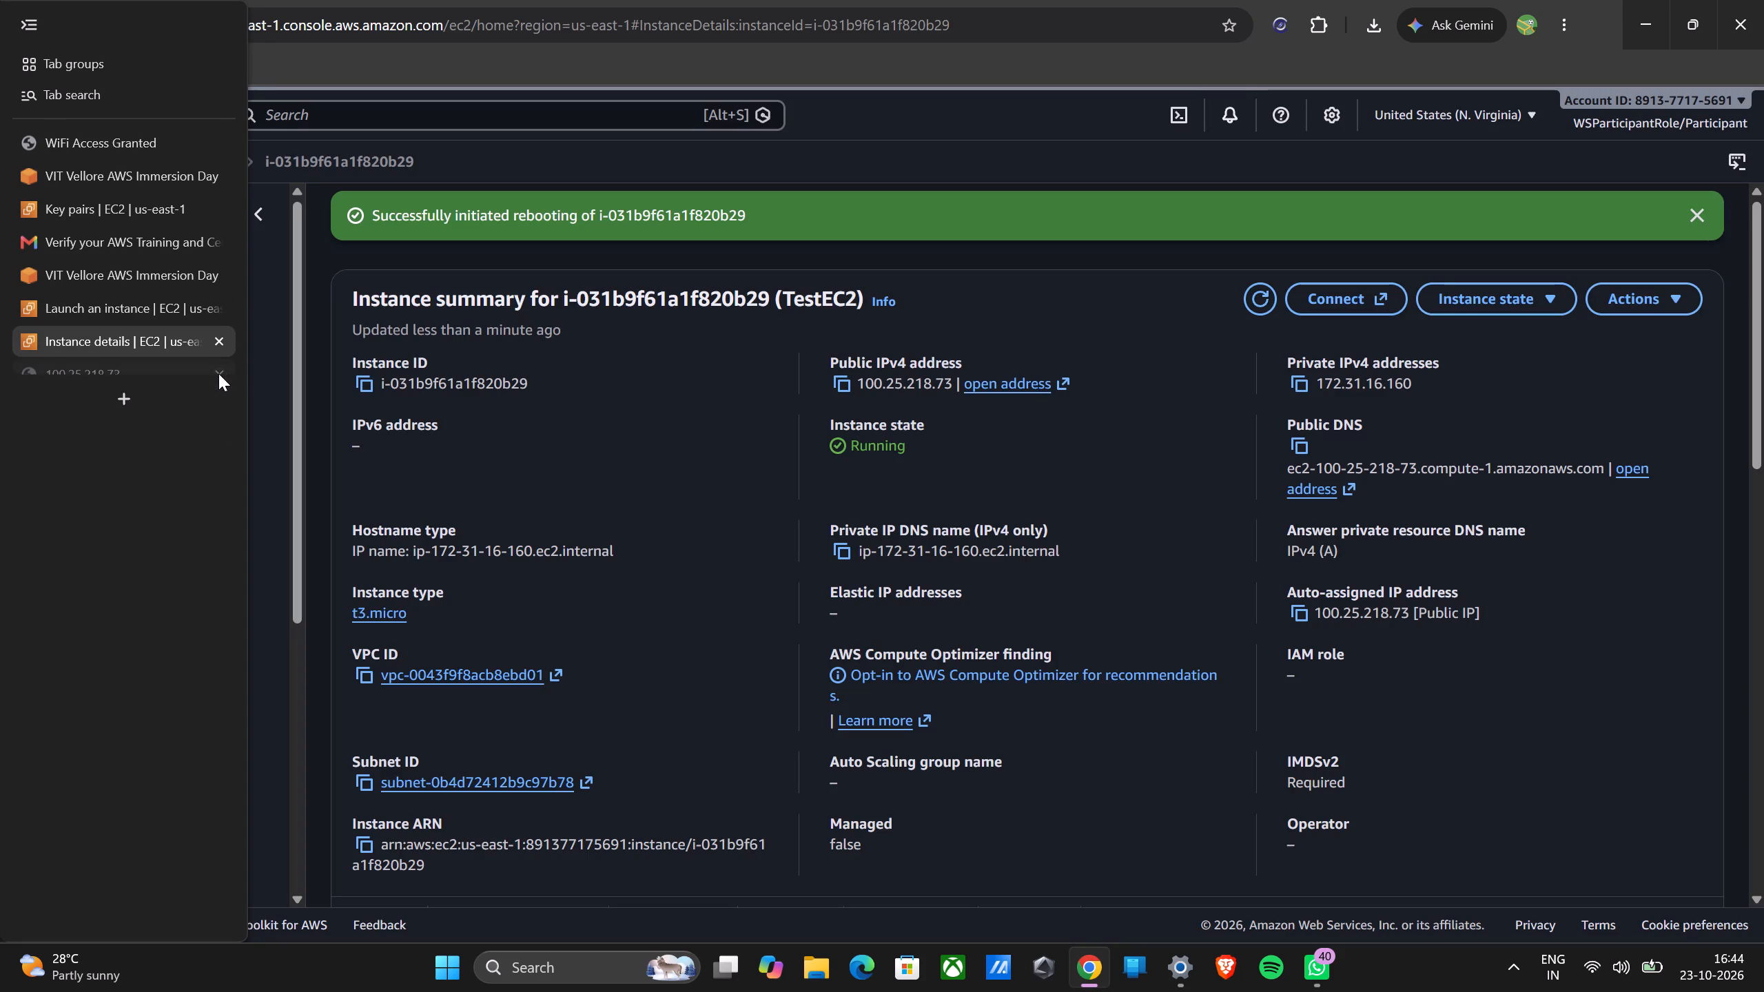
Copy TestEC2's auto-assigned IP address again, load it in a new tab, and close that tab.
{"action": "scroll", "coordinate": [823, 700], "scroll_direction": "down", "scroll_amount": 1}
{"action": "scroll", "coordinate": [823, 700], "scroll_direction": "up", "scroll_amount": 1}
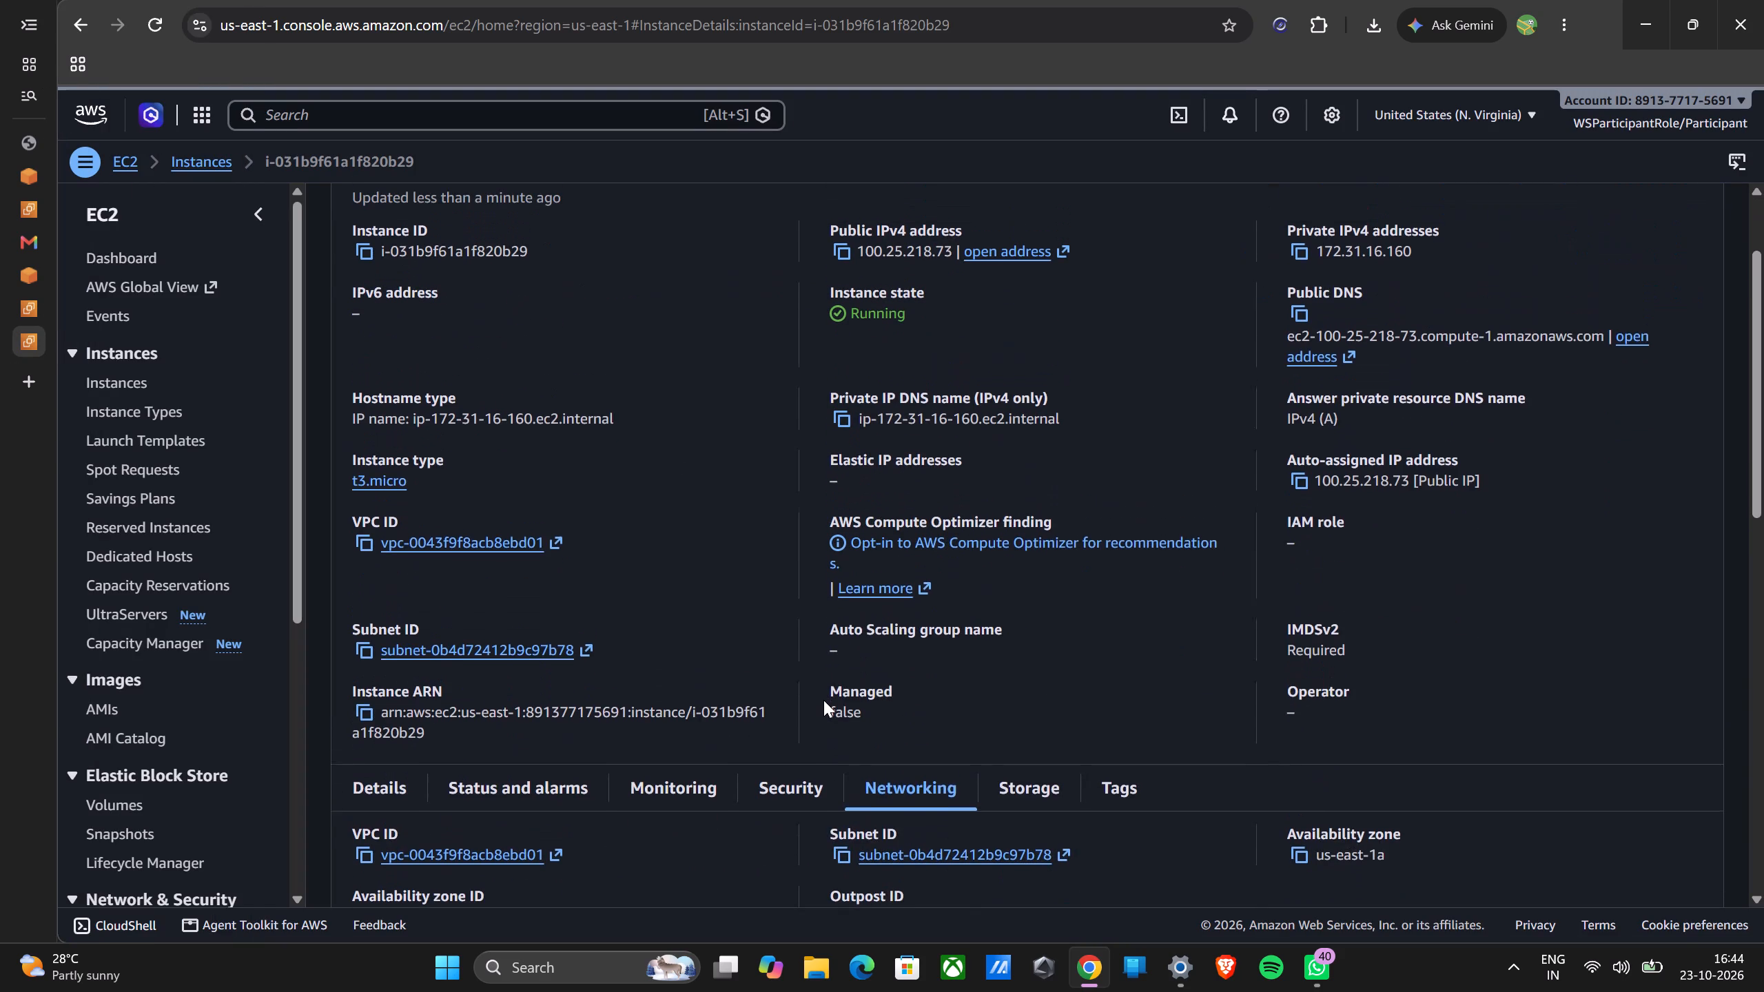
{"action": "scroll", "coordinate": [823, 700], "scroll_direction": "up", "scroll_amount": 1}
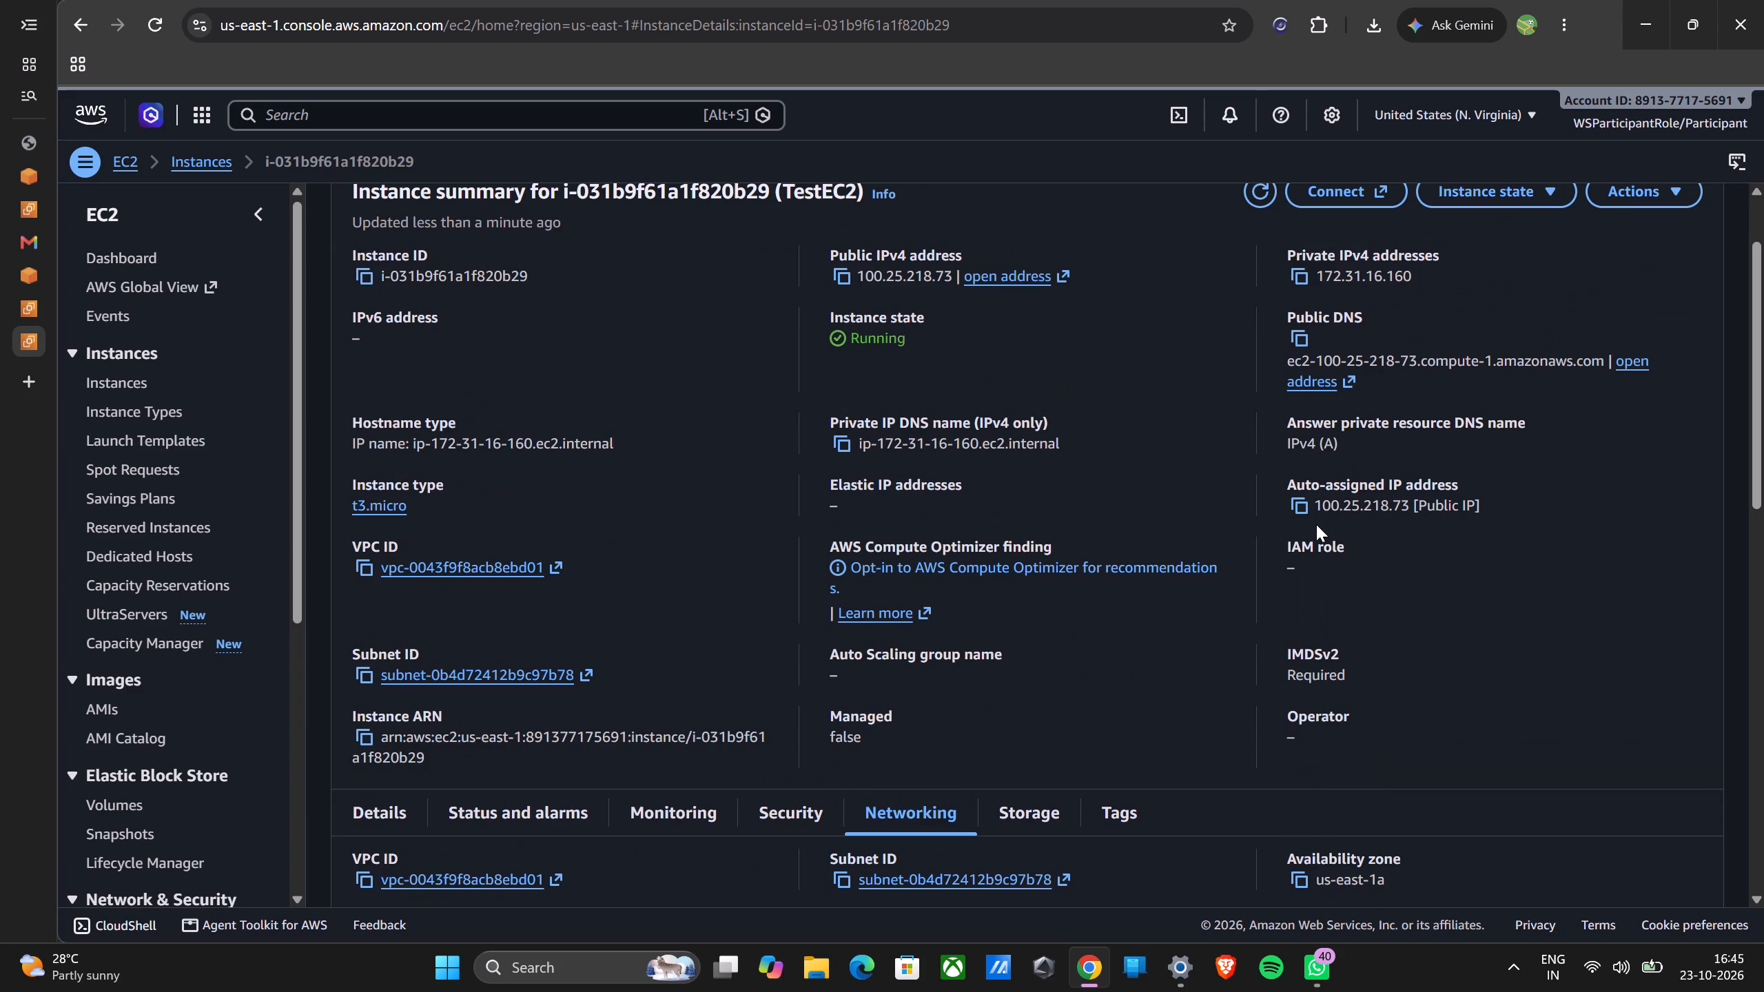
{"action": "triple_click", "coordinate": [1304, 512]}
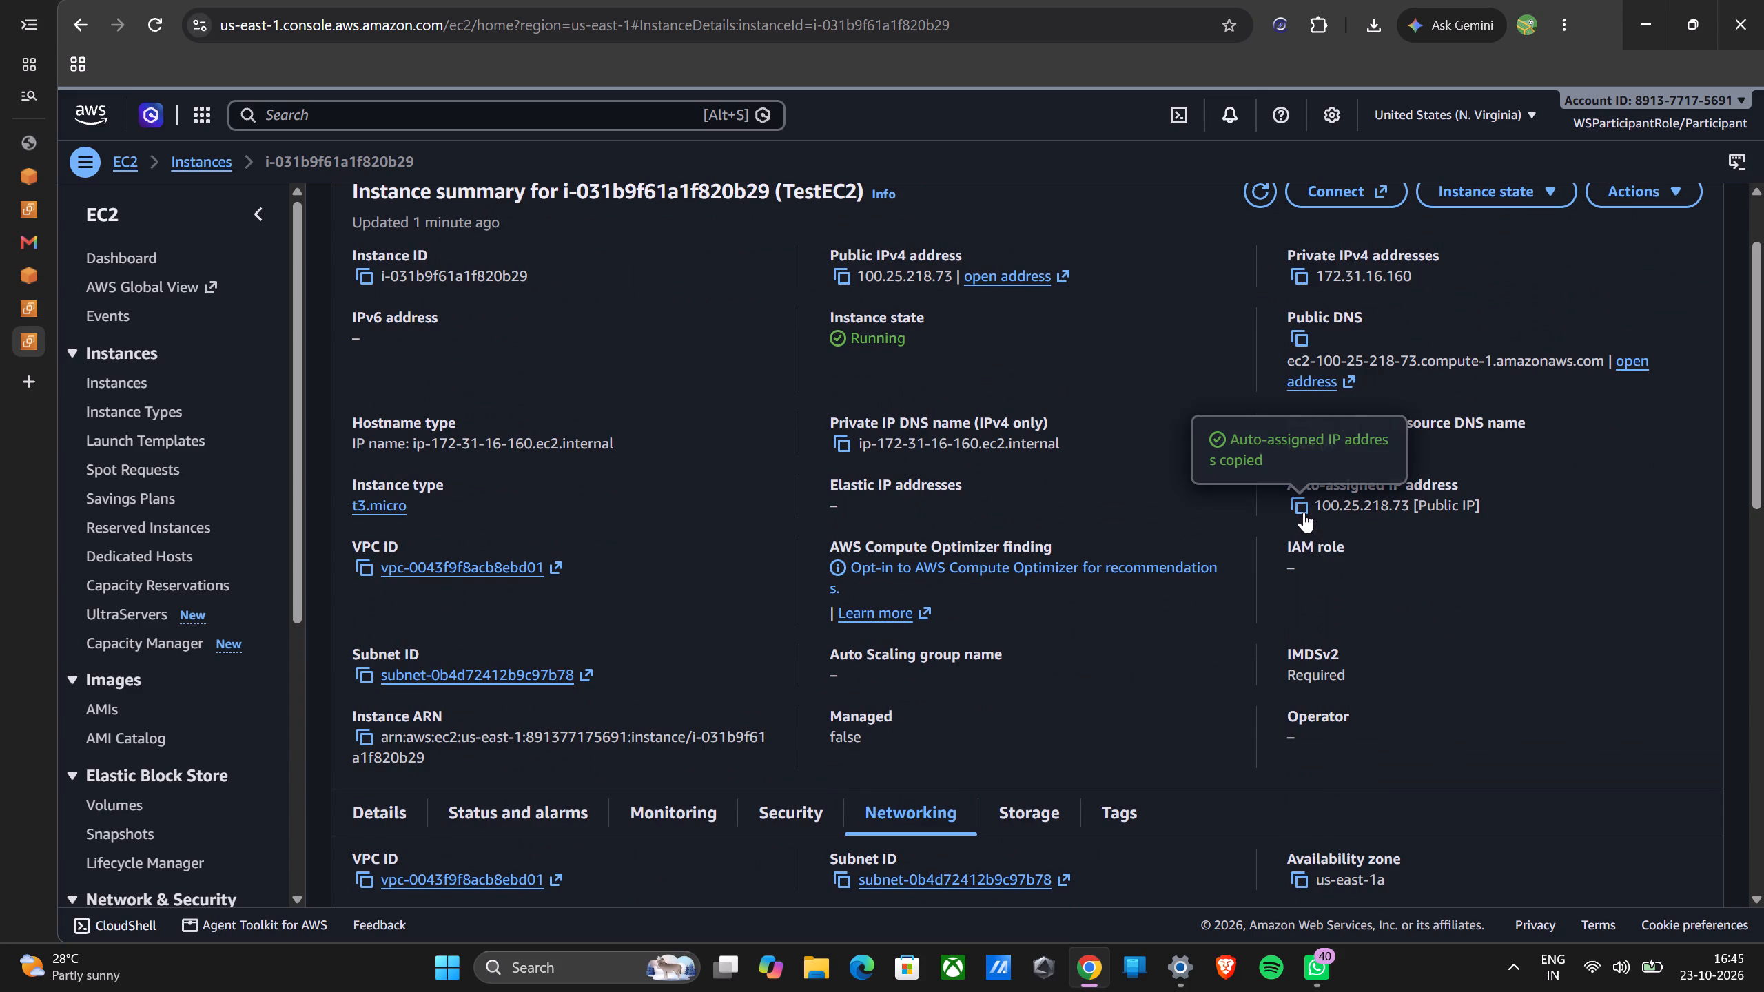
{"action": "double_click", "coordinate": [1304, 512]}
{"action": "left_click", "coordinate": [68, 375]}
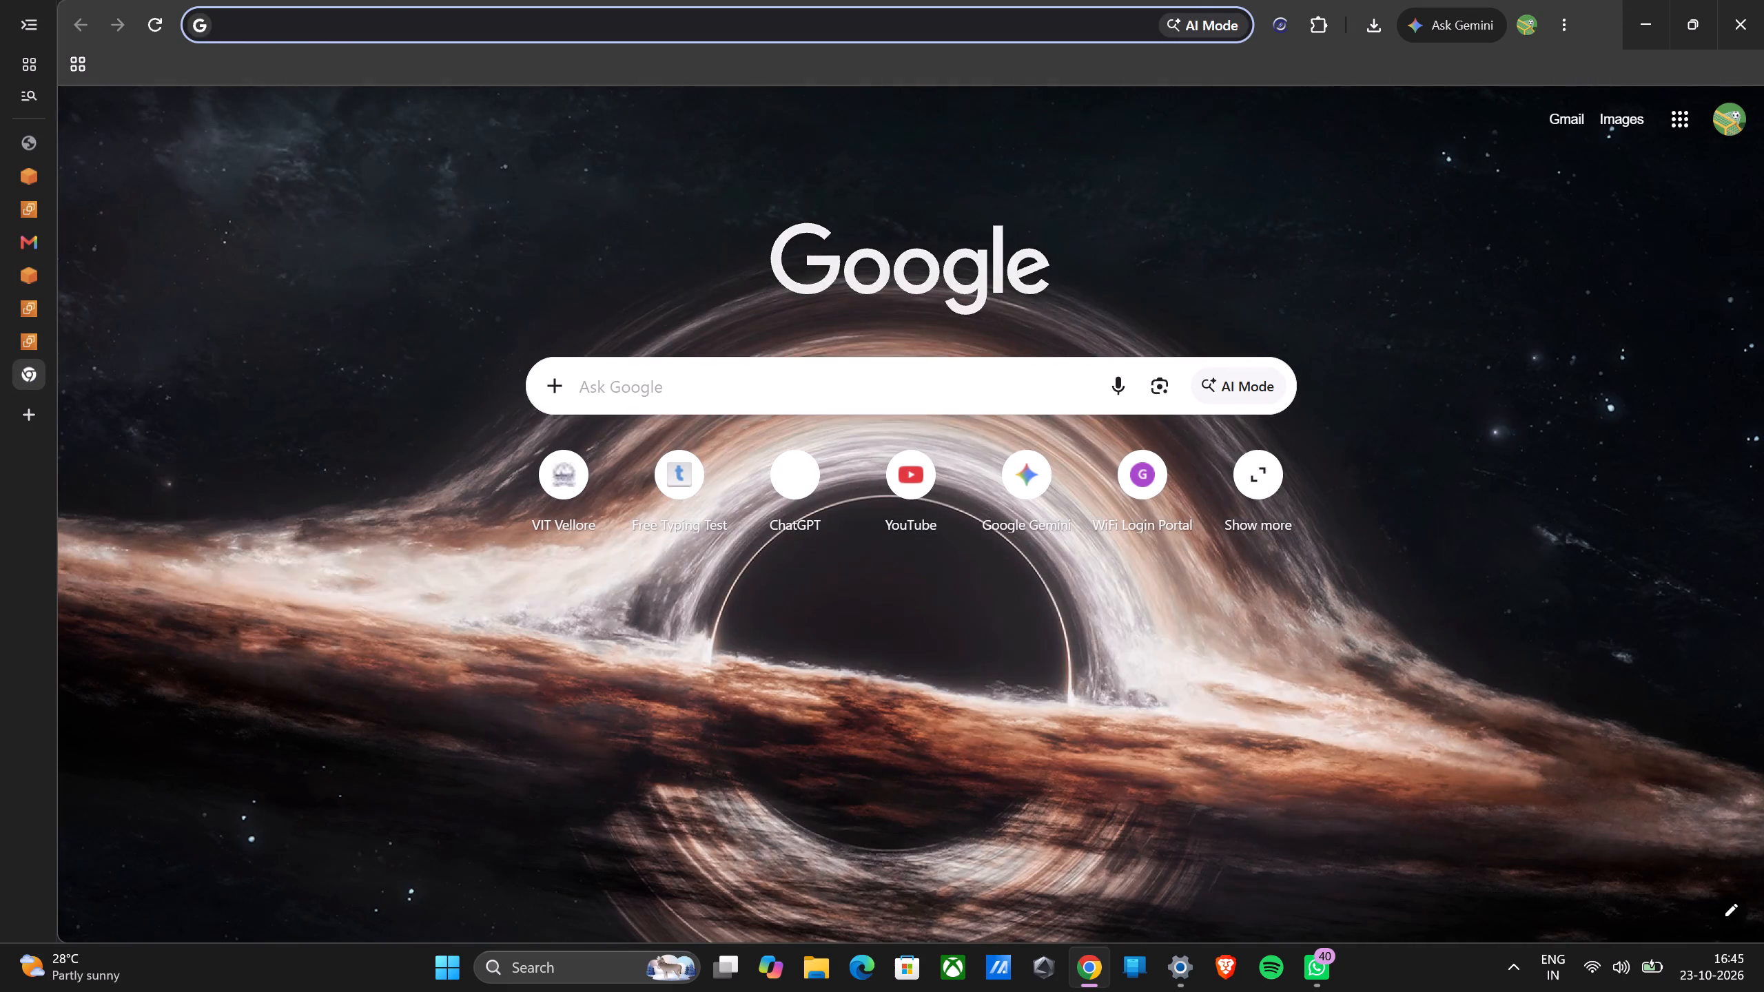
{"action": "left_click", "coordinate": [395, 20]}
{"action": "key", "text": "ctrl+v"}
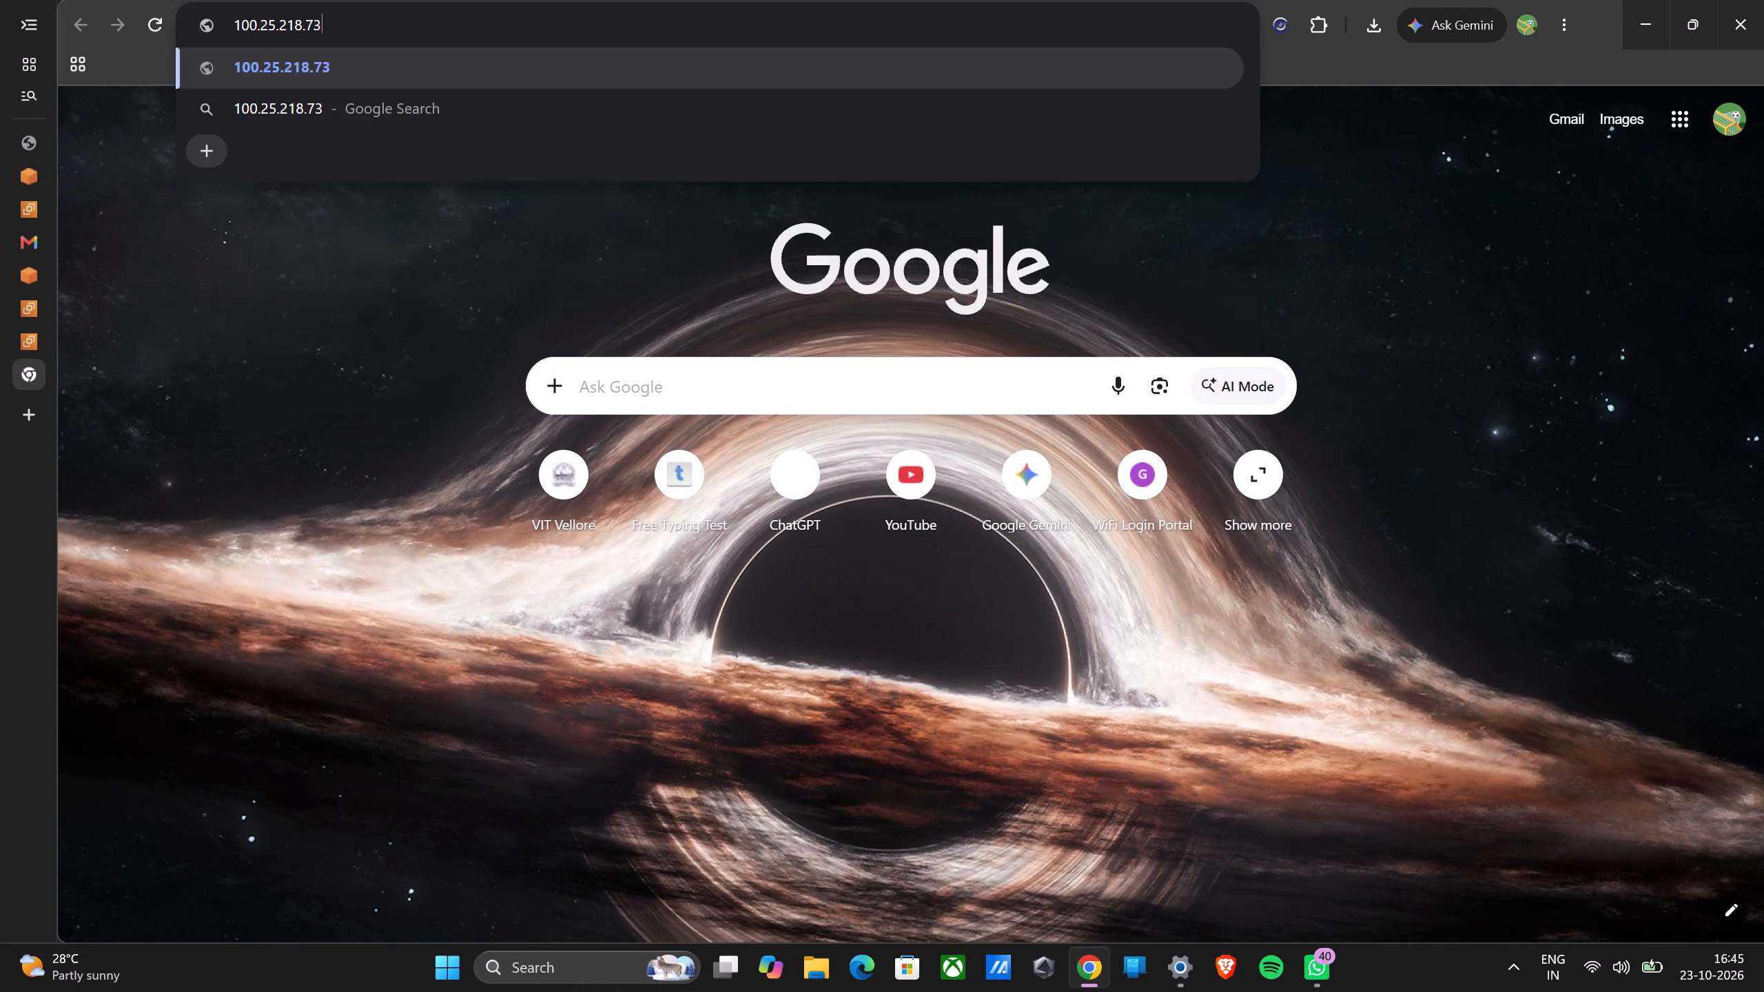
{"action": "key", "text": "Return"}
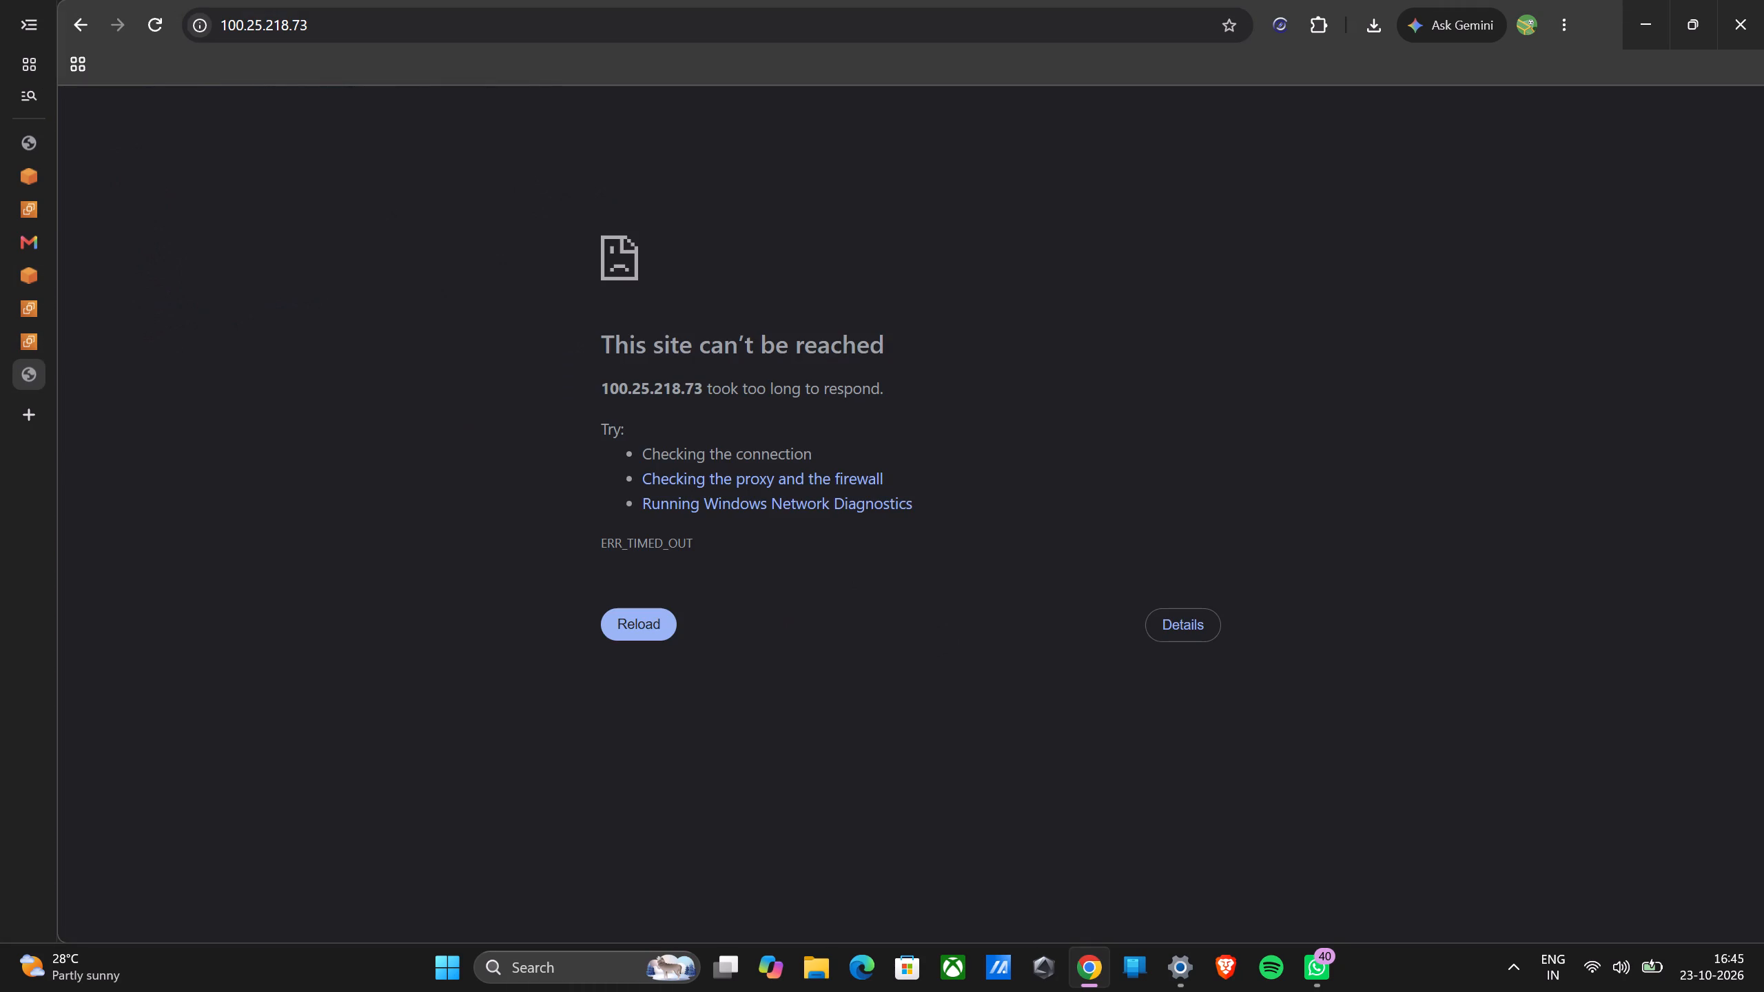
{"action": "left_click", "coordinate": [218, 376]}
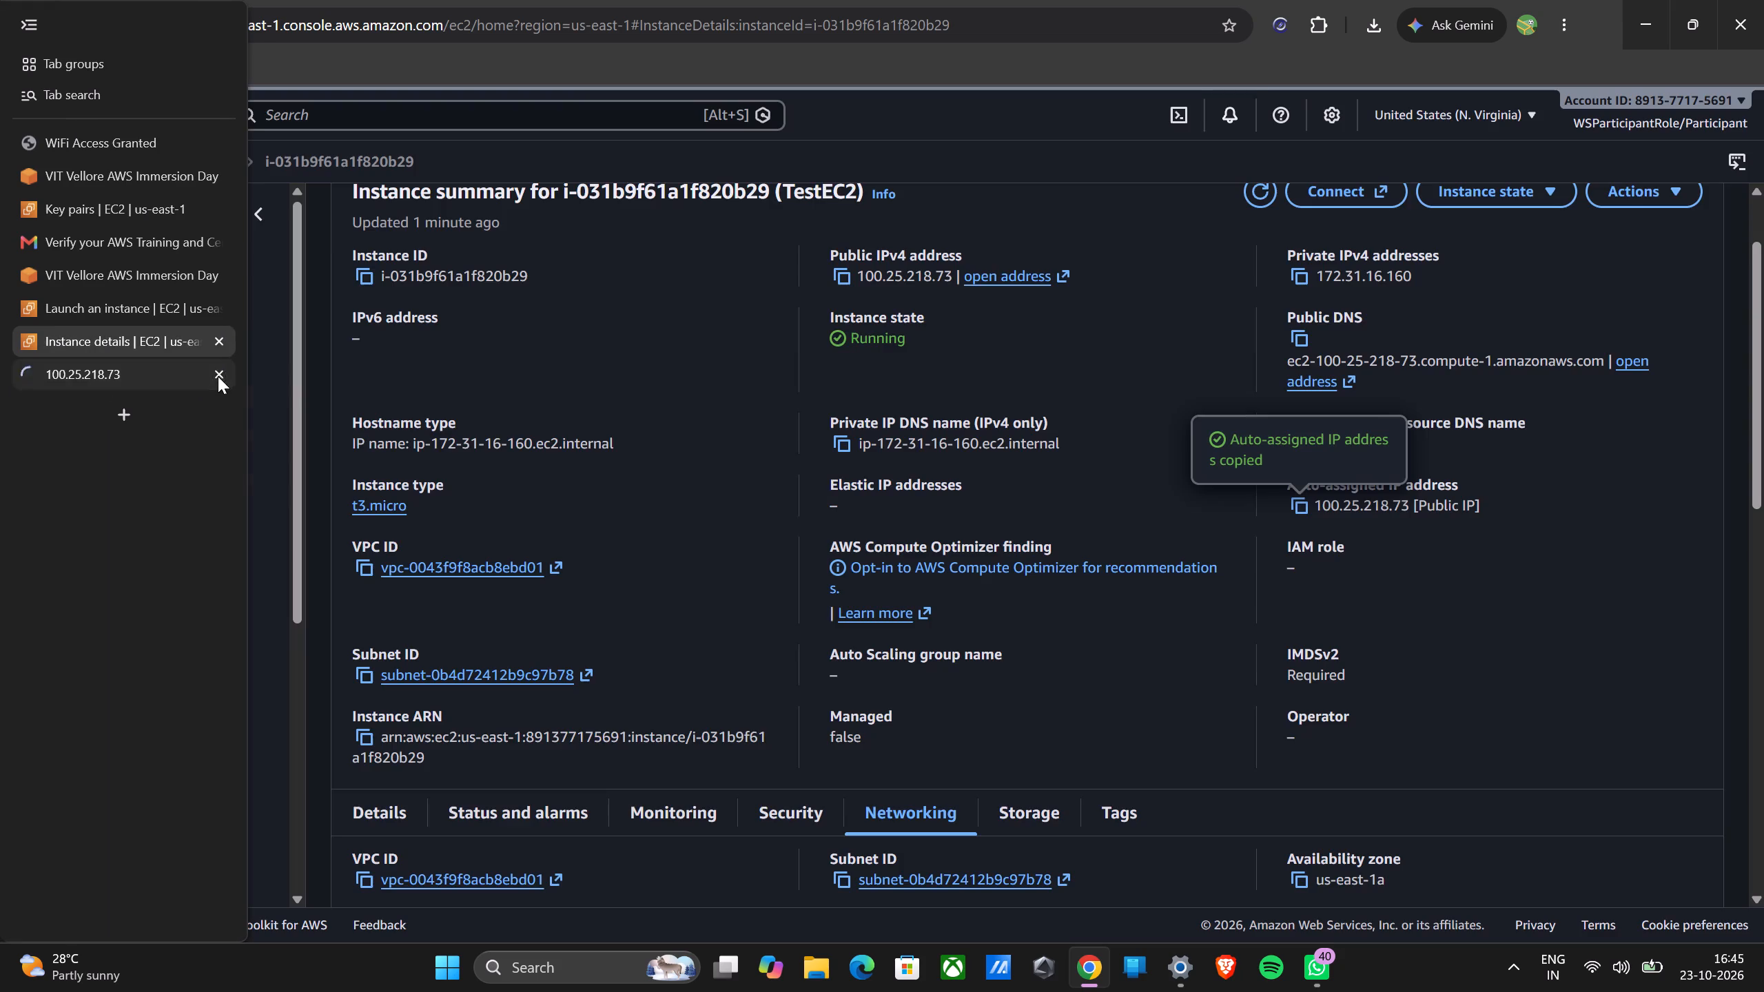
Start launching a new instance from the EC2 dashboard and name it test2.
{"action": "scroll", "coordinate": [622, 487], "scroll_direction": "up", "scroll_amount": 6}
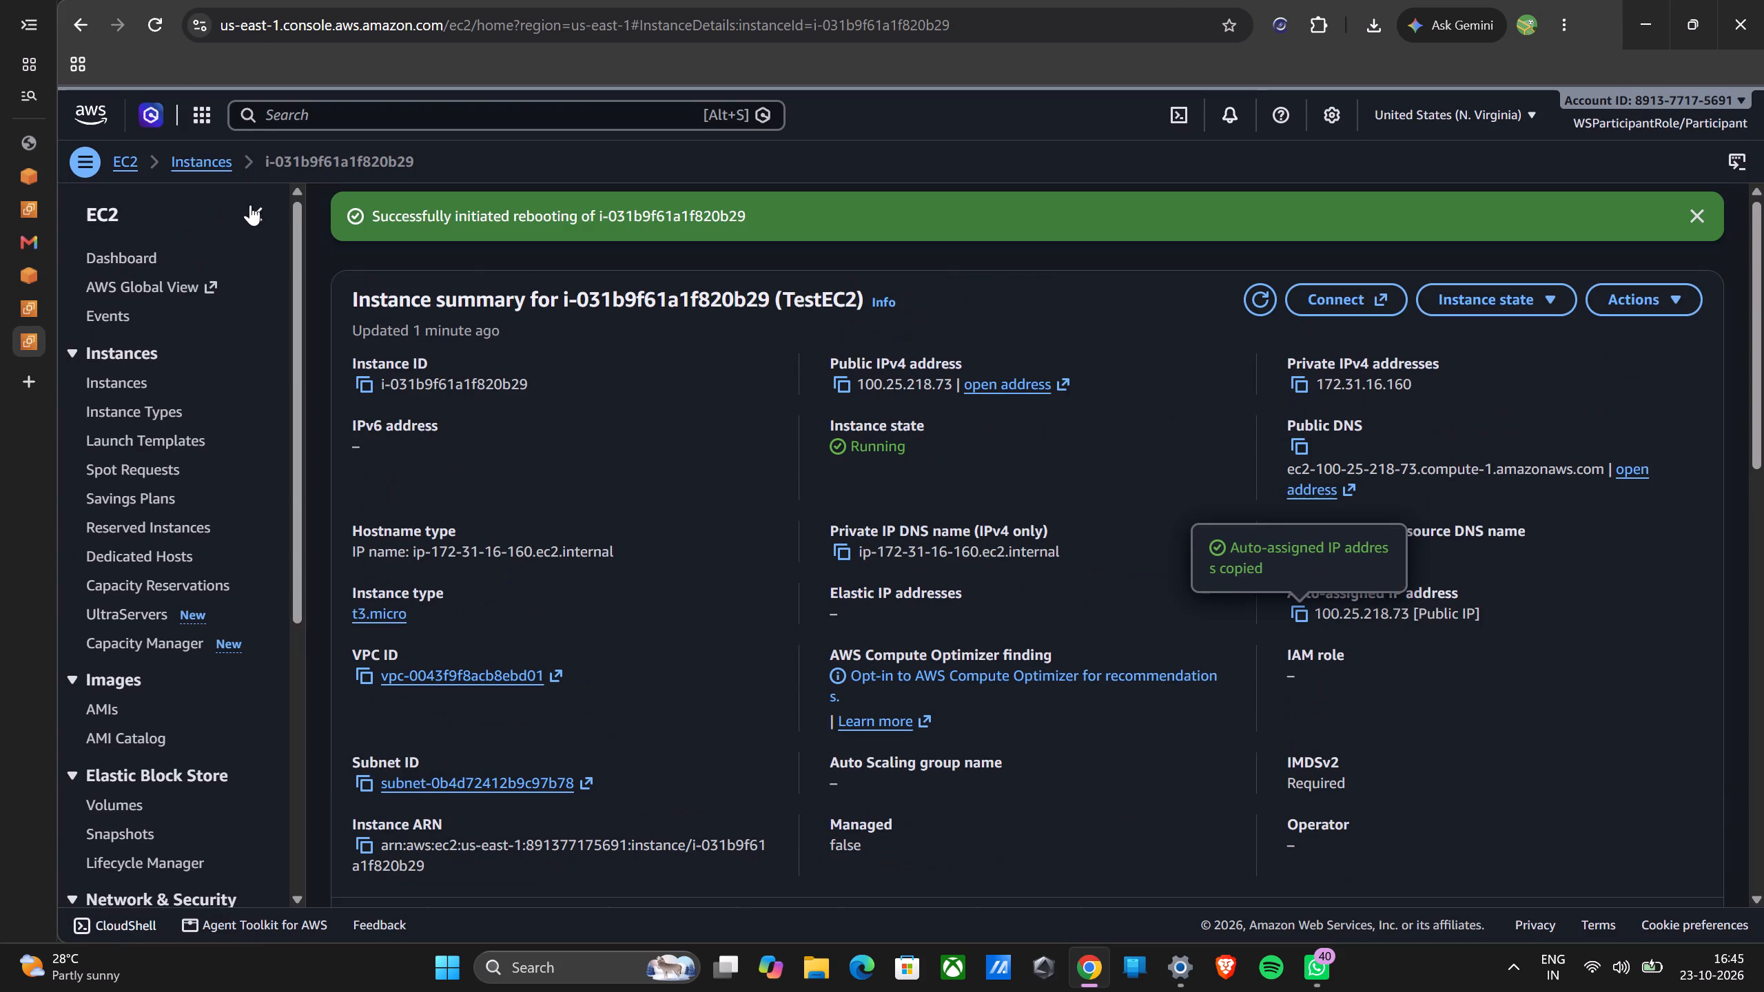
{"action": "left_click", "coordinate": [127, 162]}
{"action": "left_click", "coordinate": [457, 600]}
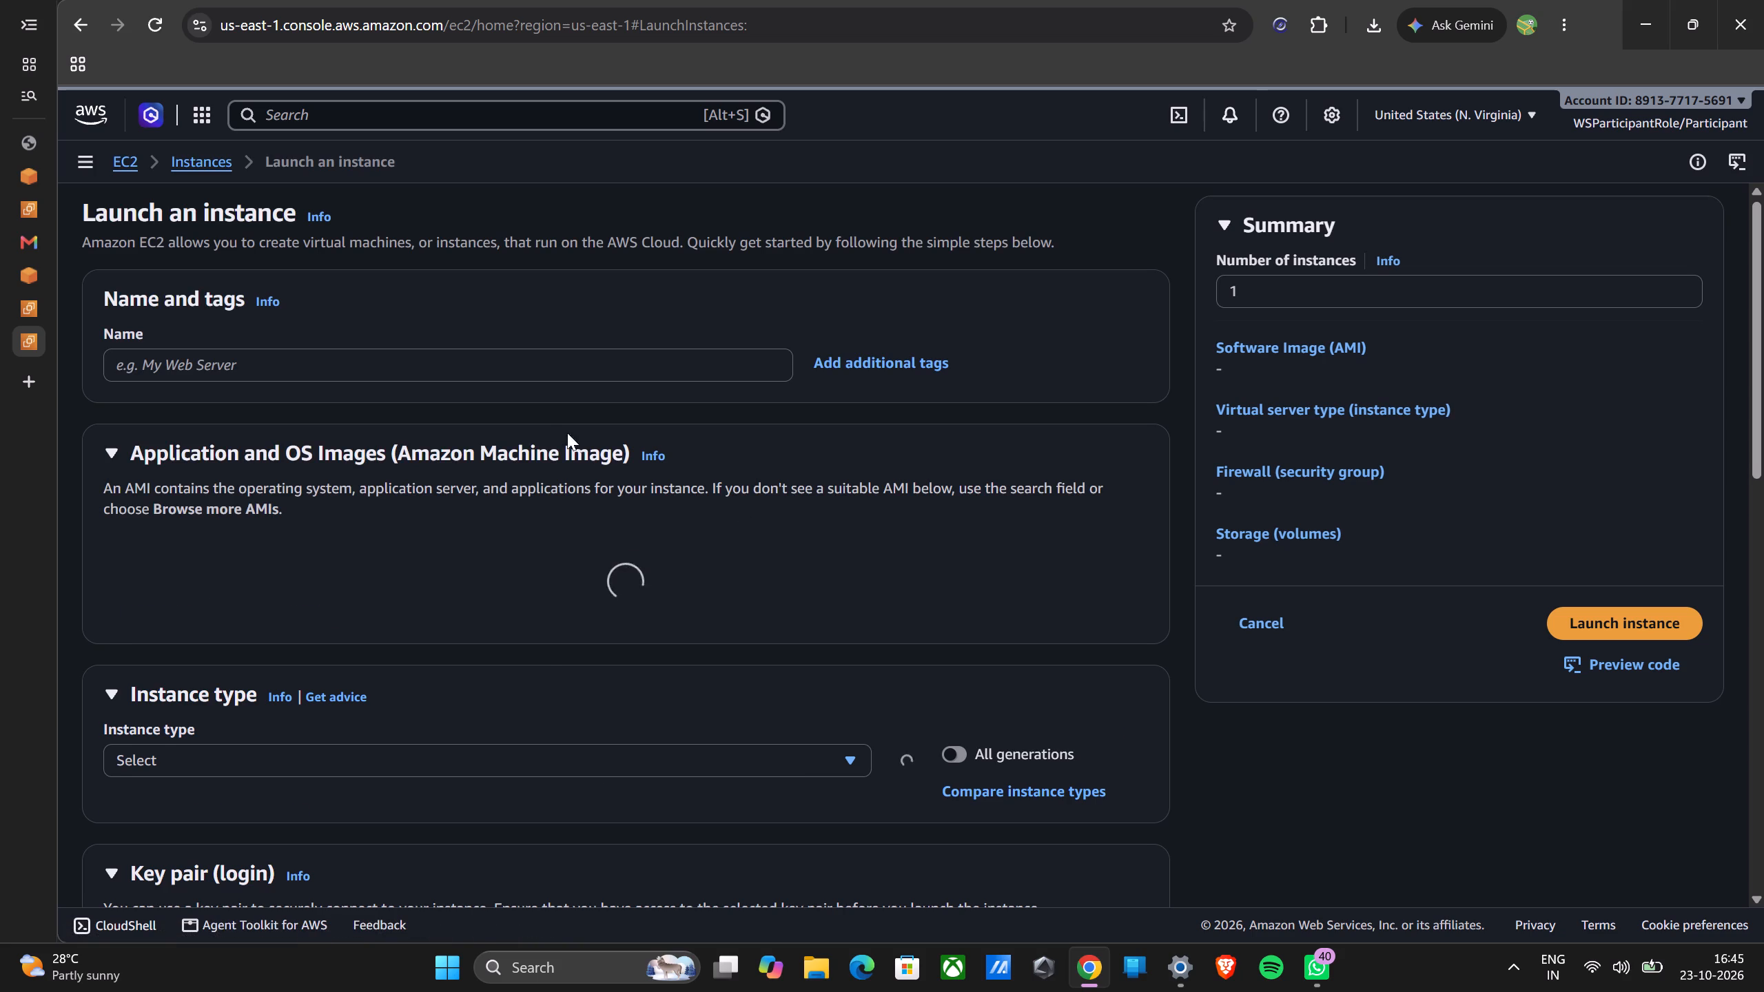
{"action": "left_click", "coordinate": [535, 366]}
{"action": "type", "text": "test2"}
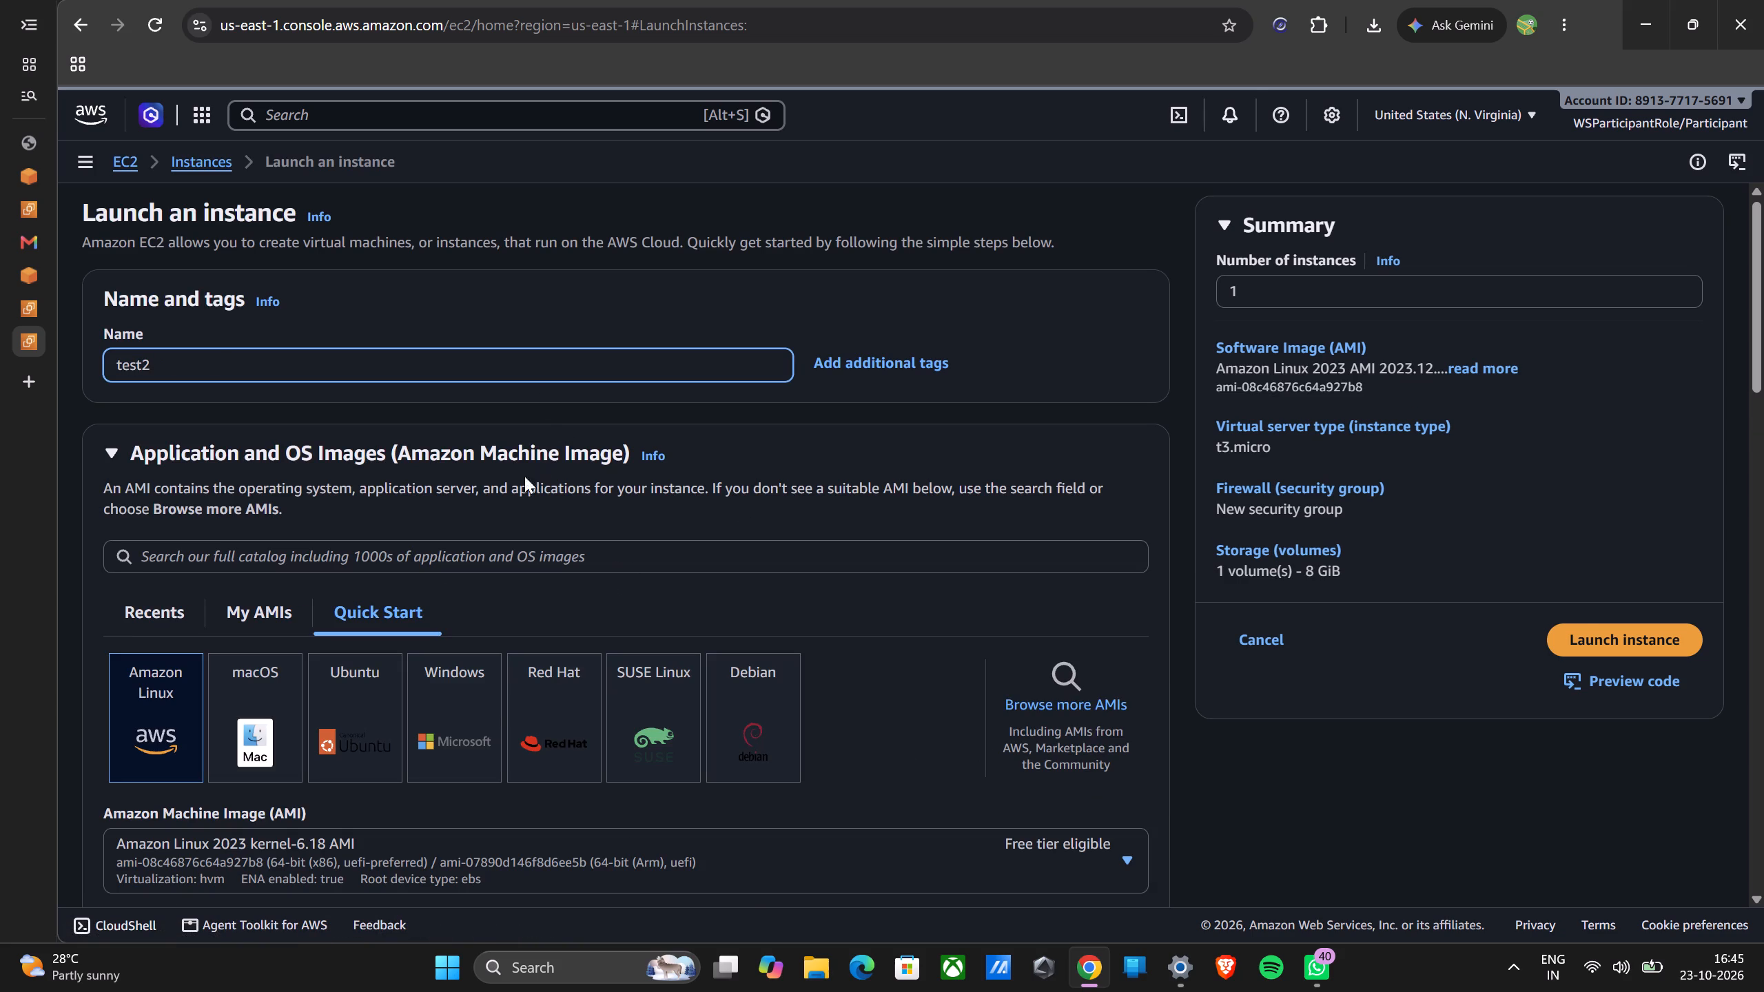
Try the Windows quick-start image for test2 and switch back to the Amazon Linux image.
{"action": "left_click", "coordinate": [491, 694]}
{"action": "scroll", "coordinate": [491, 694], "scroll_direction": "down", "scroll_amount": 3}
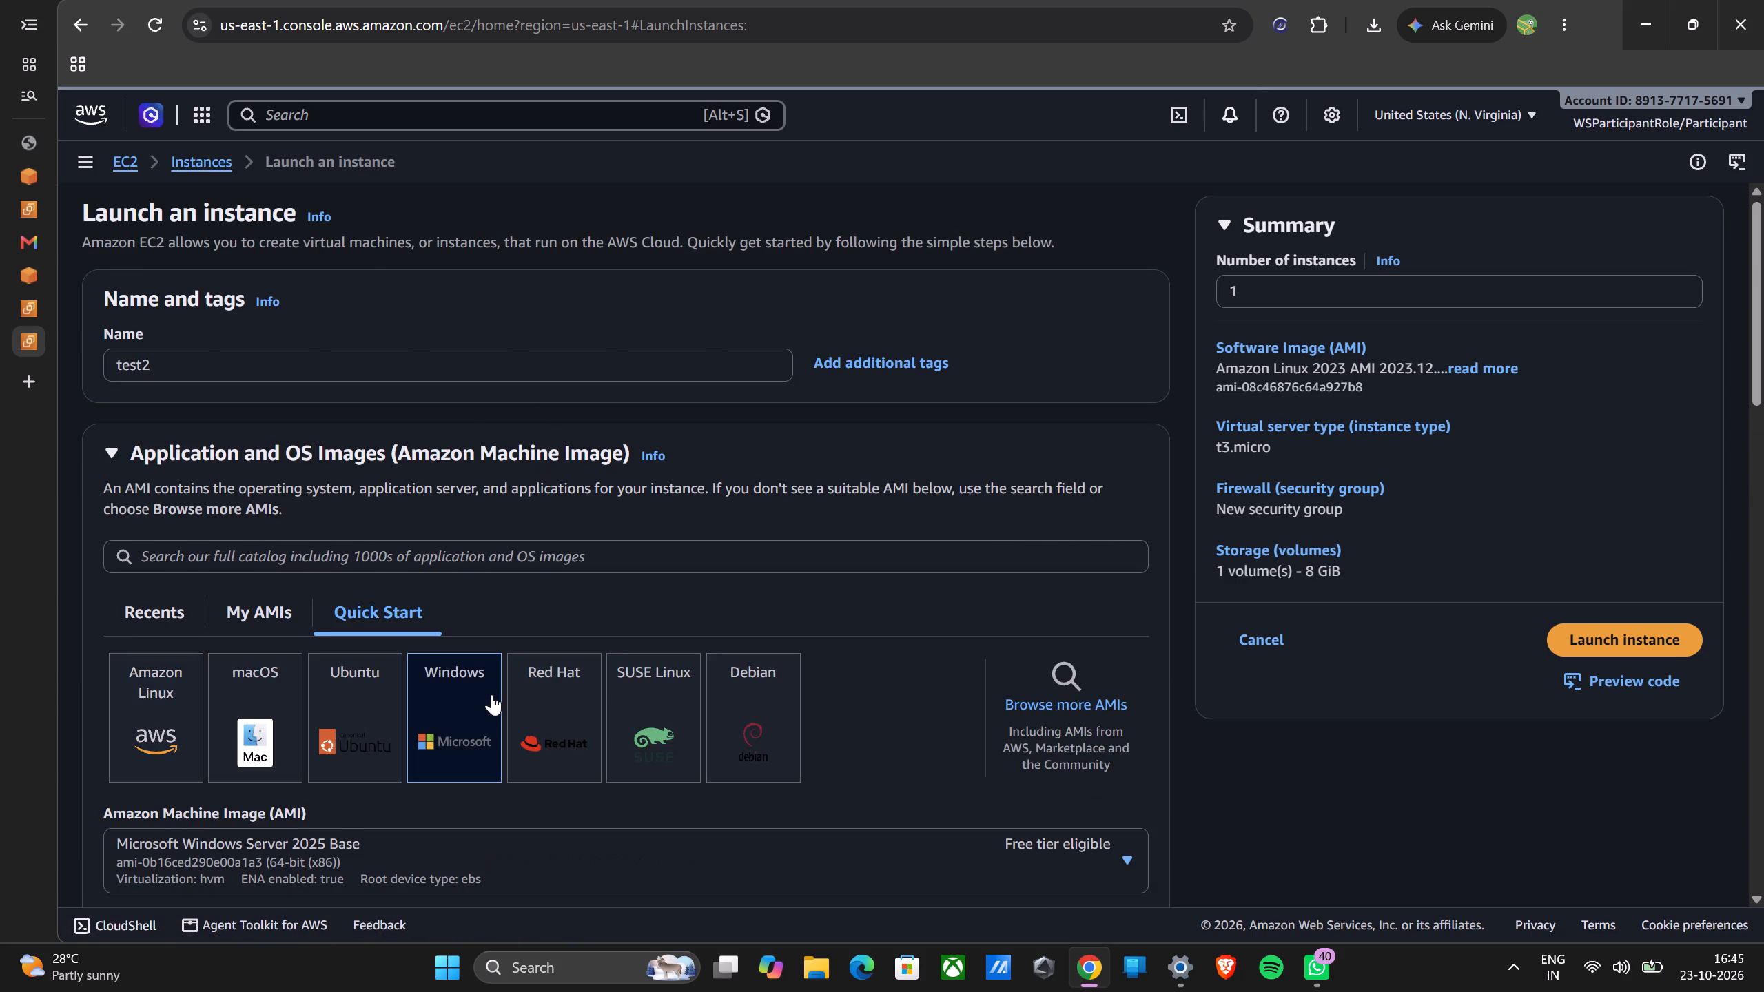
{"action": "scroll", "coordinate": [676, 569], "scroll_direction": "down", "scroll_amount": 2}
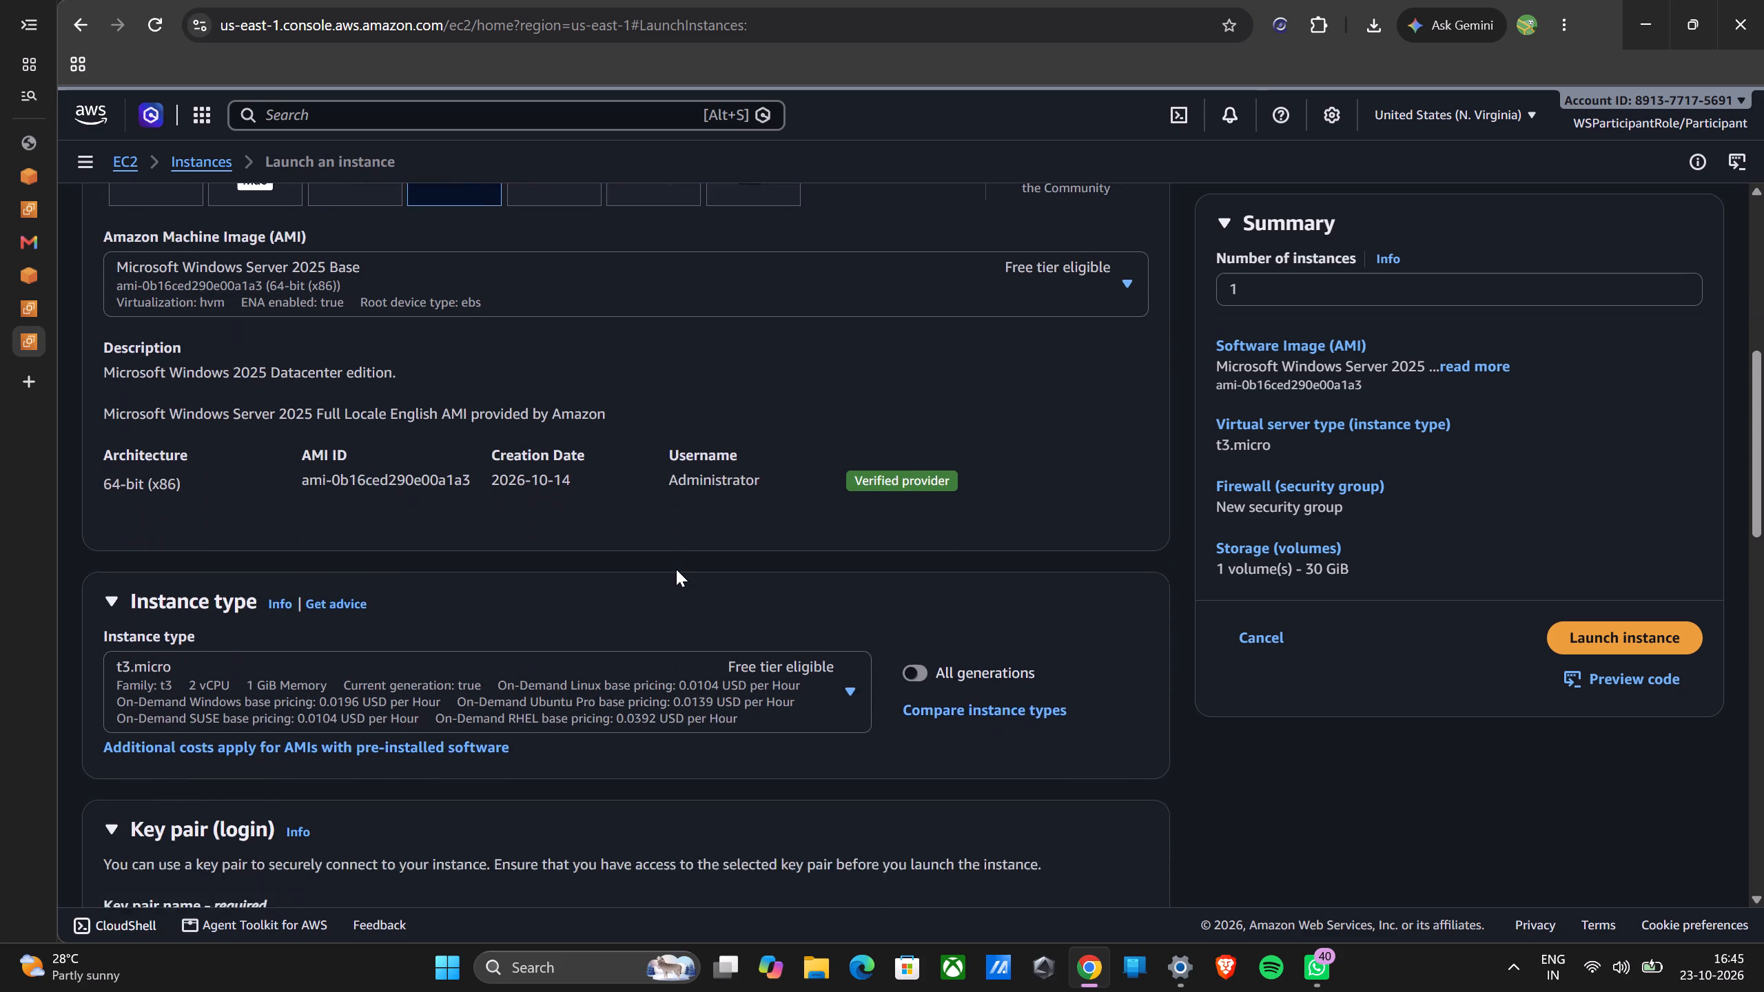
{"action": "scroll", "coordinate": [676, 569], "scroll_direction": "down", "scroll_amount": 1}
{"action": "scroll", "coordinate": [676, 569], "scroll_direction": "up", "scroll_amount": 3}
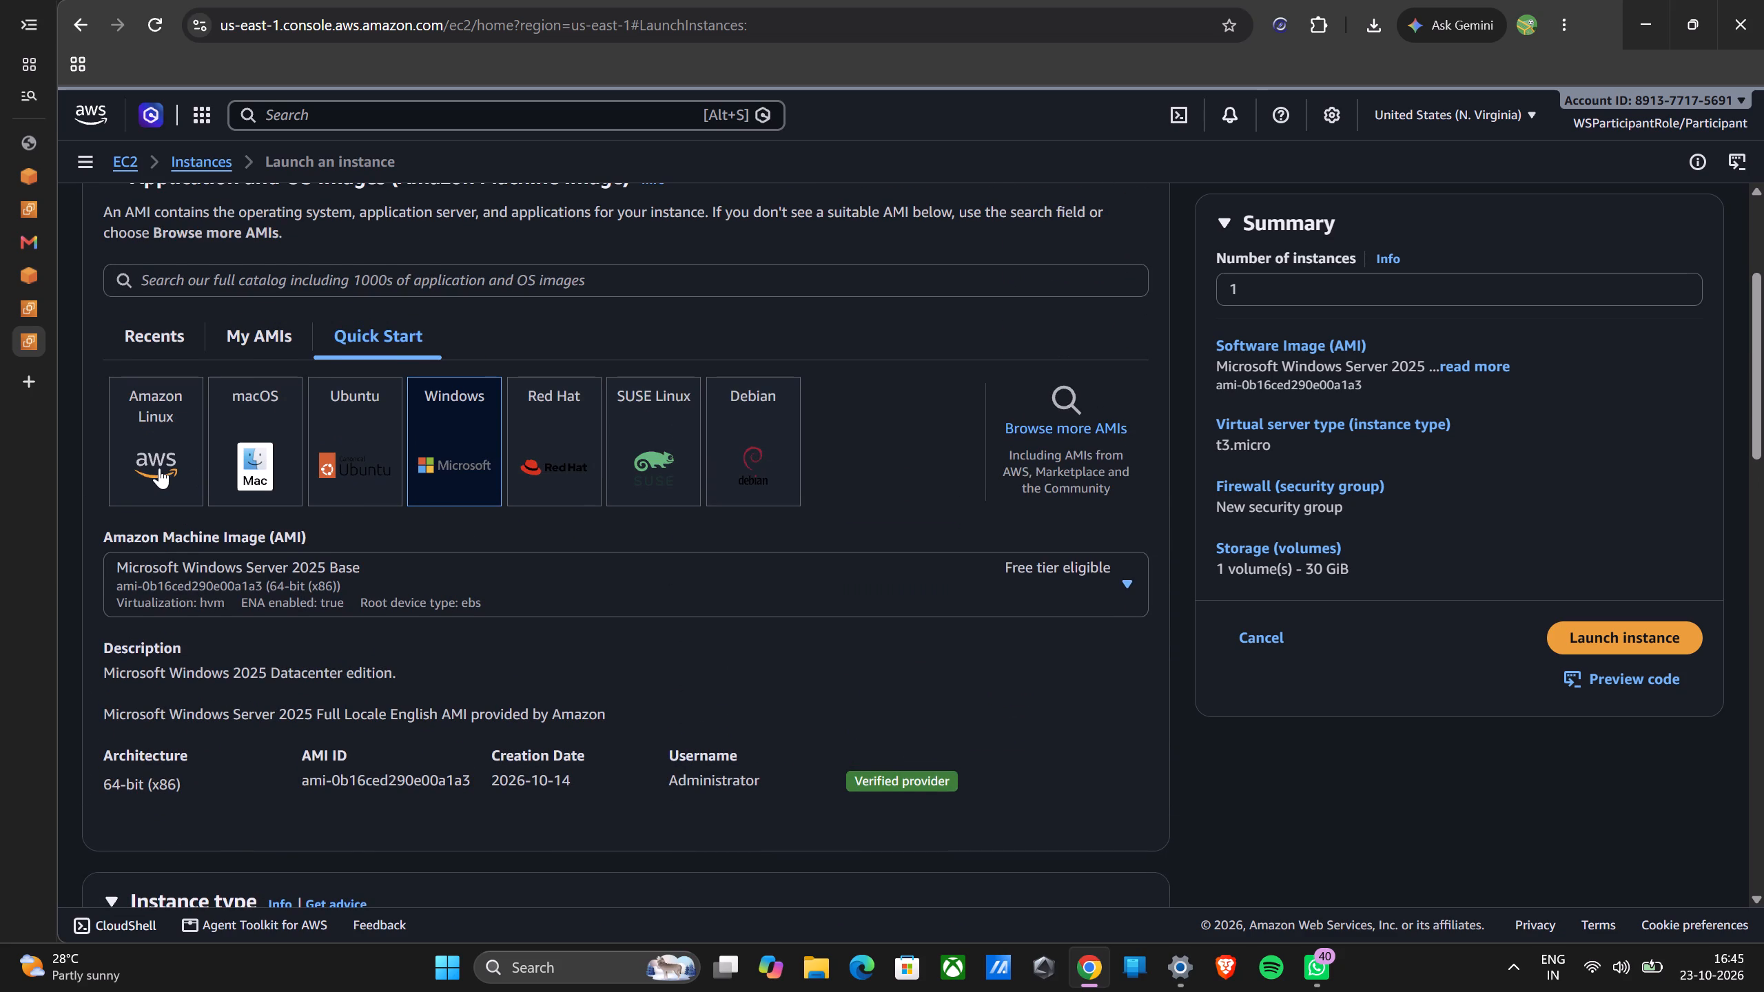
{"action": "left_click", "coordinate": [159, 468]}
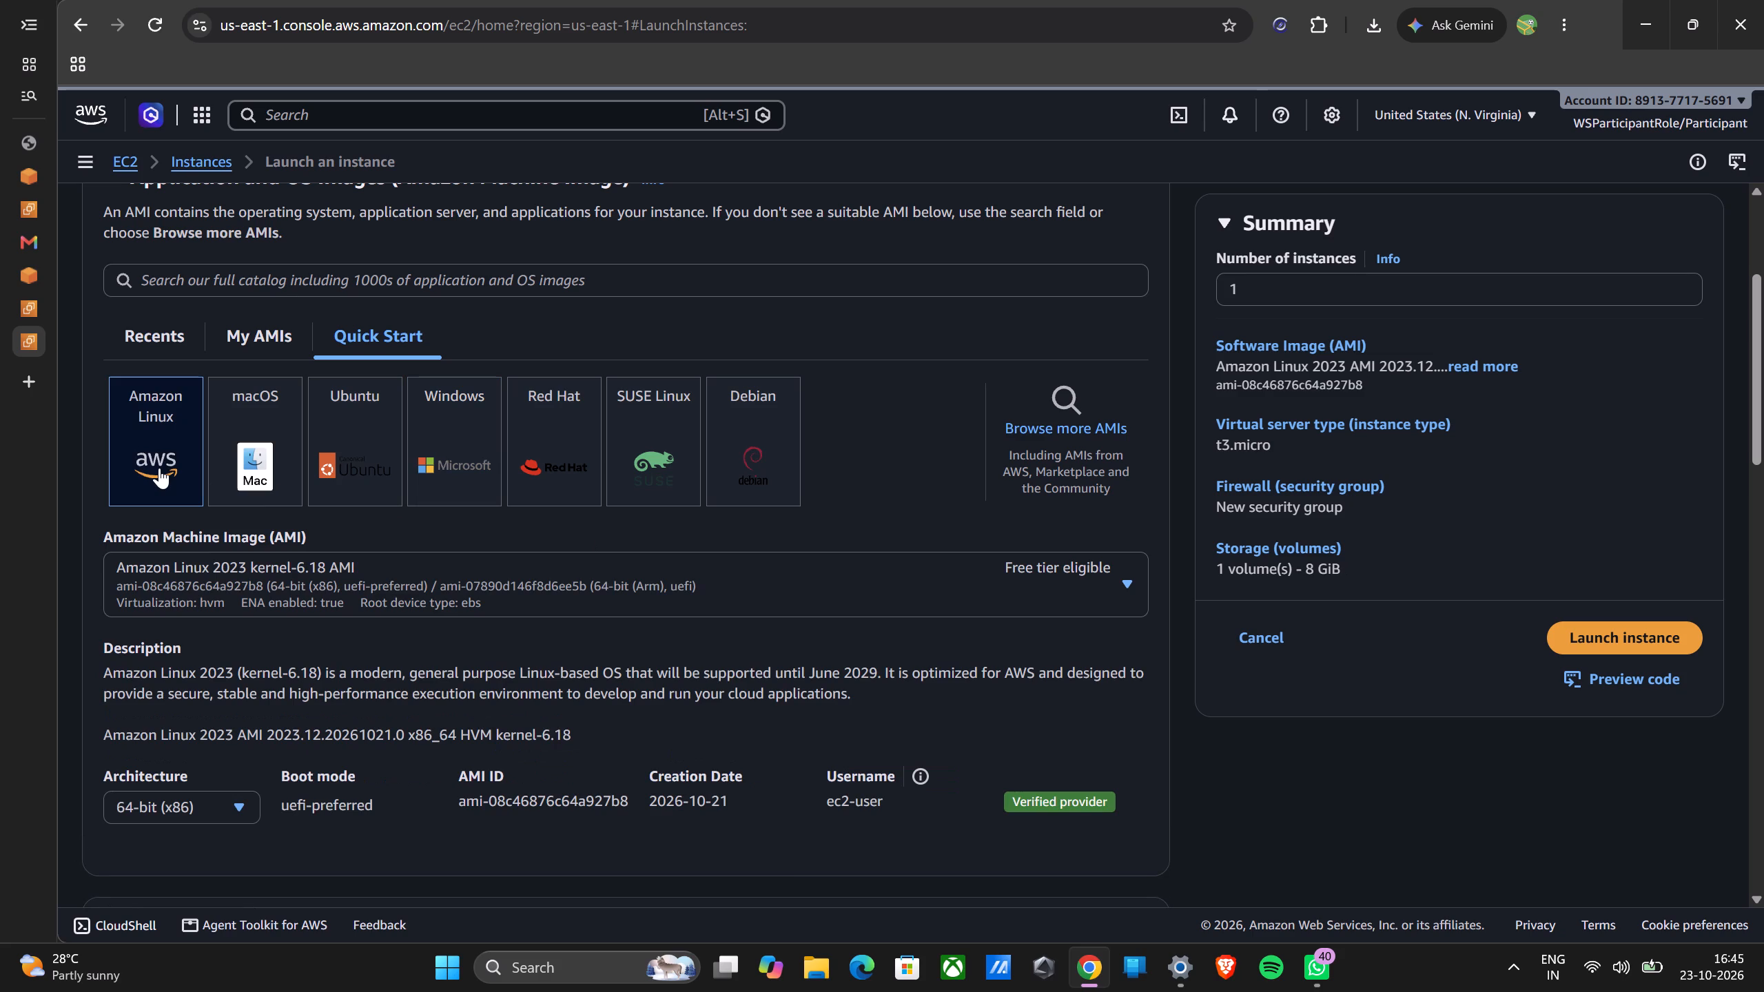
Open the network settings of the test2 instance for editing.
{"action": "scroll", "coordinate": [345, 766], "scroll_direction": "down", "scroll_amount": 1}
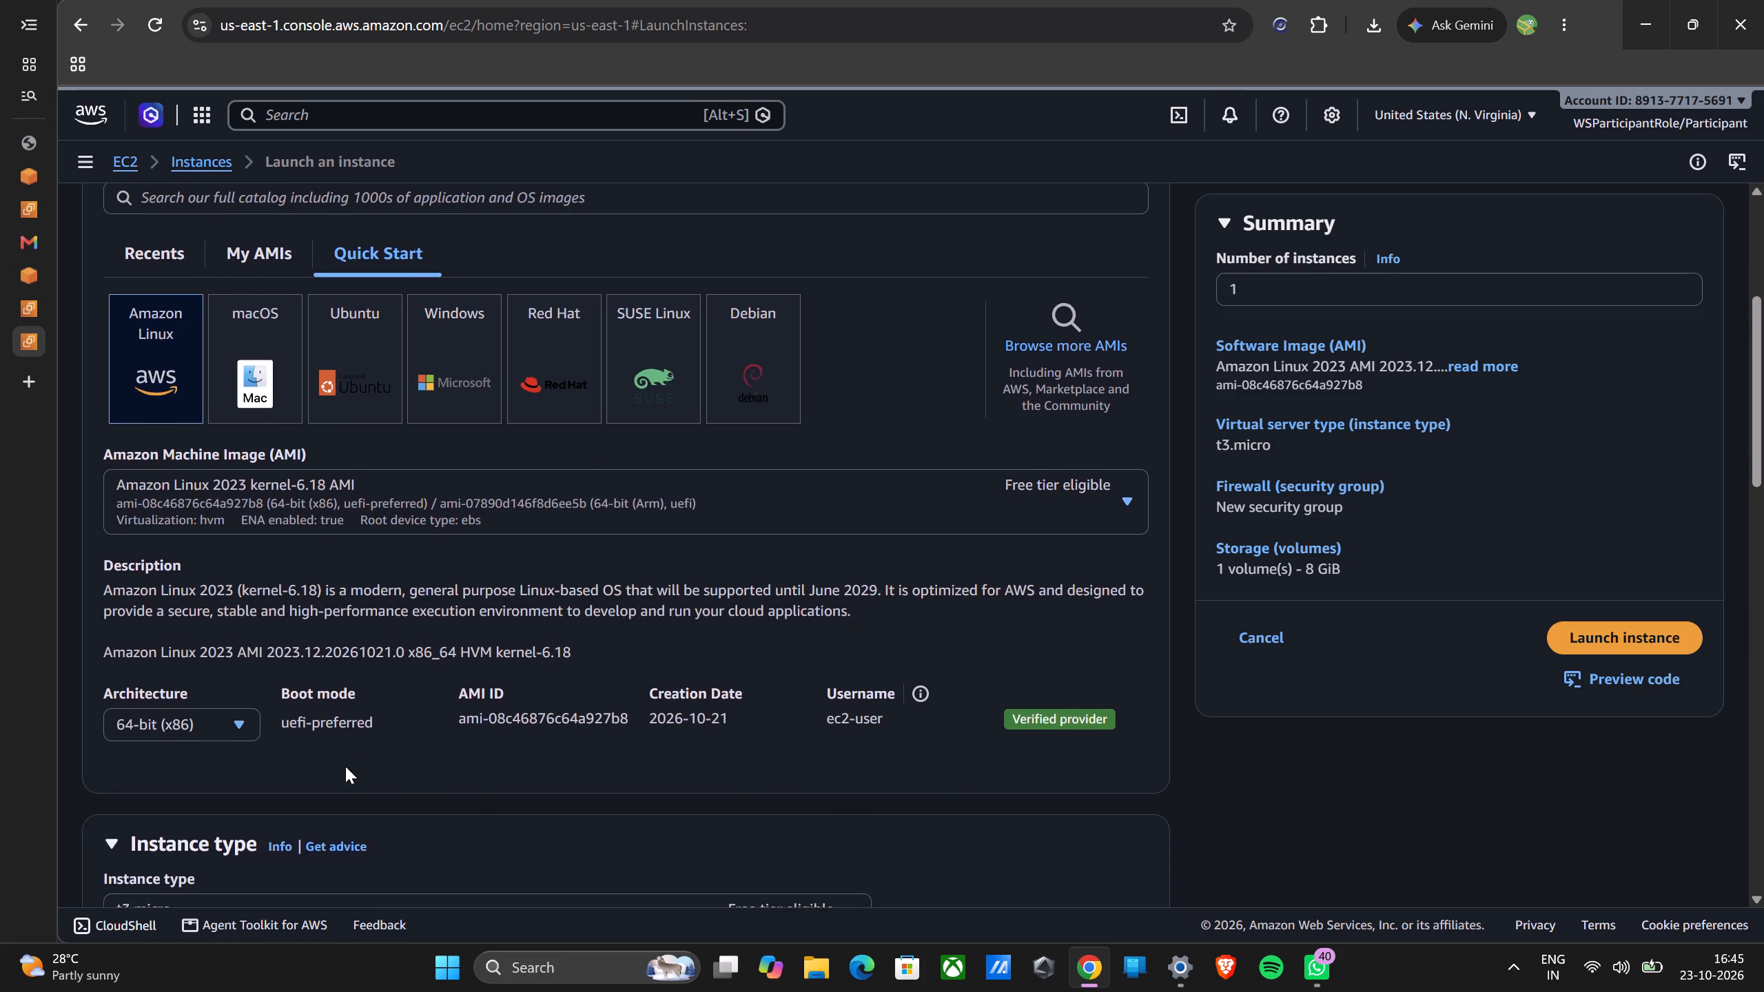
{"action": "scroll", "coordinate": [345, 766], "scroll_direction": "down", "scroll_amount": 2}
{"action": "scroll", "coordinate": [230, 643], "scroll_direction": "down", "scroll_amount": 2}
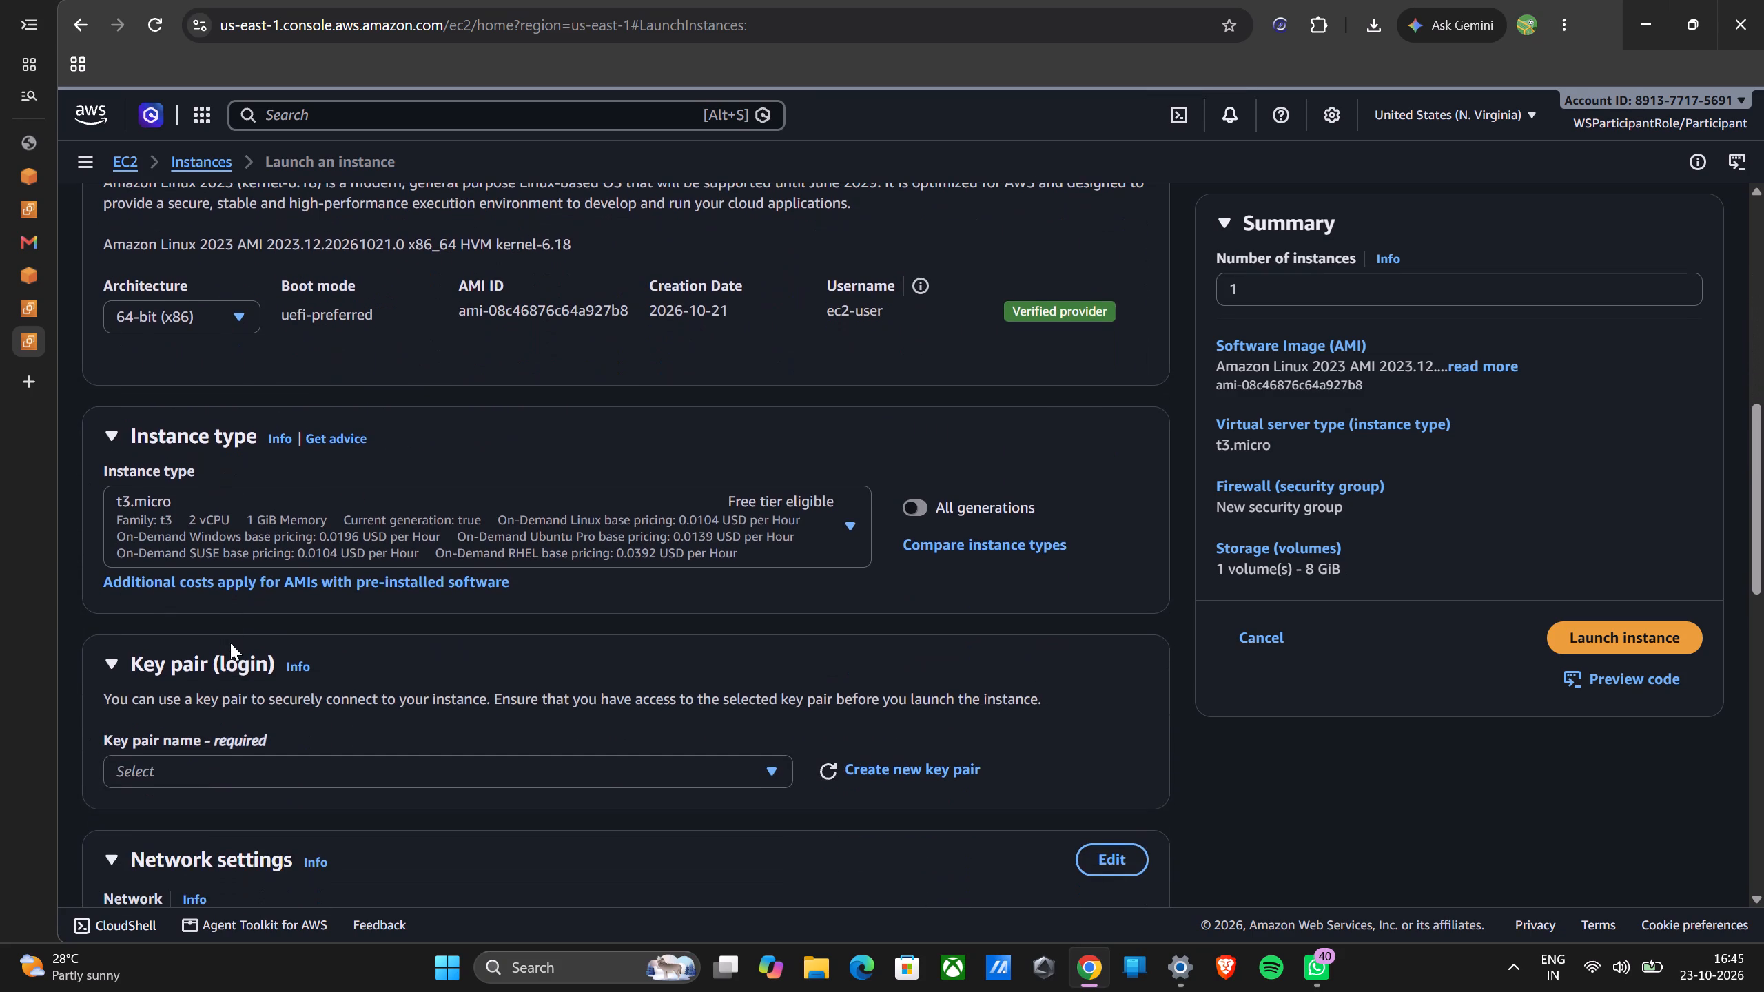
{"action": "scroll", "coordinate": [230, 643], "scroll_direction": "down", "scroll_amount": 7}
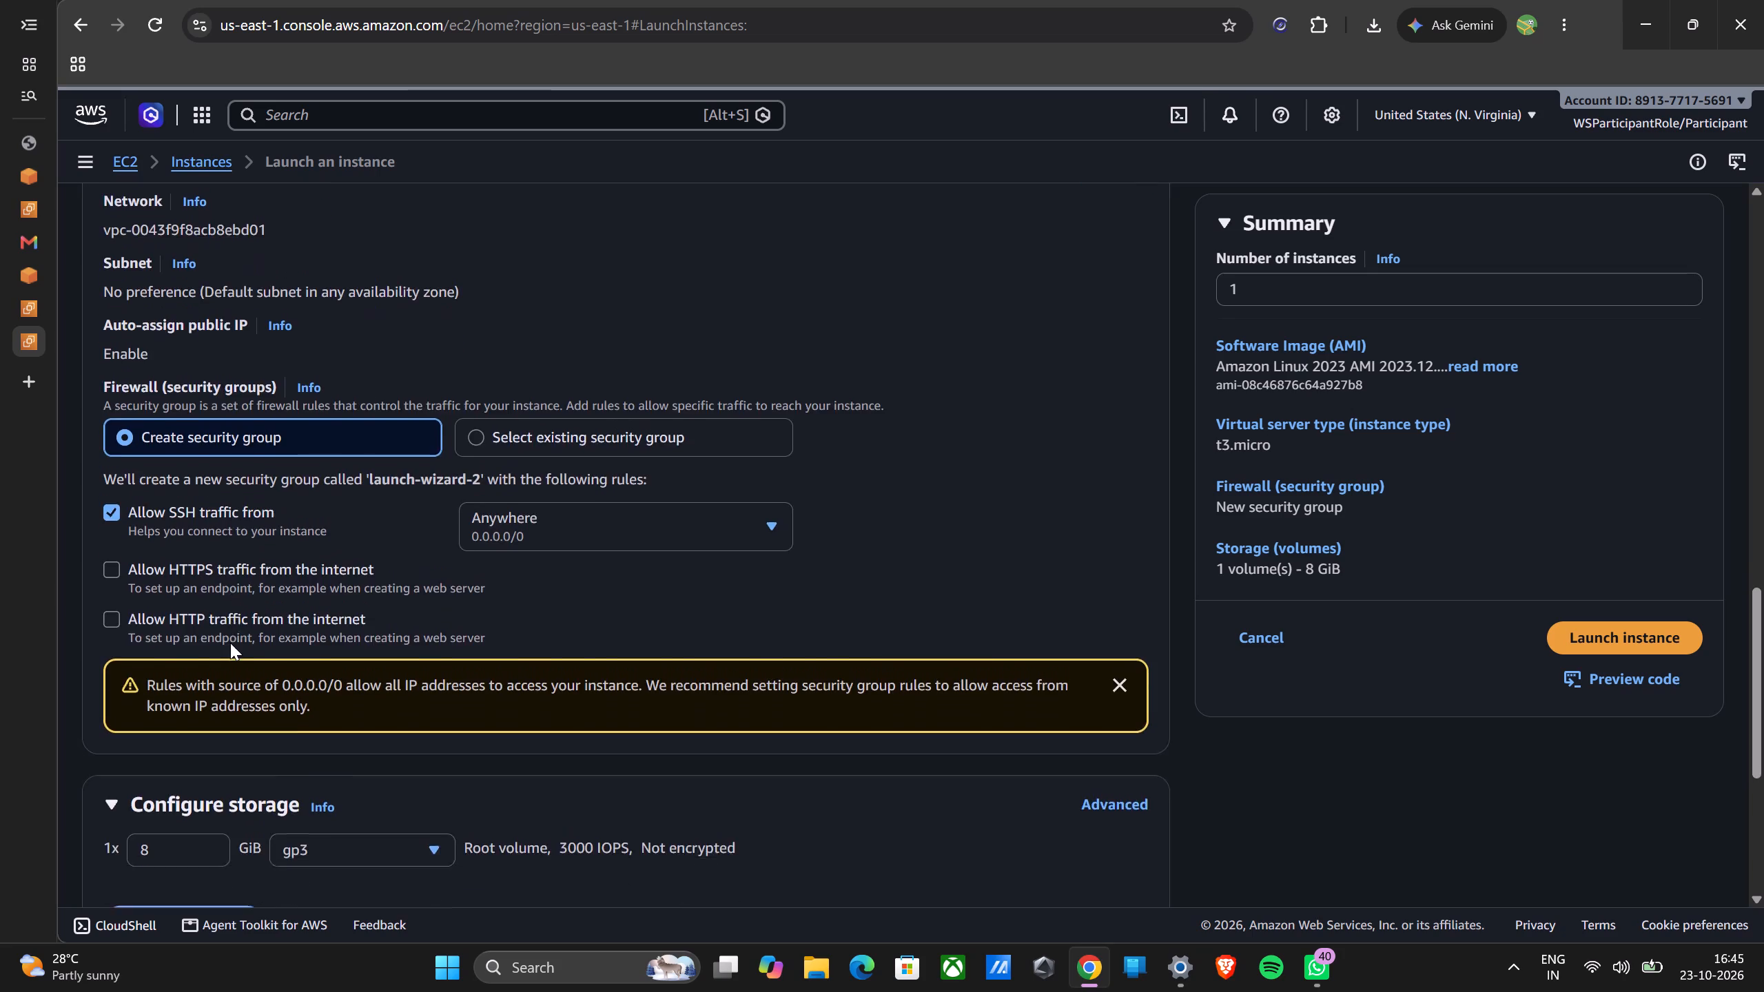
{"action": "scroll", "coordinate": [230, 643], "scroll_direction": "down", "scroll_amount": 3}
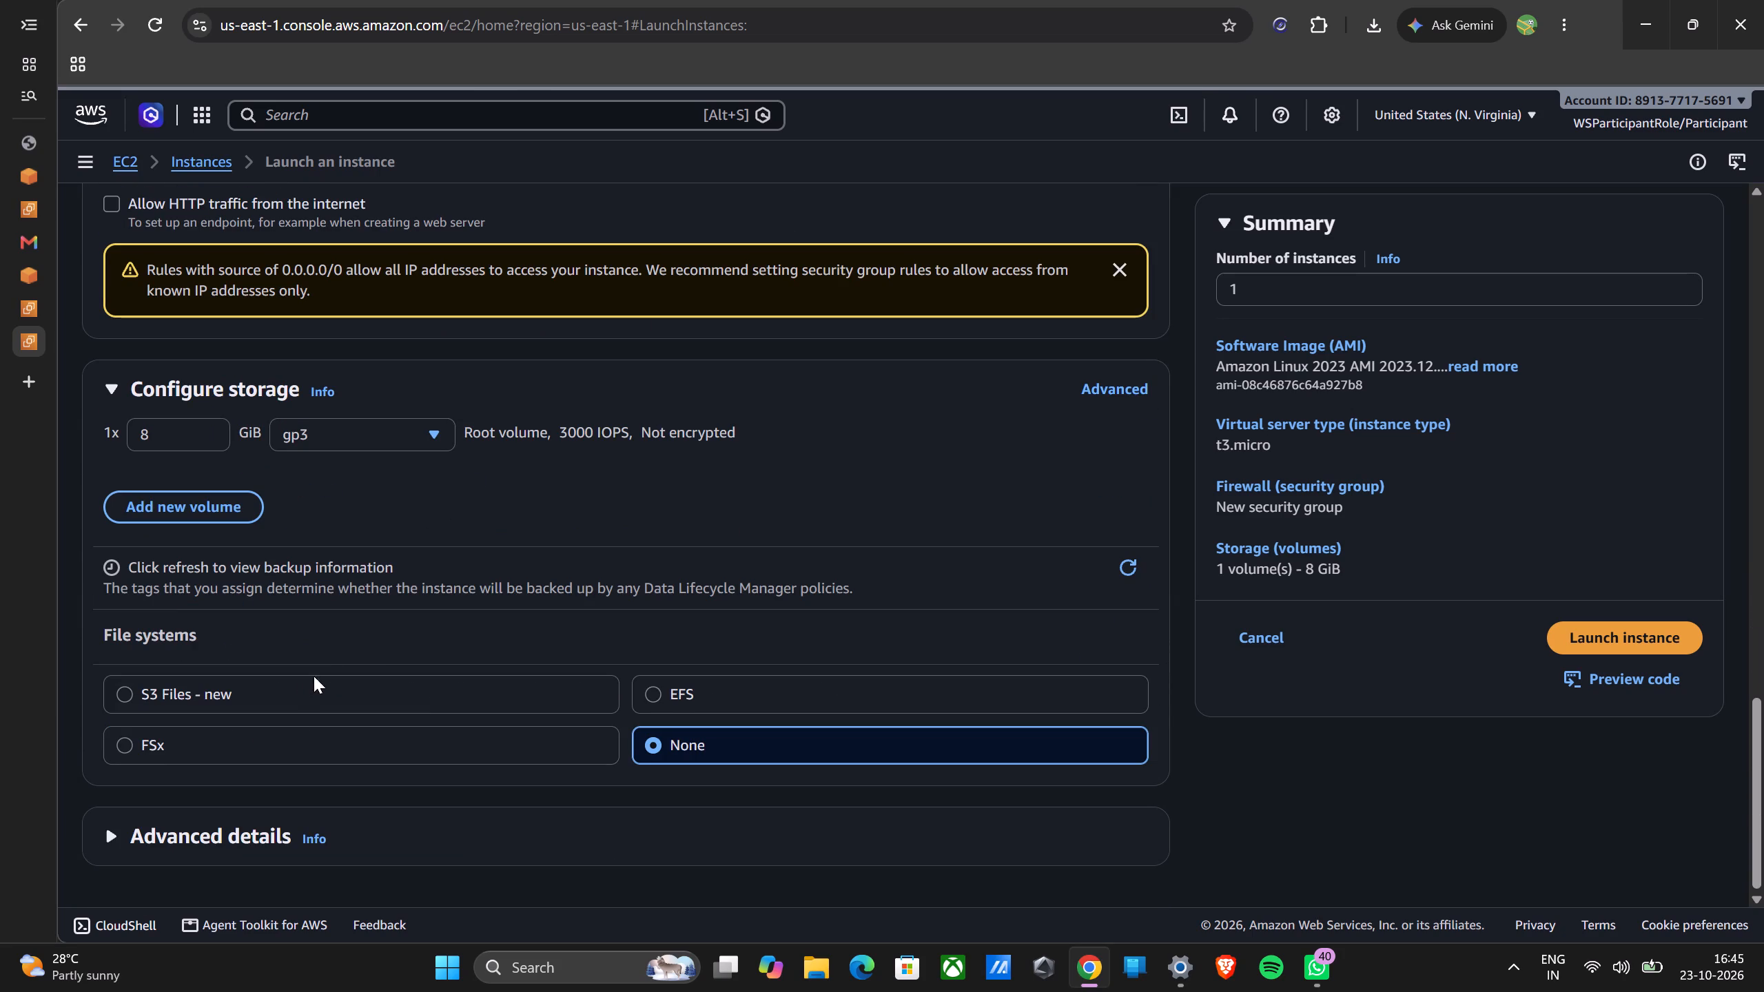
{"action": "scroll", "coordinate": [376, 416], "scroll_direction": "up", "scroll_amount": 2}
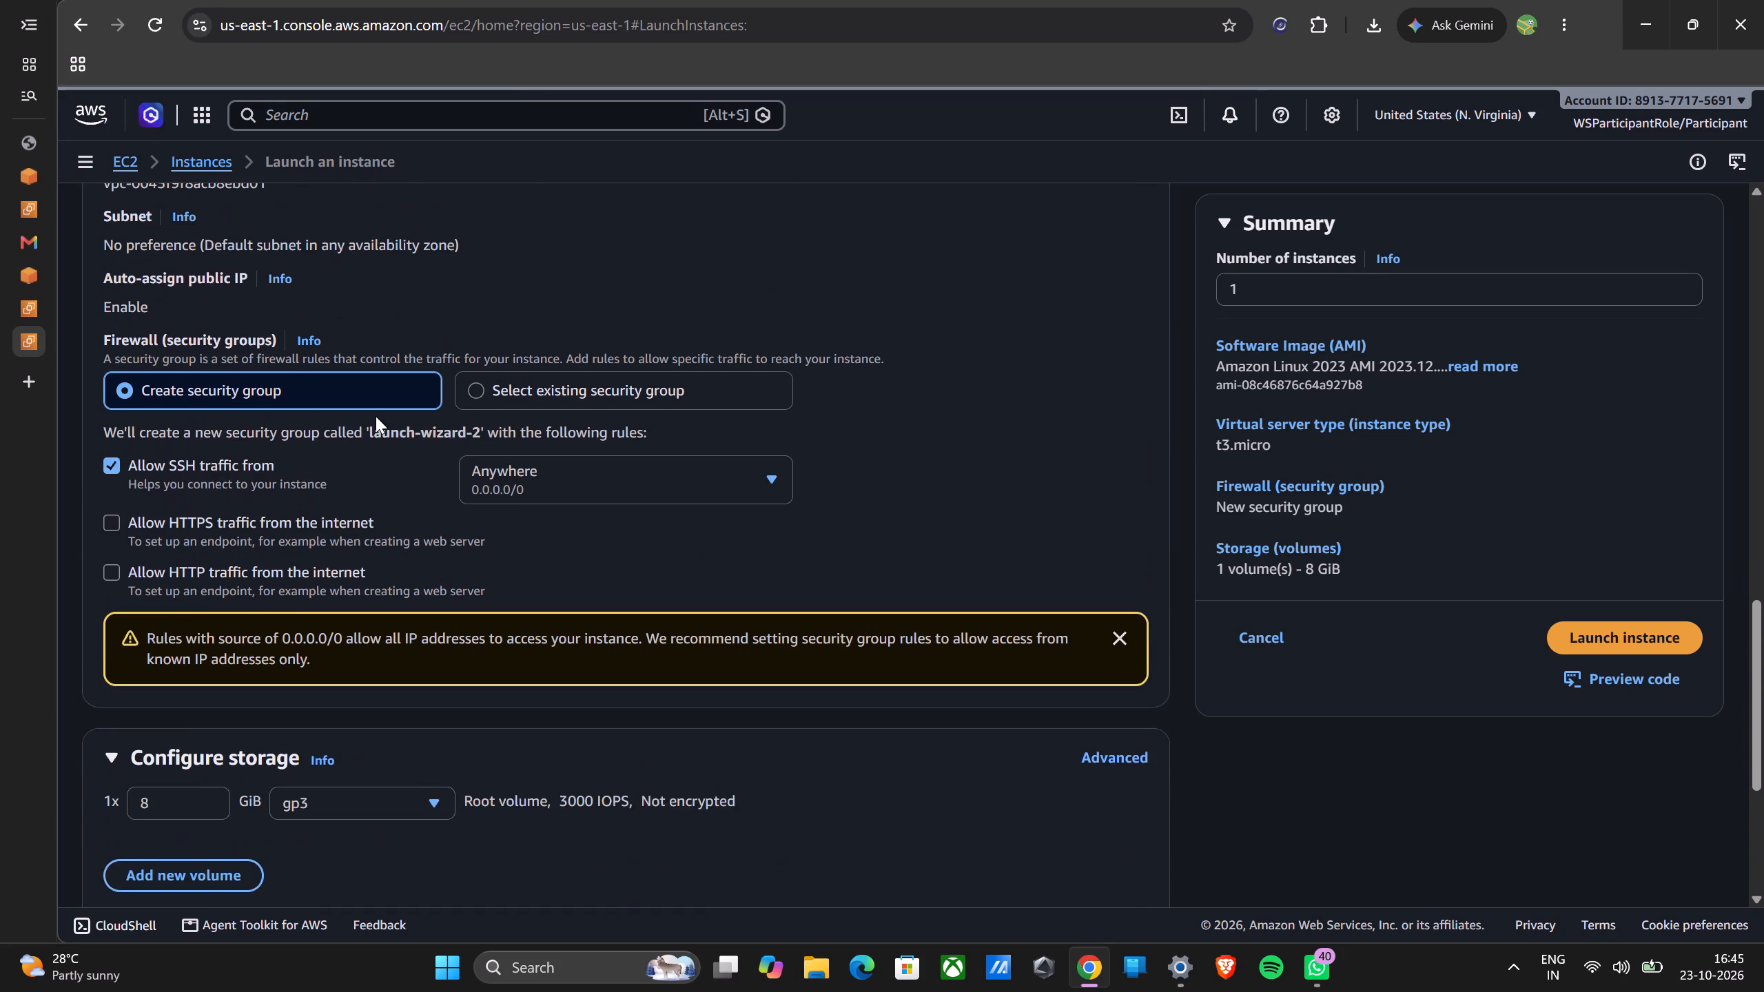
{"action": "scroll", "coordinate": [376, 416], "scroll_direction": "up", "scroll_amount": 3}
{"action": "left_click", "coordinate": [376, 416]}
{"action": "scroll", "coordinate": [376, 416], "scroll_direction": "up", "scroll_amount": 1}
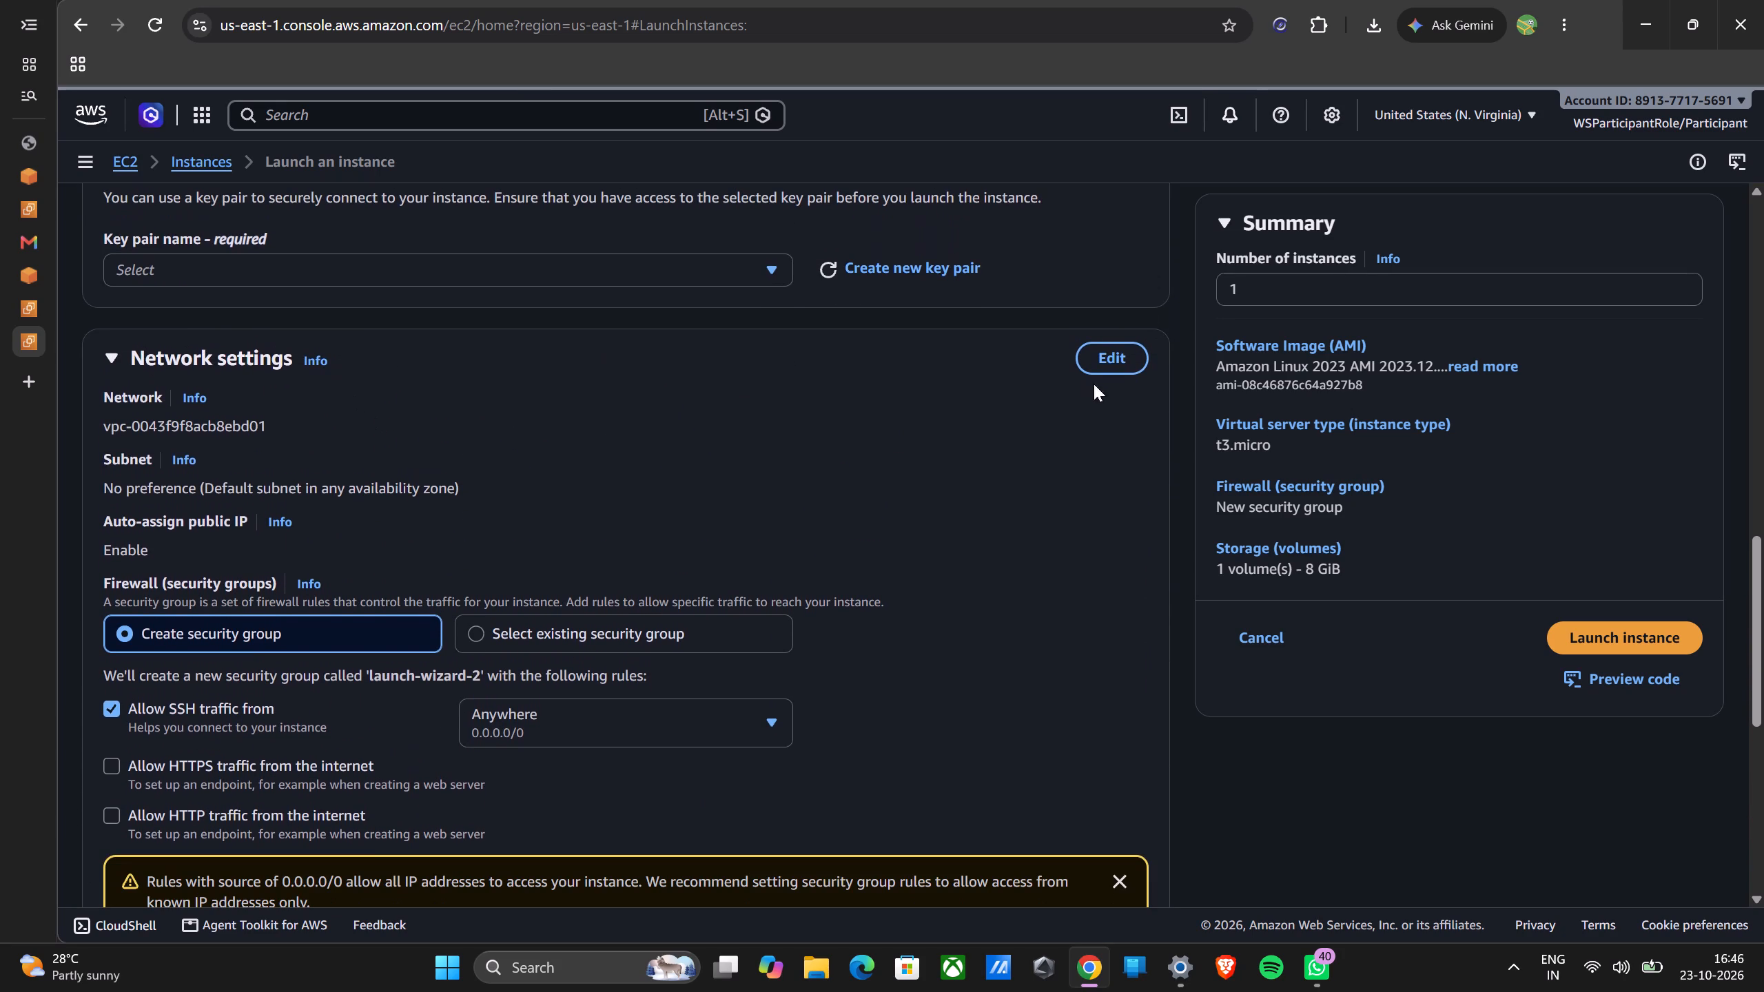
{"action": "left_click", "coordinate": [1122, 366]}
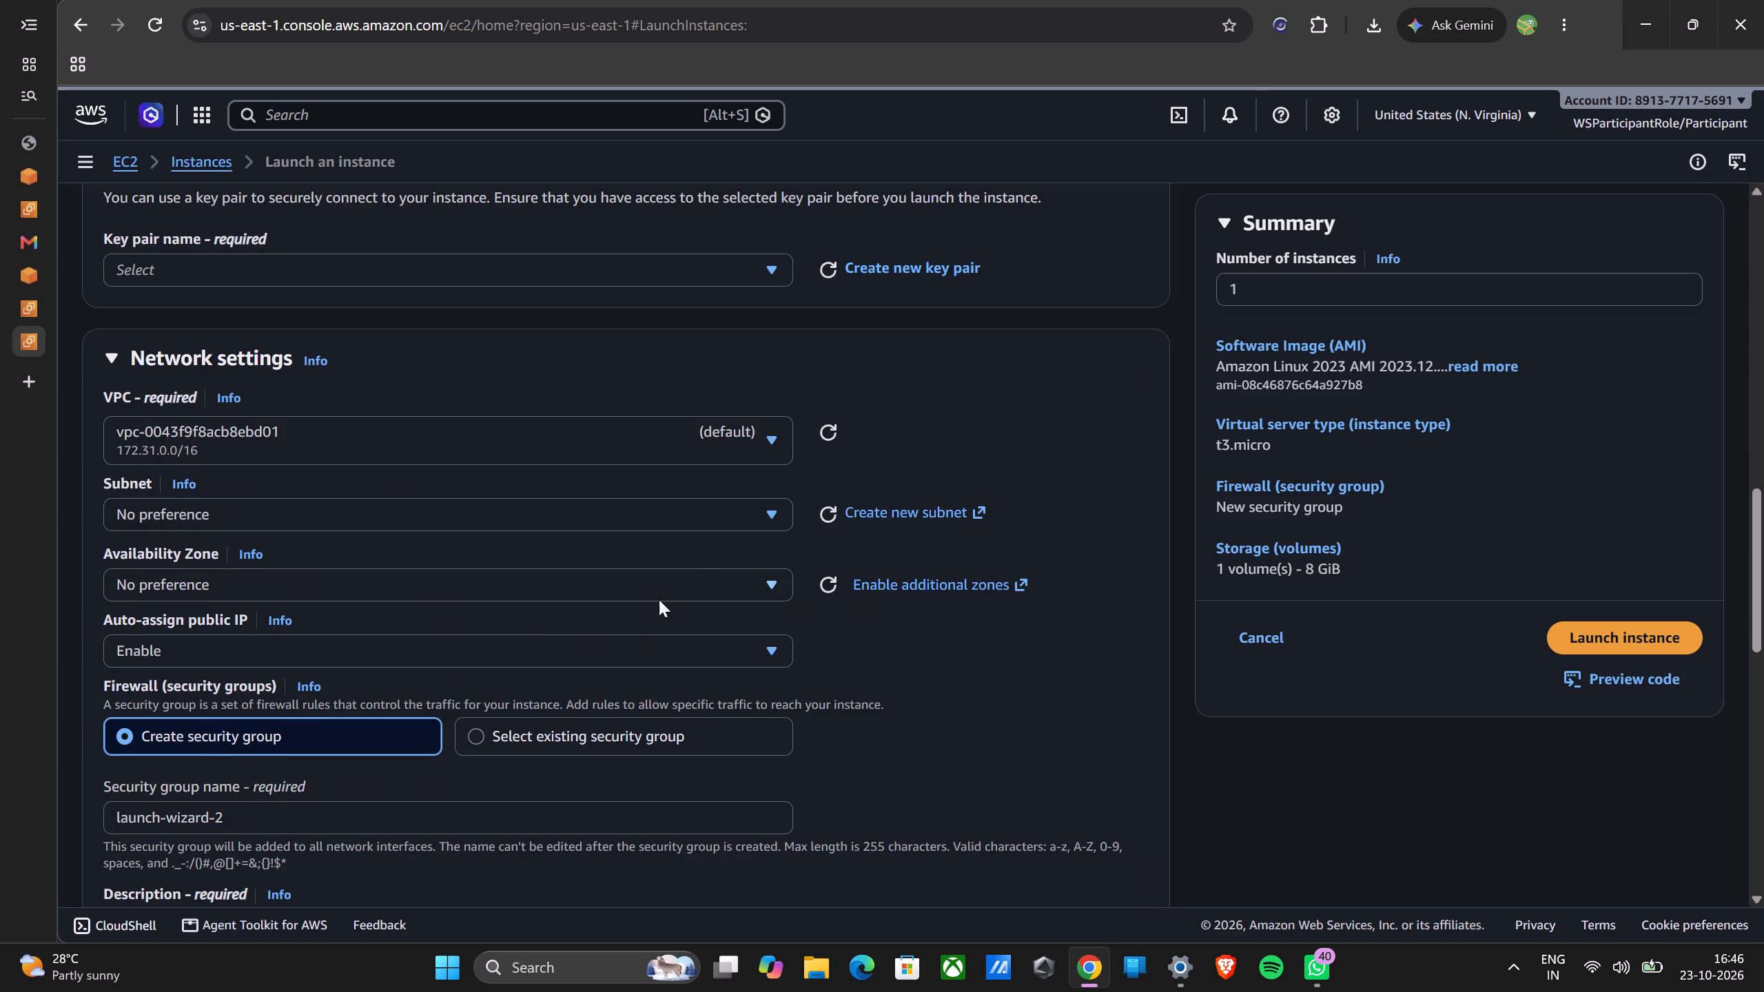
Examine test2's editable VPC, subnet, public IP, security group rule and storage settings.
{"action": "scroll", "coordinate": [659, 599], "scroll_direction": "down", "scroll_amount": 1}
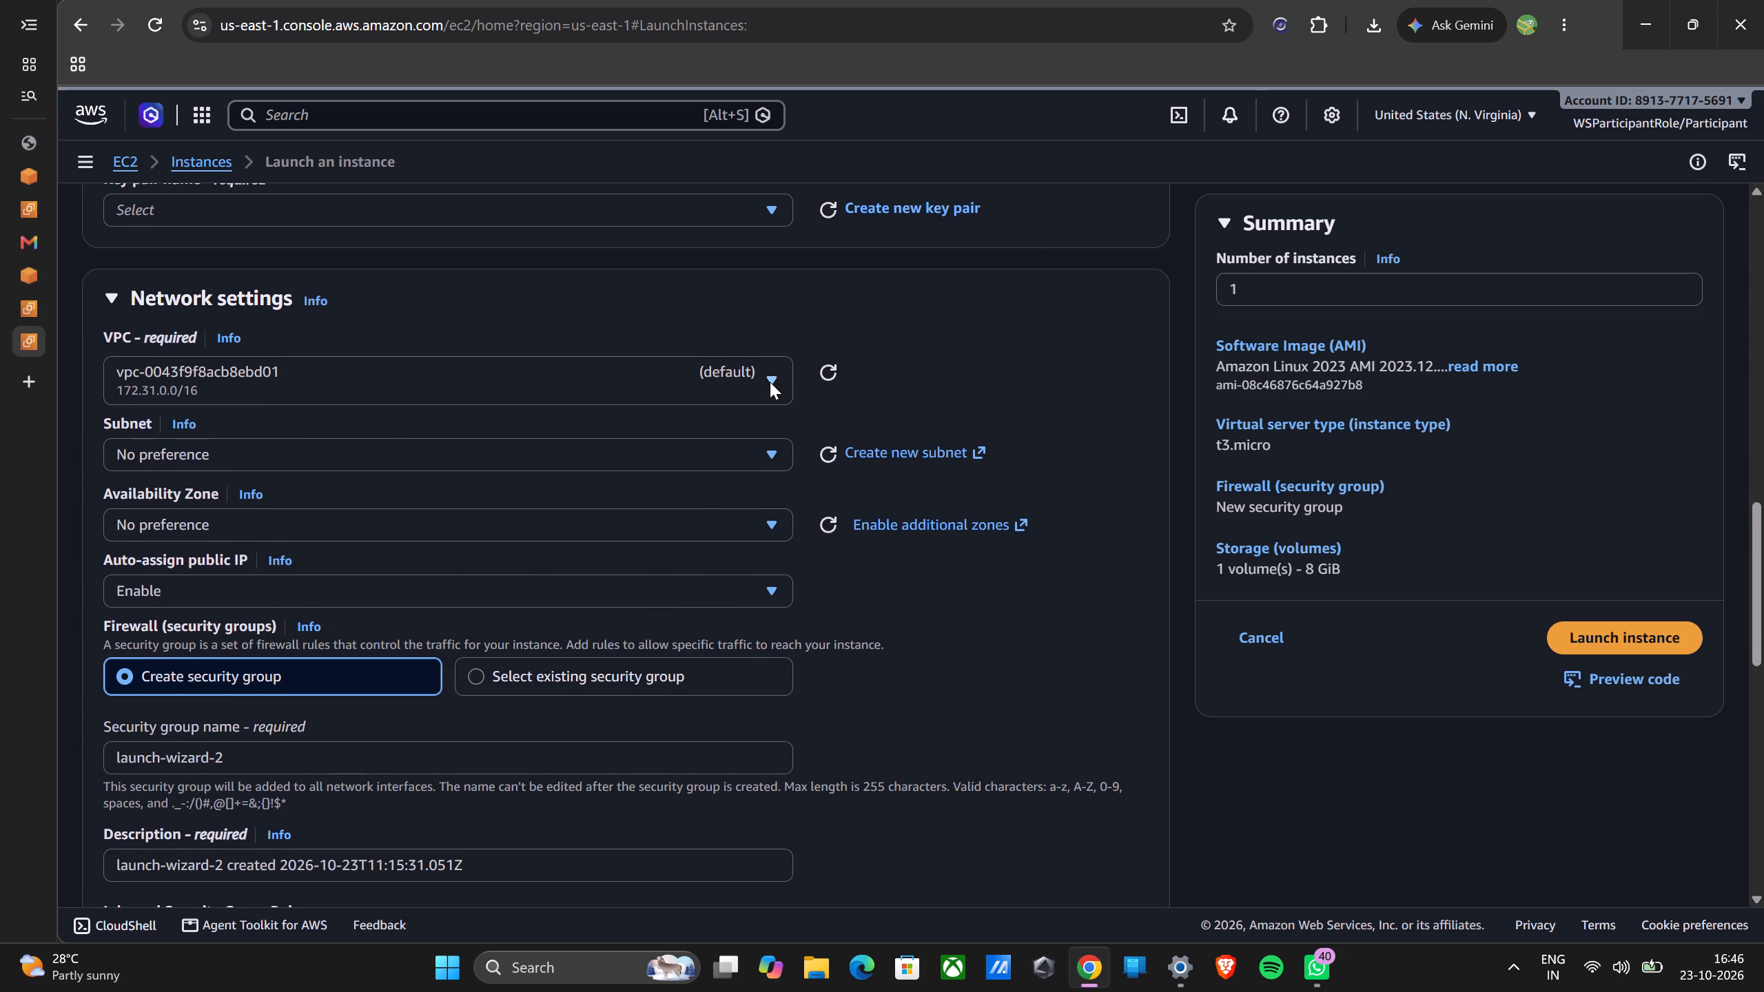
{"action": "left_click", "coordinate": [770, 382]}
{"action": "left_click", "coordinate": [770, 382]}
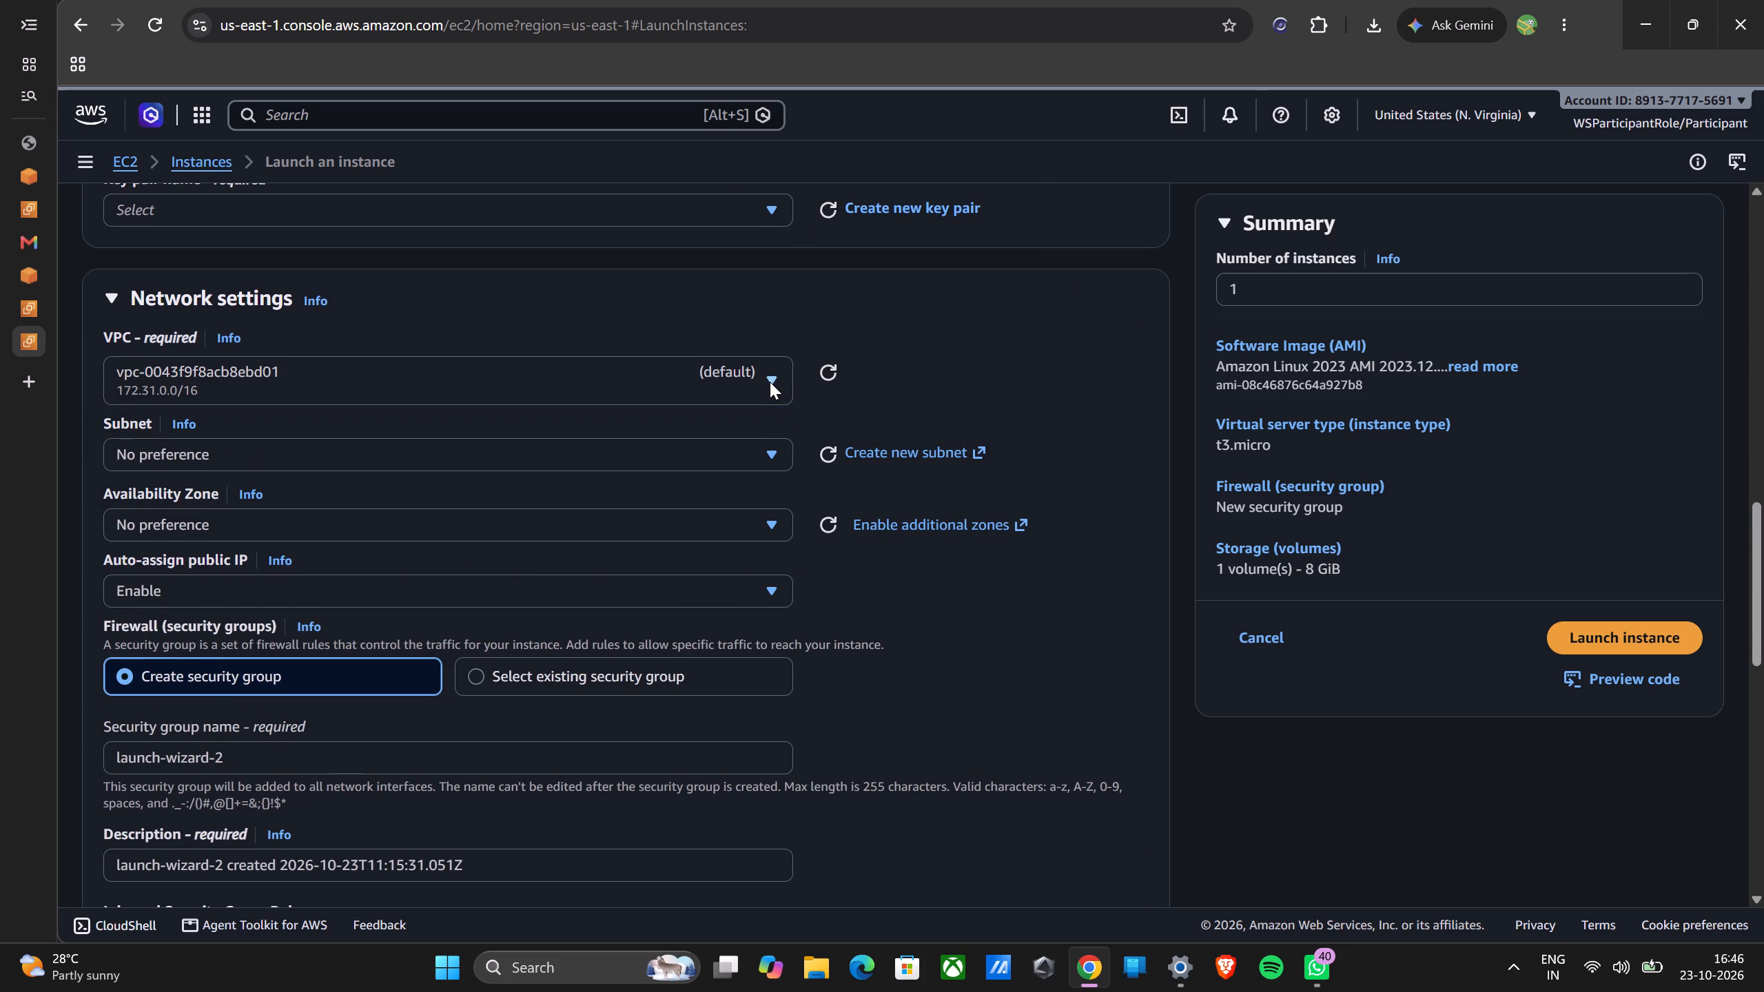
{"action": "scroll", "coordinate": [621, 619], "scroll_direction": "down", "scroll_amount": 3}
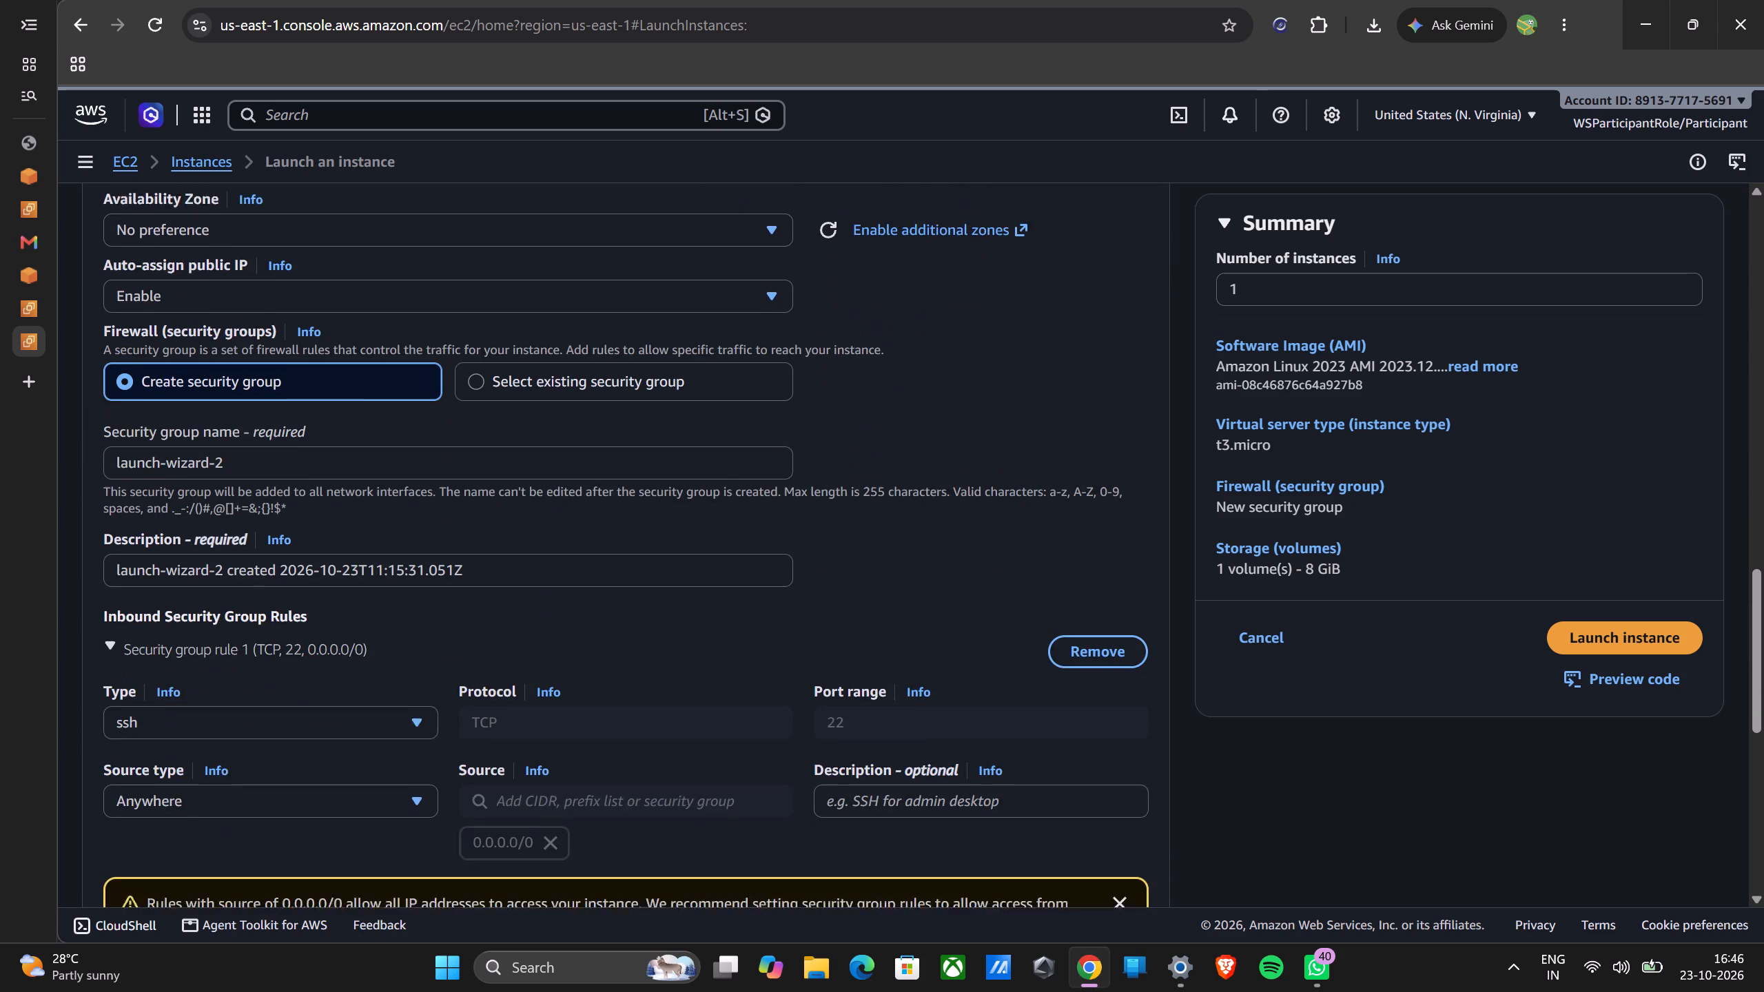
{"action": "scroll", "coordinate": [621, 619], "scroll_direction": "down", "scroll_amount": 4}
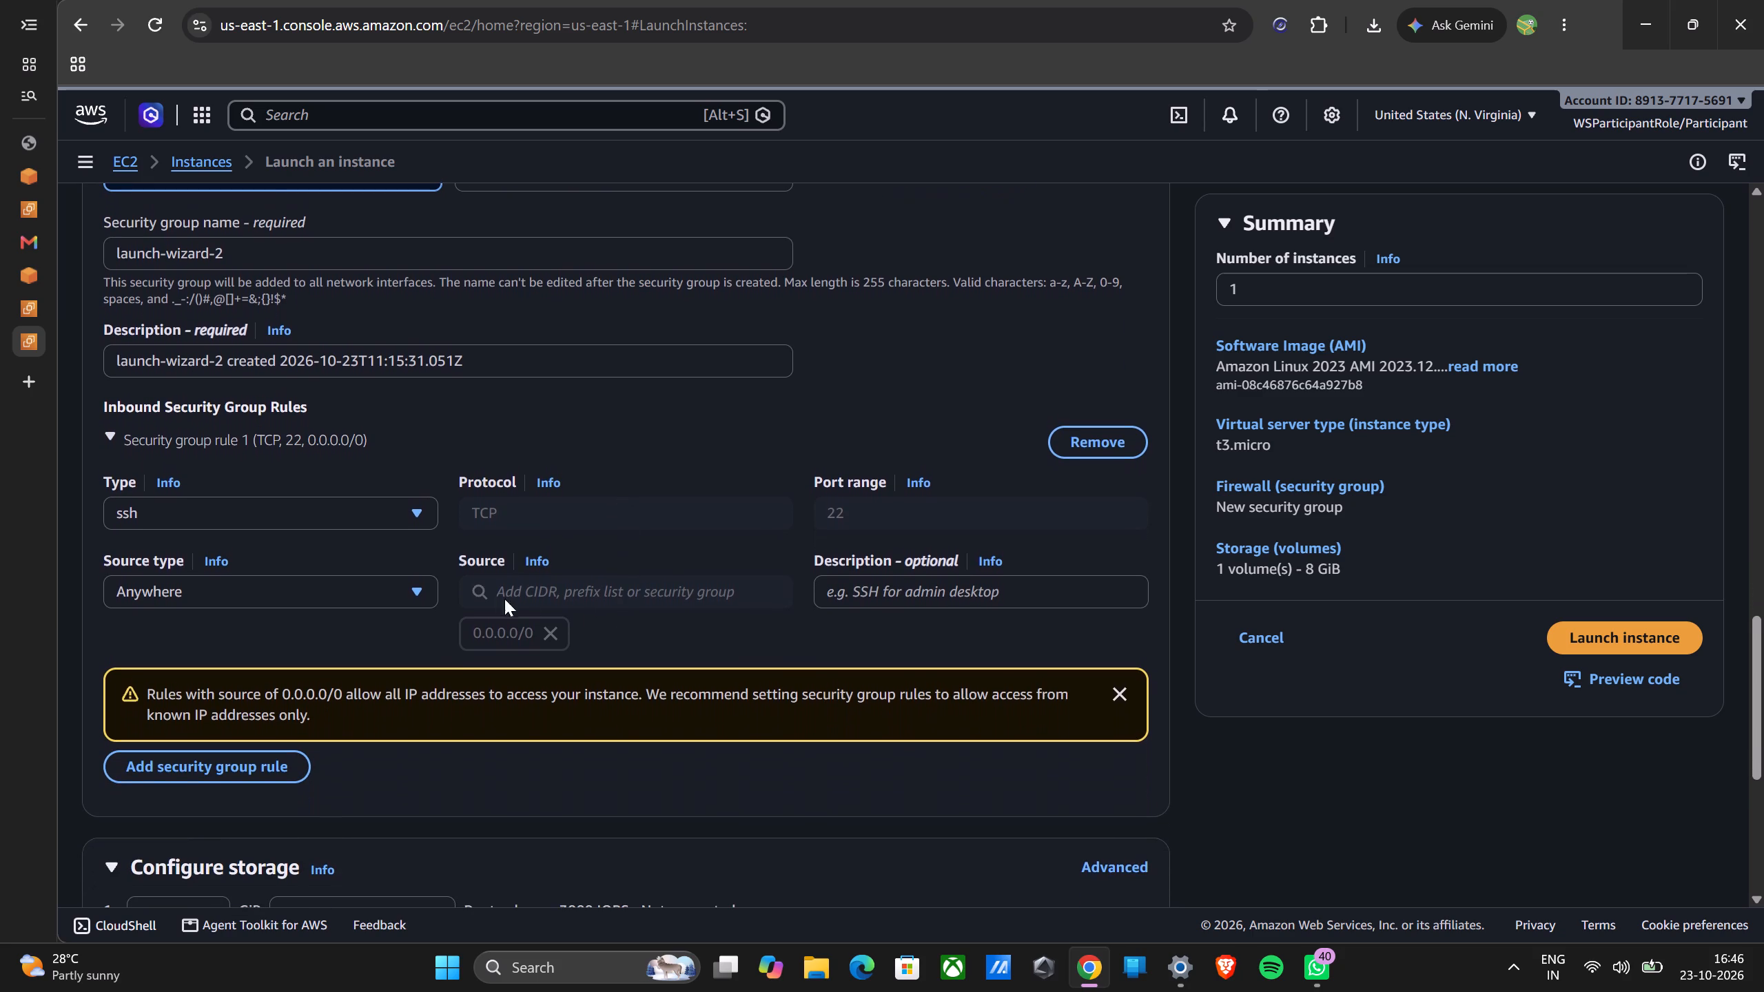
{"action": "scroll", "coordinate": [750, 608], "scroll_direction": "down", "scroll_amount": 7}
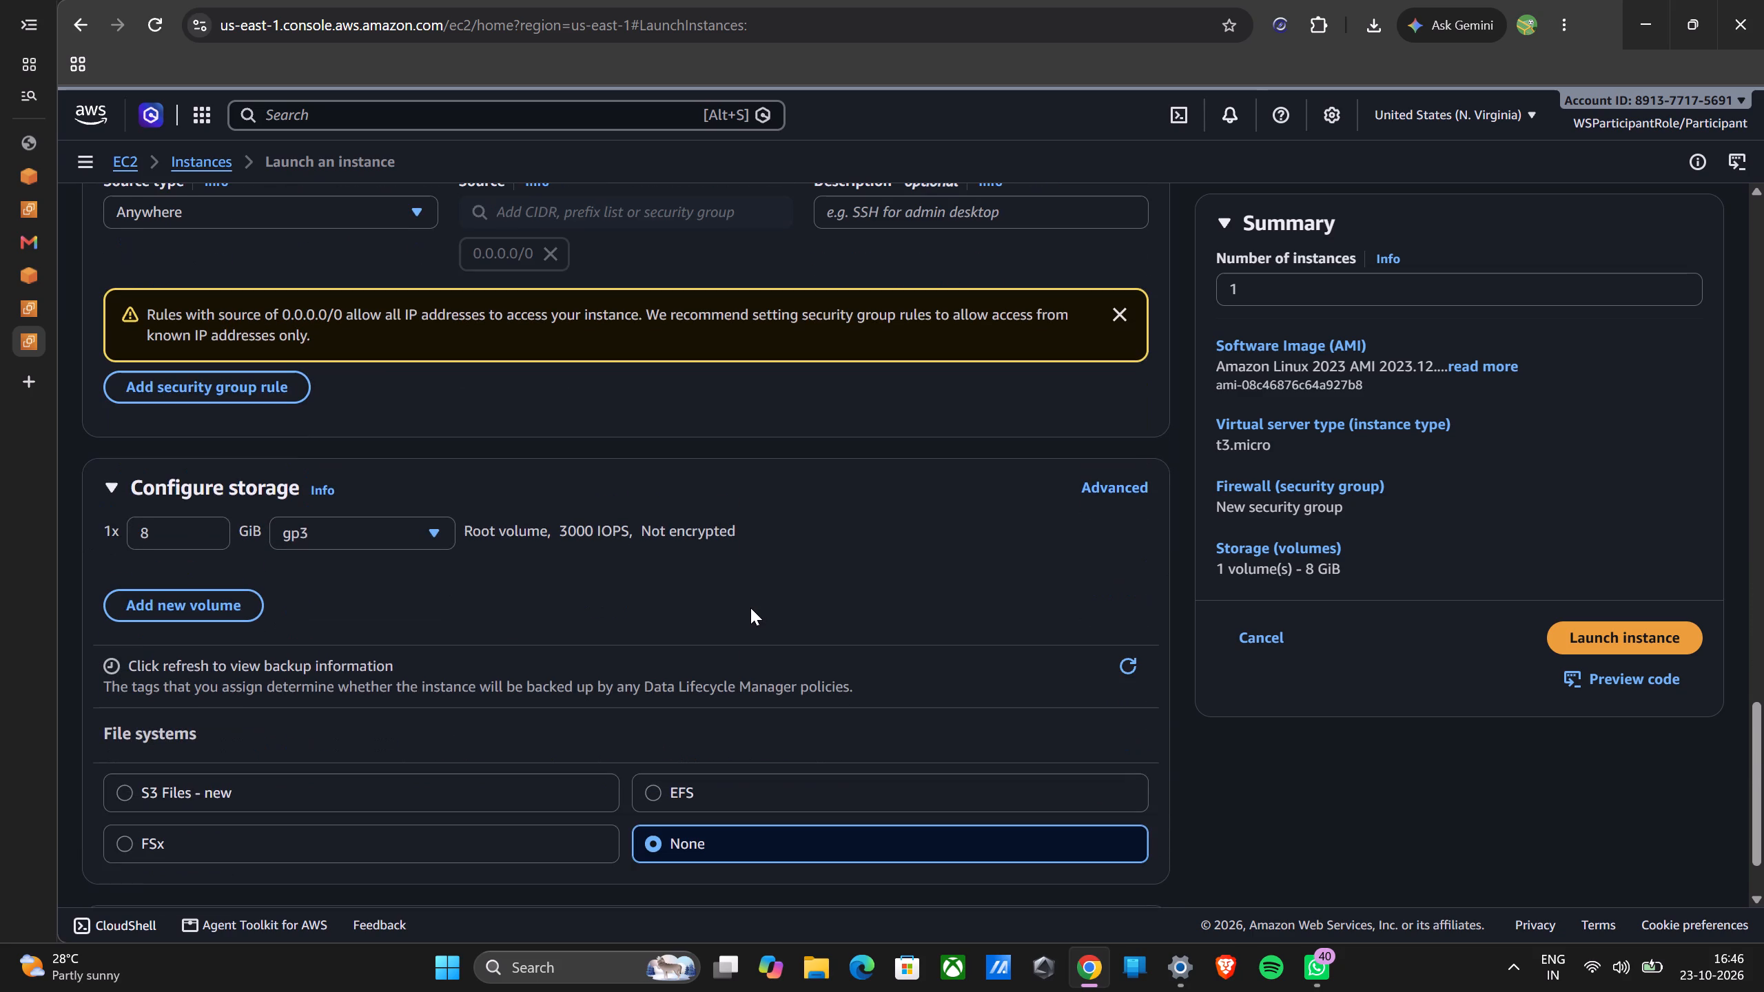
Expand test2's advanced details and activate the empty user data field.
{"action": "scroll", "coordinate": [750, 608], "scroll_direction": "down", "scroll_amount": 6}
{"action": "left_click", "coordinate": [113, 835]}
{"action": "scroll", "coordinate": [113, 835], "scroll_direction": "down", "scroll_amount": 13}
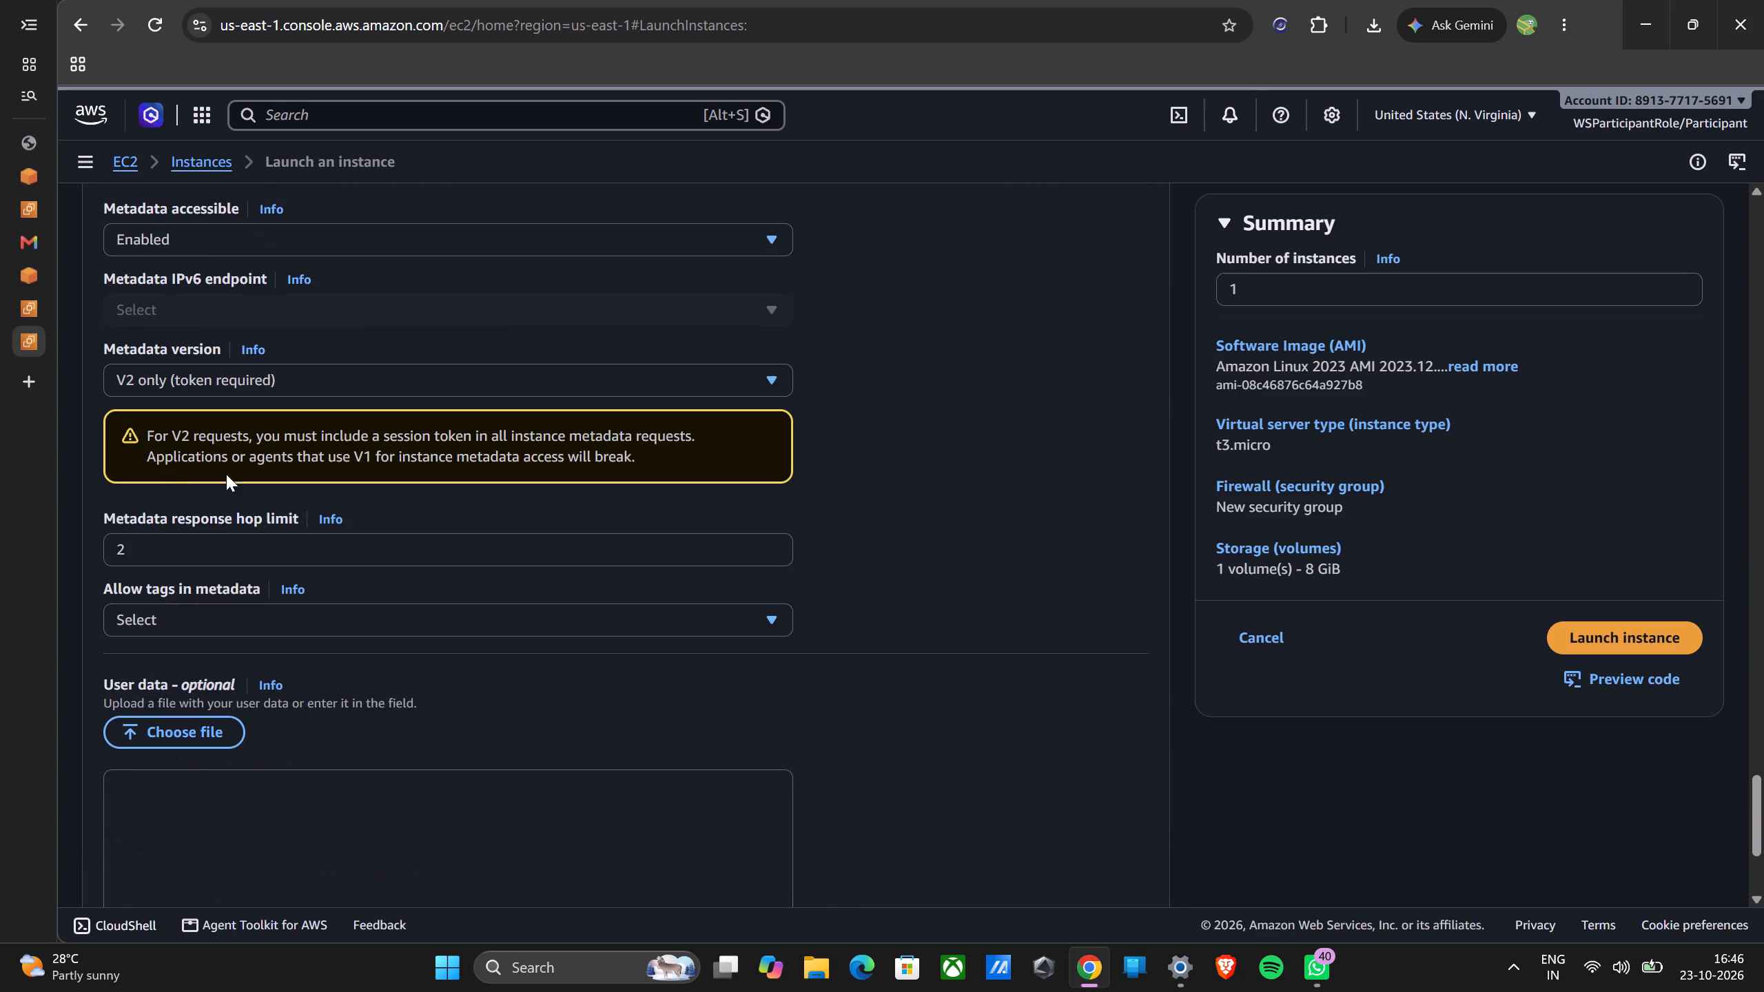
{"action": "left_click", "coordinate": [216, 526]}
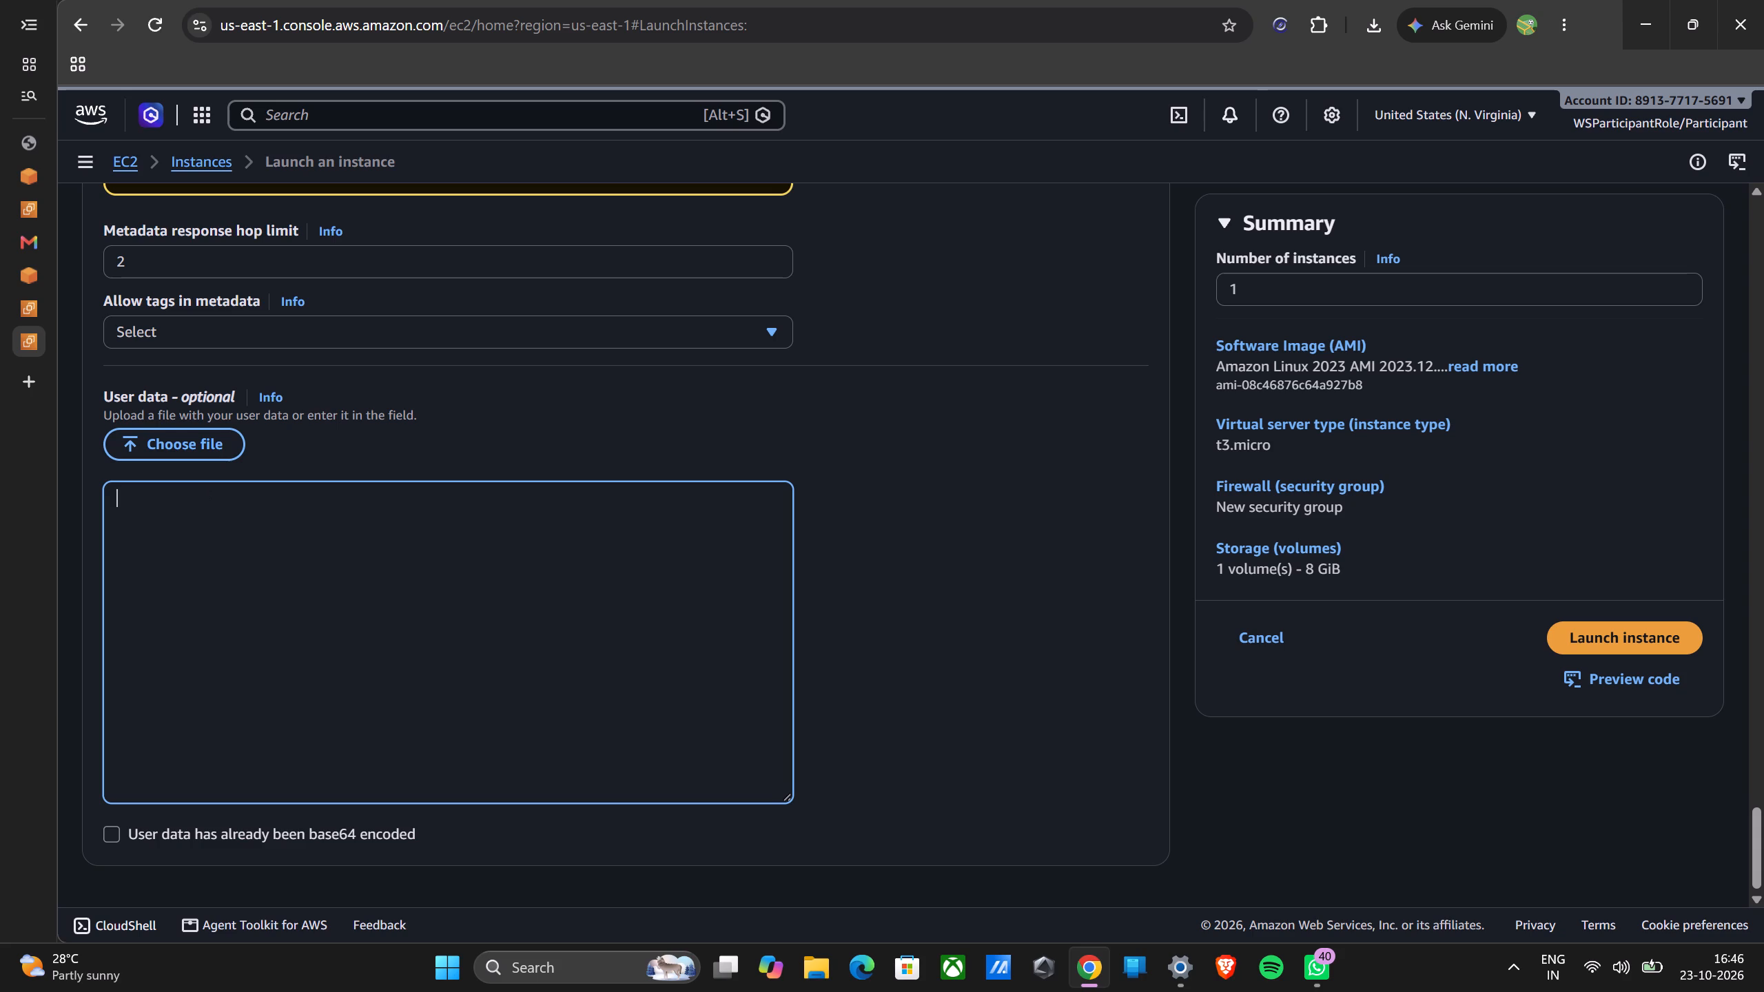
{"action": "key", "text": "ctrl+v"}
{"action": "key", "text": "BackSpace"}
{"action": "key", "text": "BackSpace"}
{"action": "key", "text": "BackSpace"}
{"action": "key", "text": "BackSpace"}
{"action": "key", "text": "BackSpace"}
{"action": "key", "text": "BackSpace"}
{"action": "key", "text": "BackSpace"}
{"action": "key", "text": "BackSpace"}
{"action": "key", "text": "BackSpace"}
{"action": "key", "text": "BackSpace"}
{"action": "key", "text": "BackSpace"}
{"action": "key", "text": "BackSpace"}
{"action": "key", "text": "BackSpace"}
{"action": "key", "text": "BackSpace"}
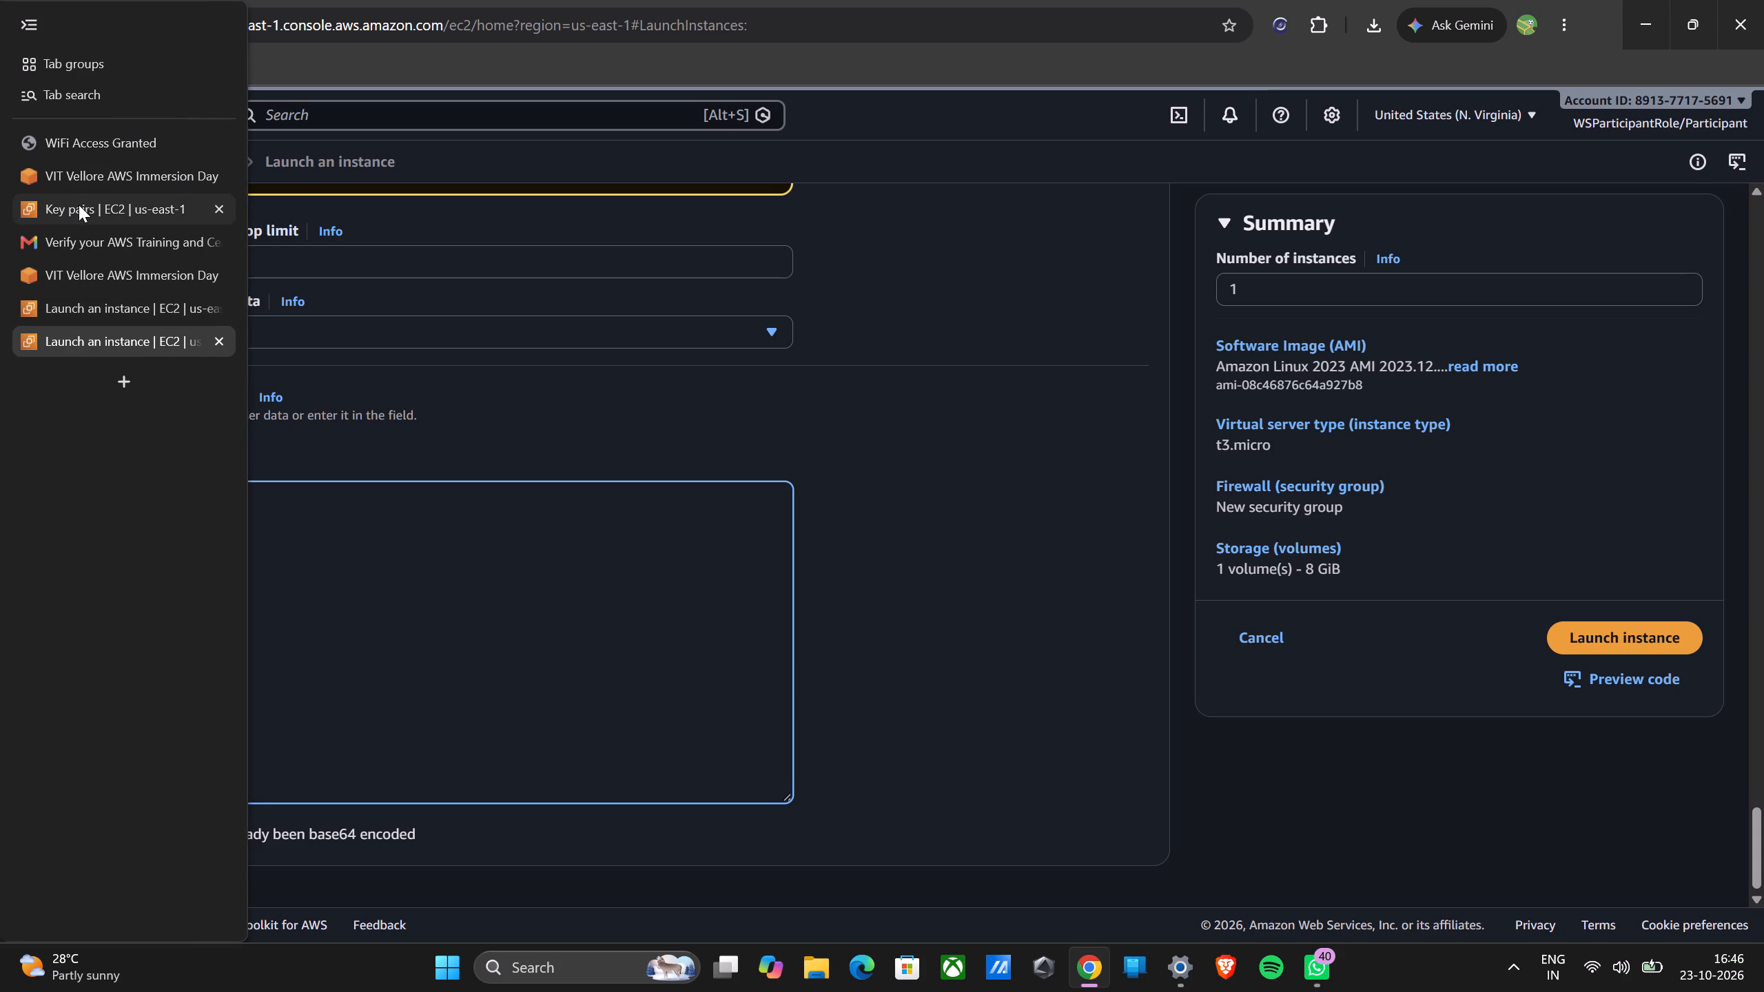
Copy the PowerShell web-server script from the workshop page's User Data section and paste it into test2's user data.
{"action": "left_click", "coordinate": [95, 174]}
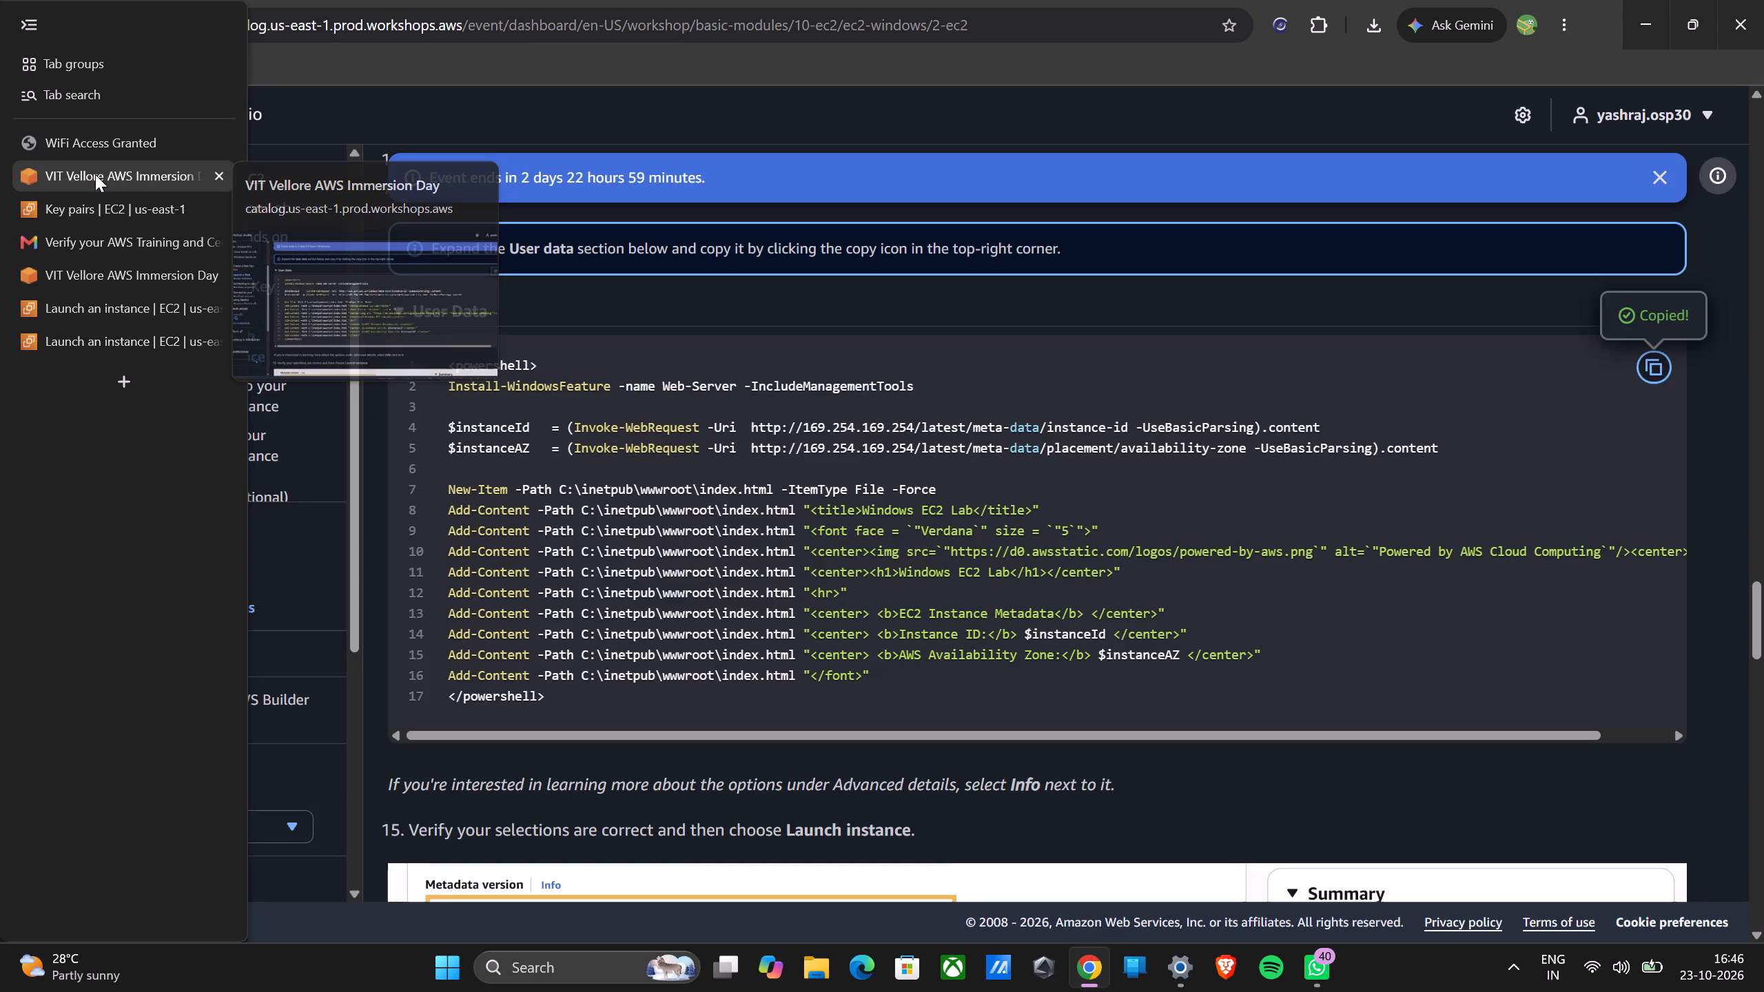
{"action": "double_click", "coordinate": [1654, 366]}
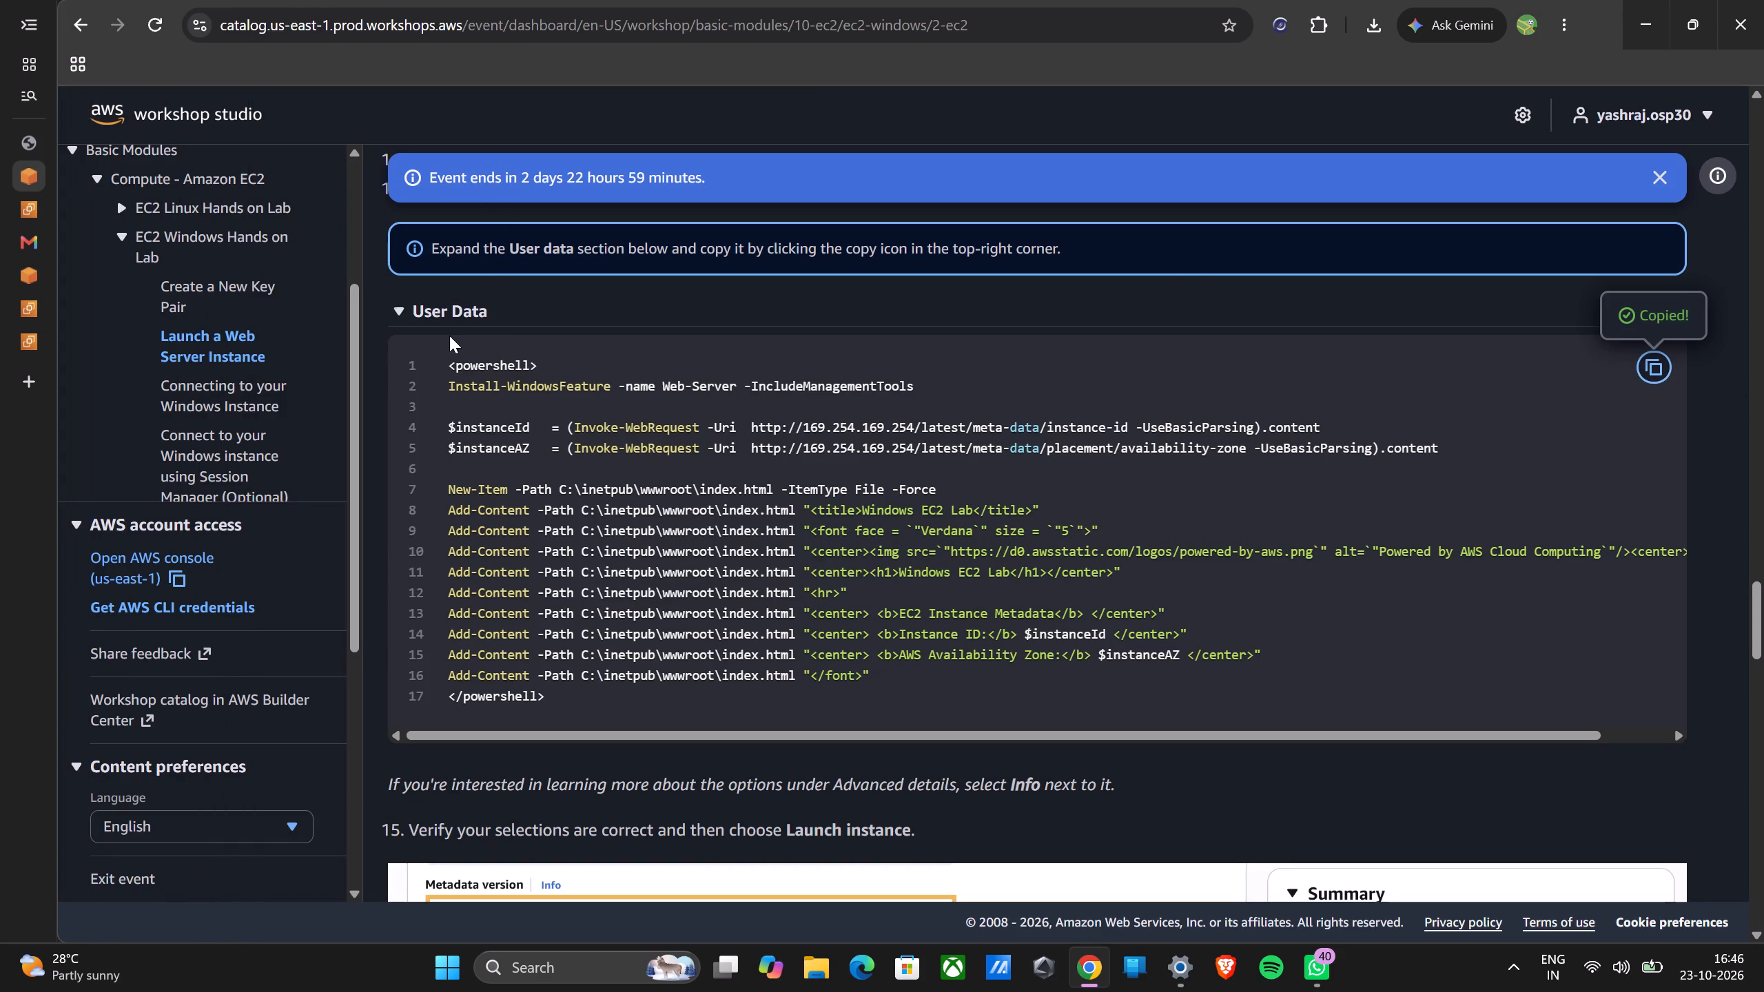
{"action": "left_click", "coordinate": [147, 334]}
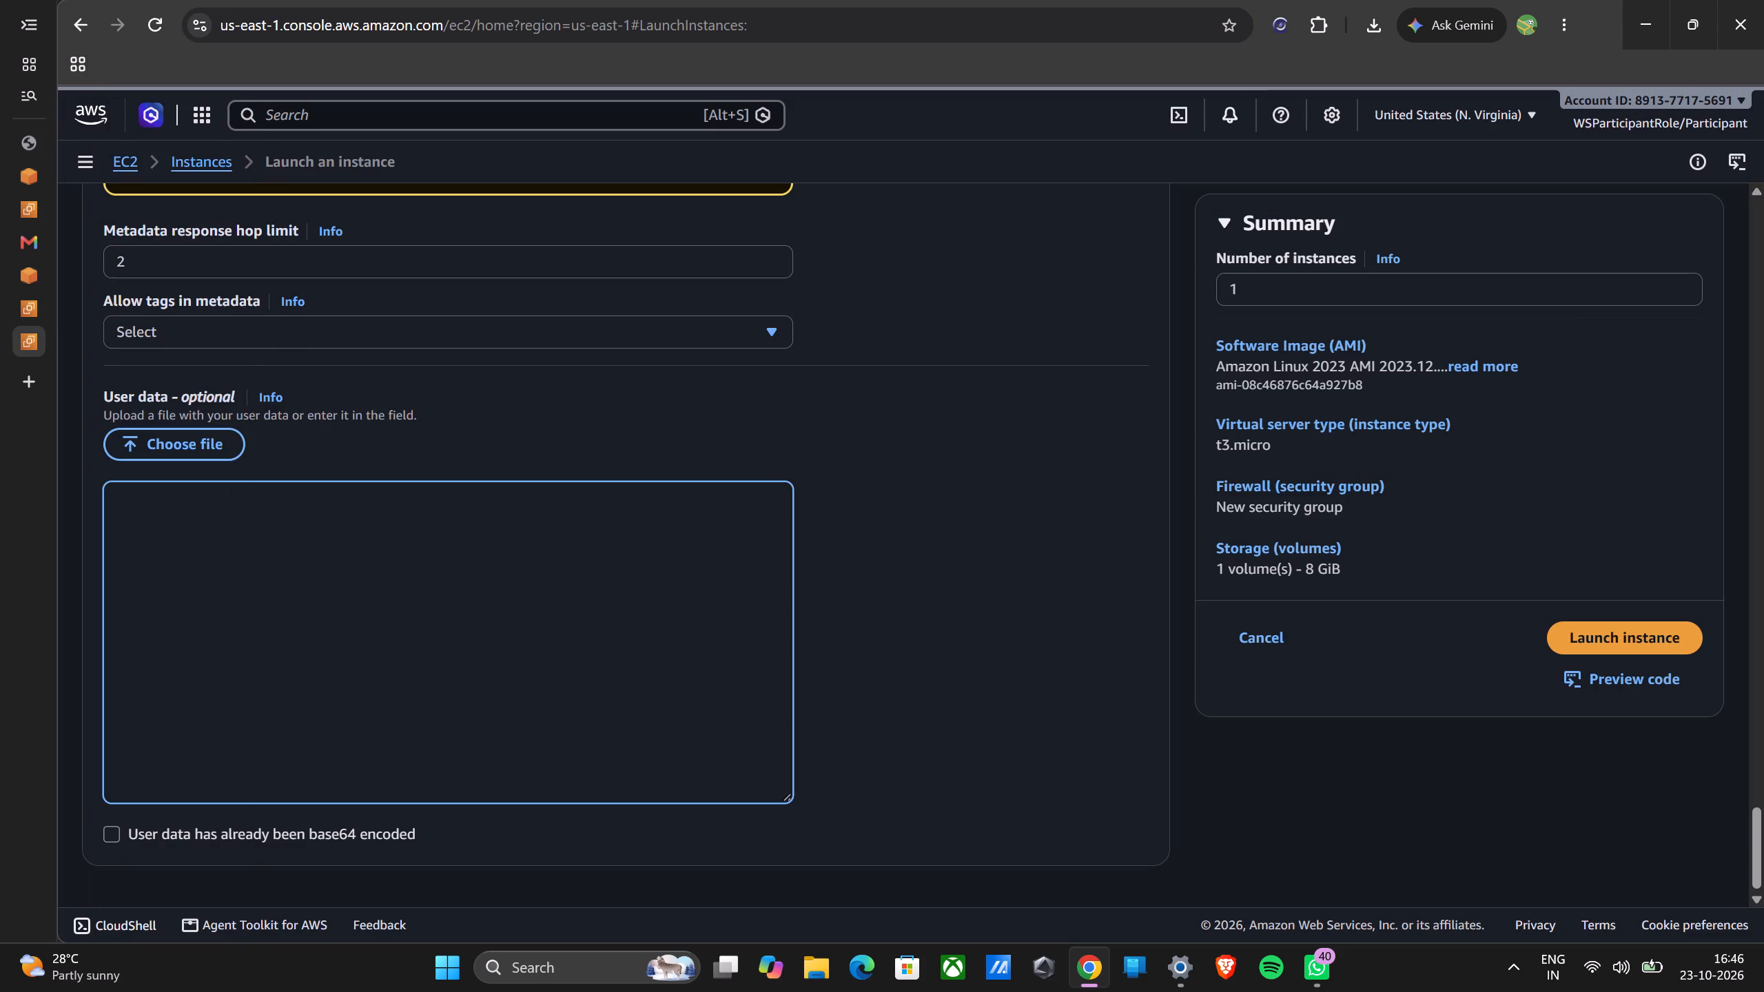
{"action": "key", "text": "ctrl+v"}
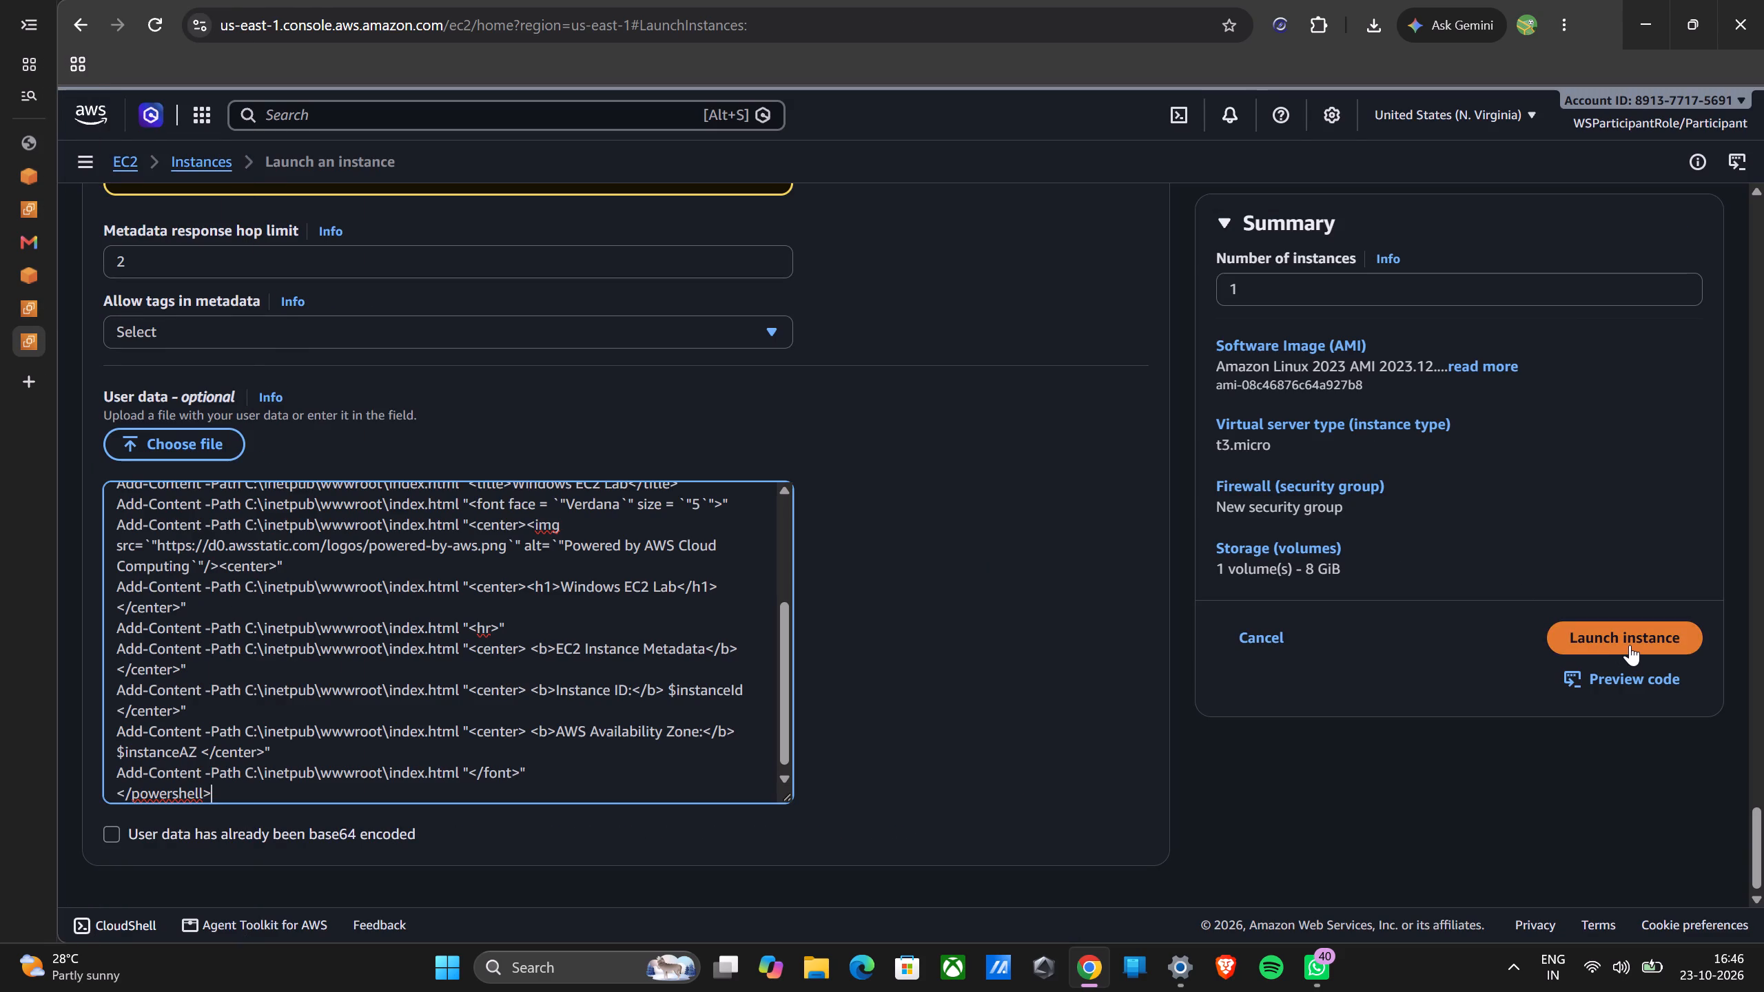
Launch the test2 instance with the existing key pair TestEC2.
{"action": "left_click", "coordinate": [1630, 645]}
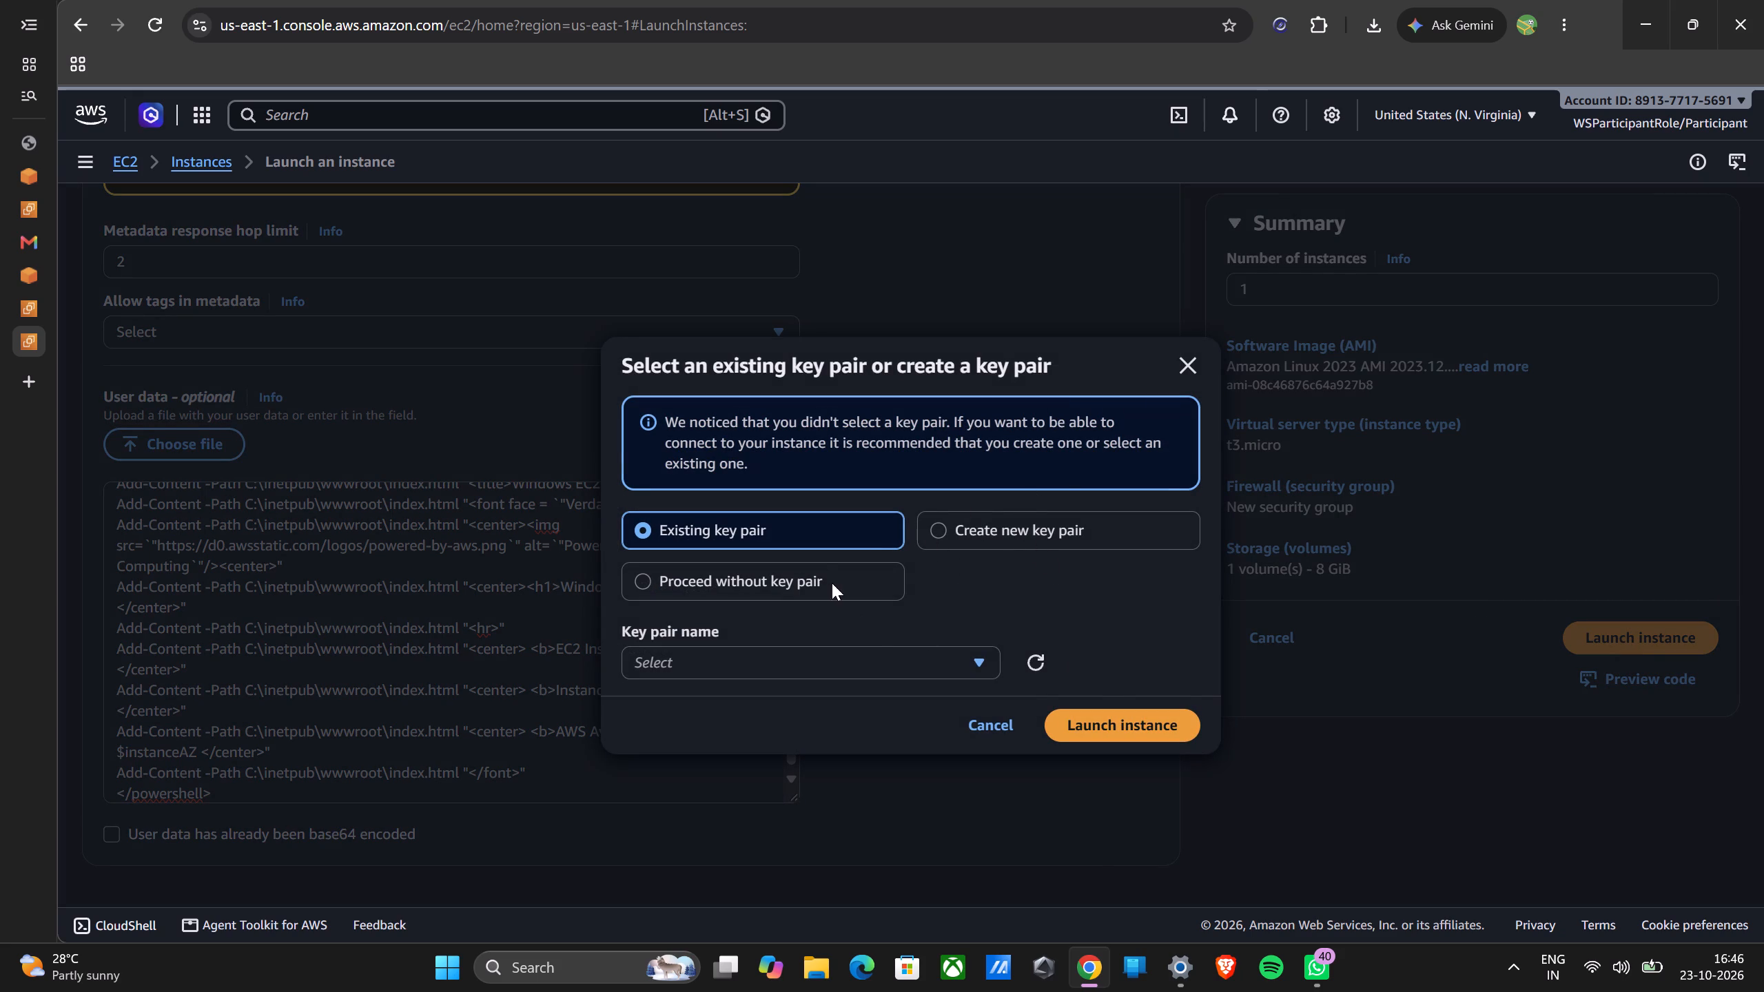
{"action": "left_click", "coordinate": [976, 655]}
{"action": "left_click", "coordinate": [854, 738]}
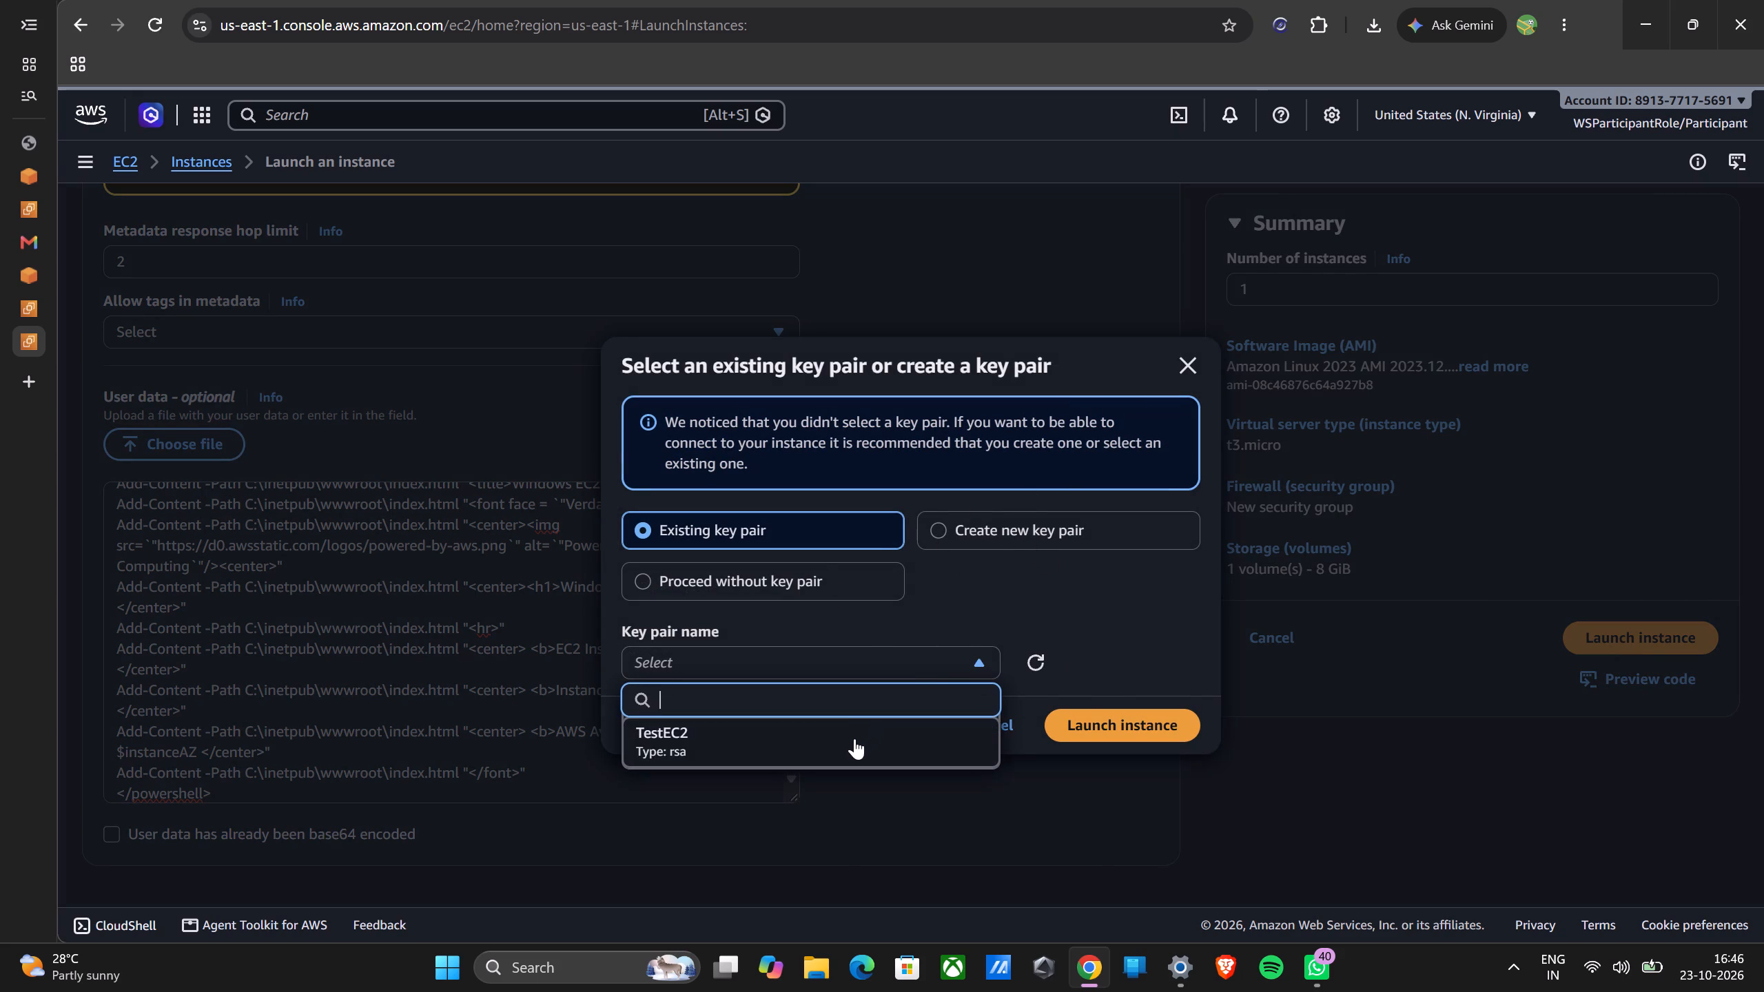
{"action": "left_click", "coordinate": [1082, 725]}
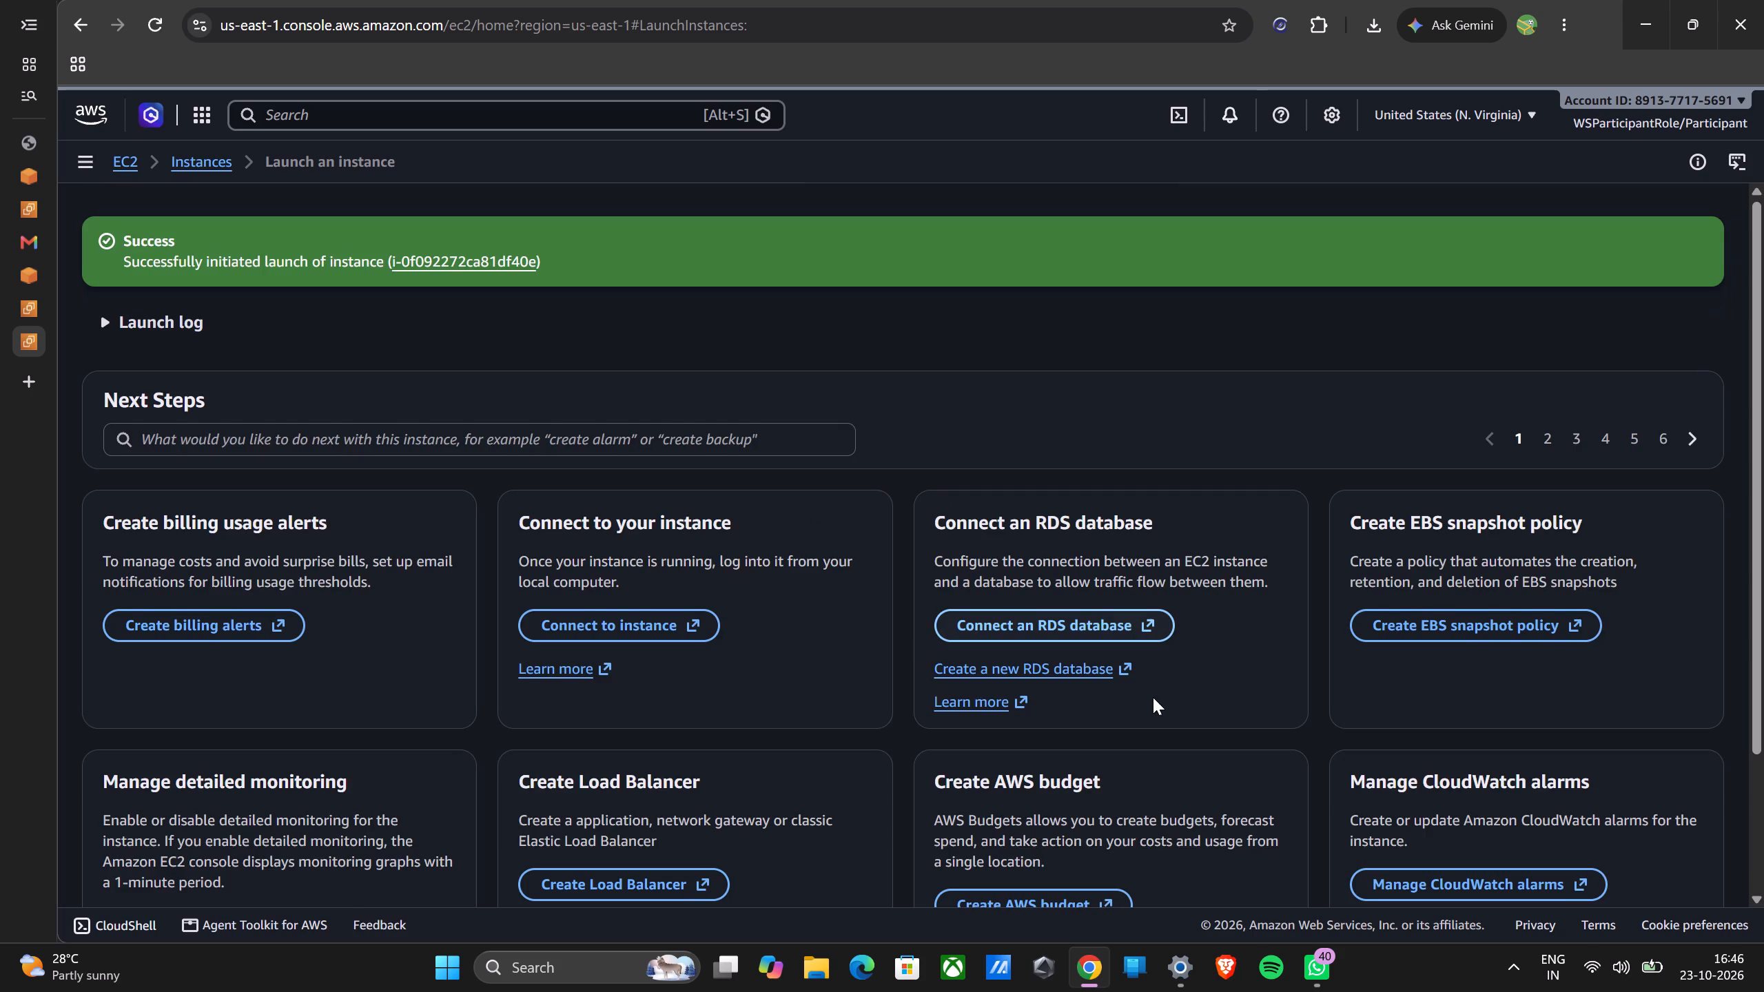
Go to the list of all instances and open the details of TestEC2.
{"action": "scroll", "coordinate": [1153, 697], "scroll_direction": "down", "scroll_amount": 4}
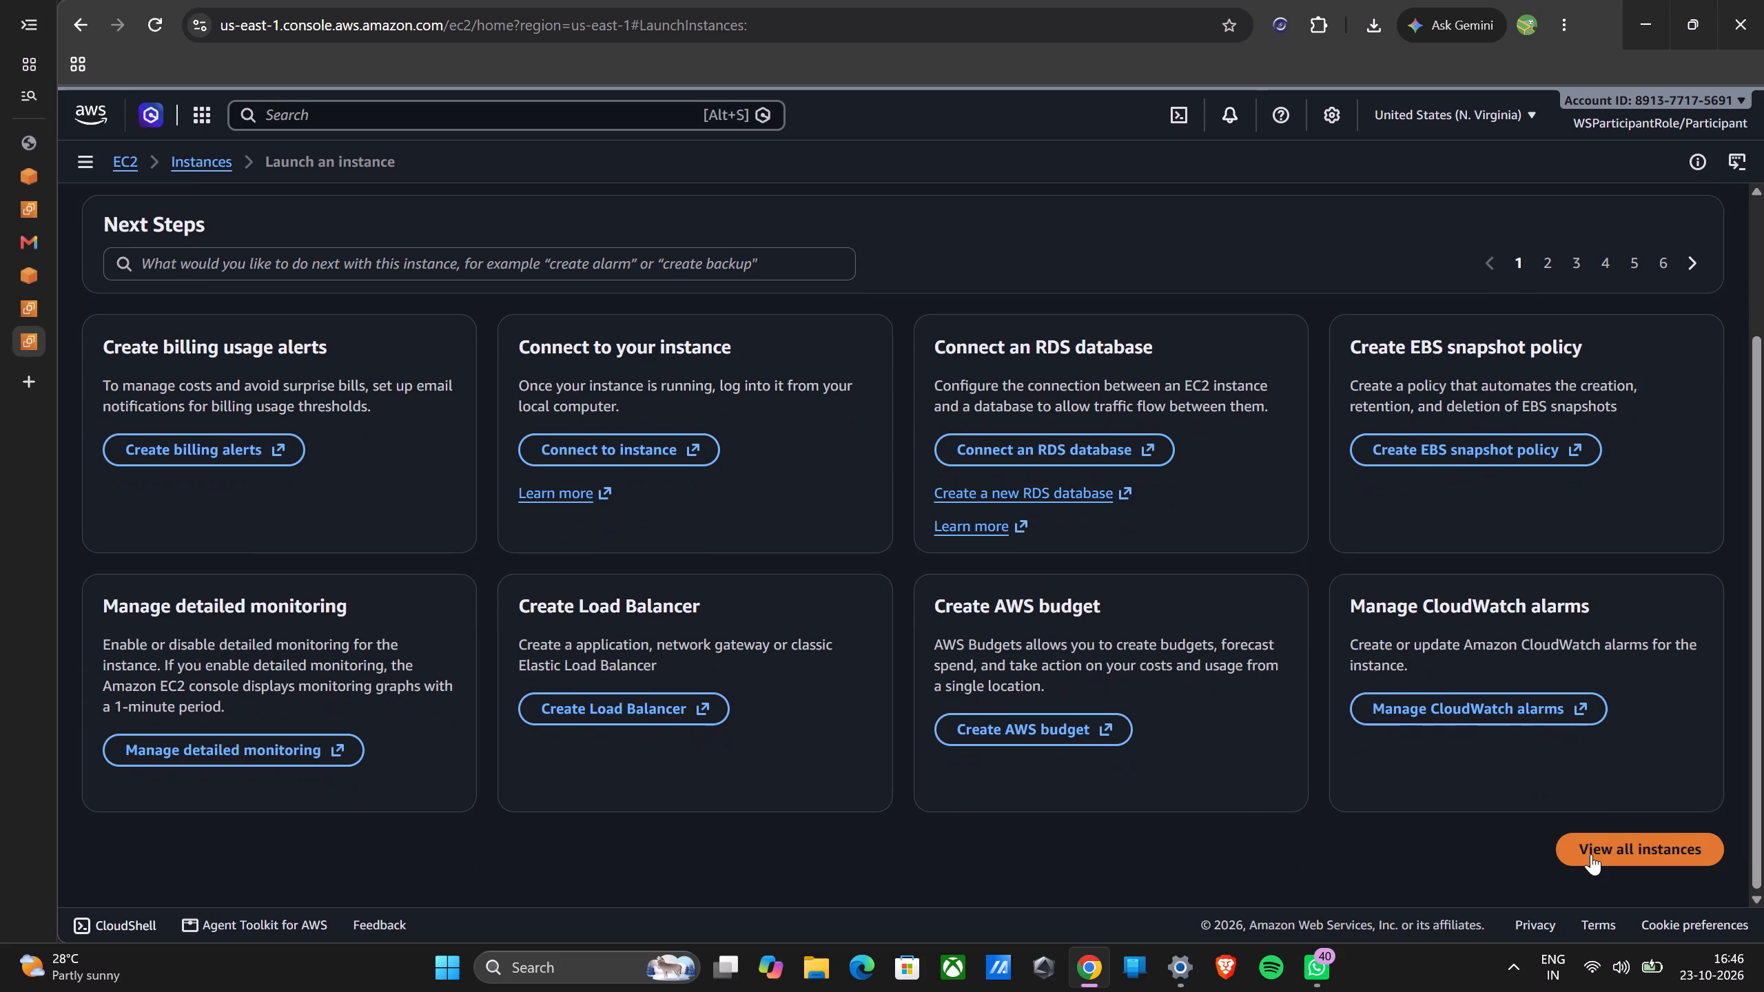
{"action": "left_click", "coordinate": [1591, 854]}
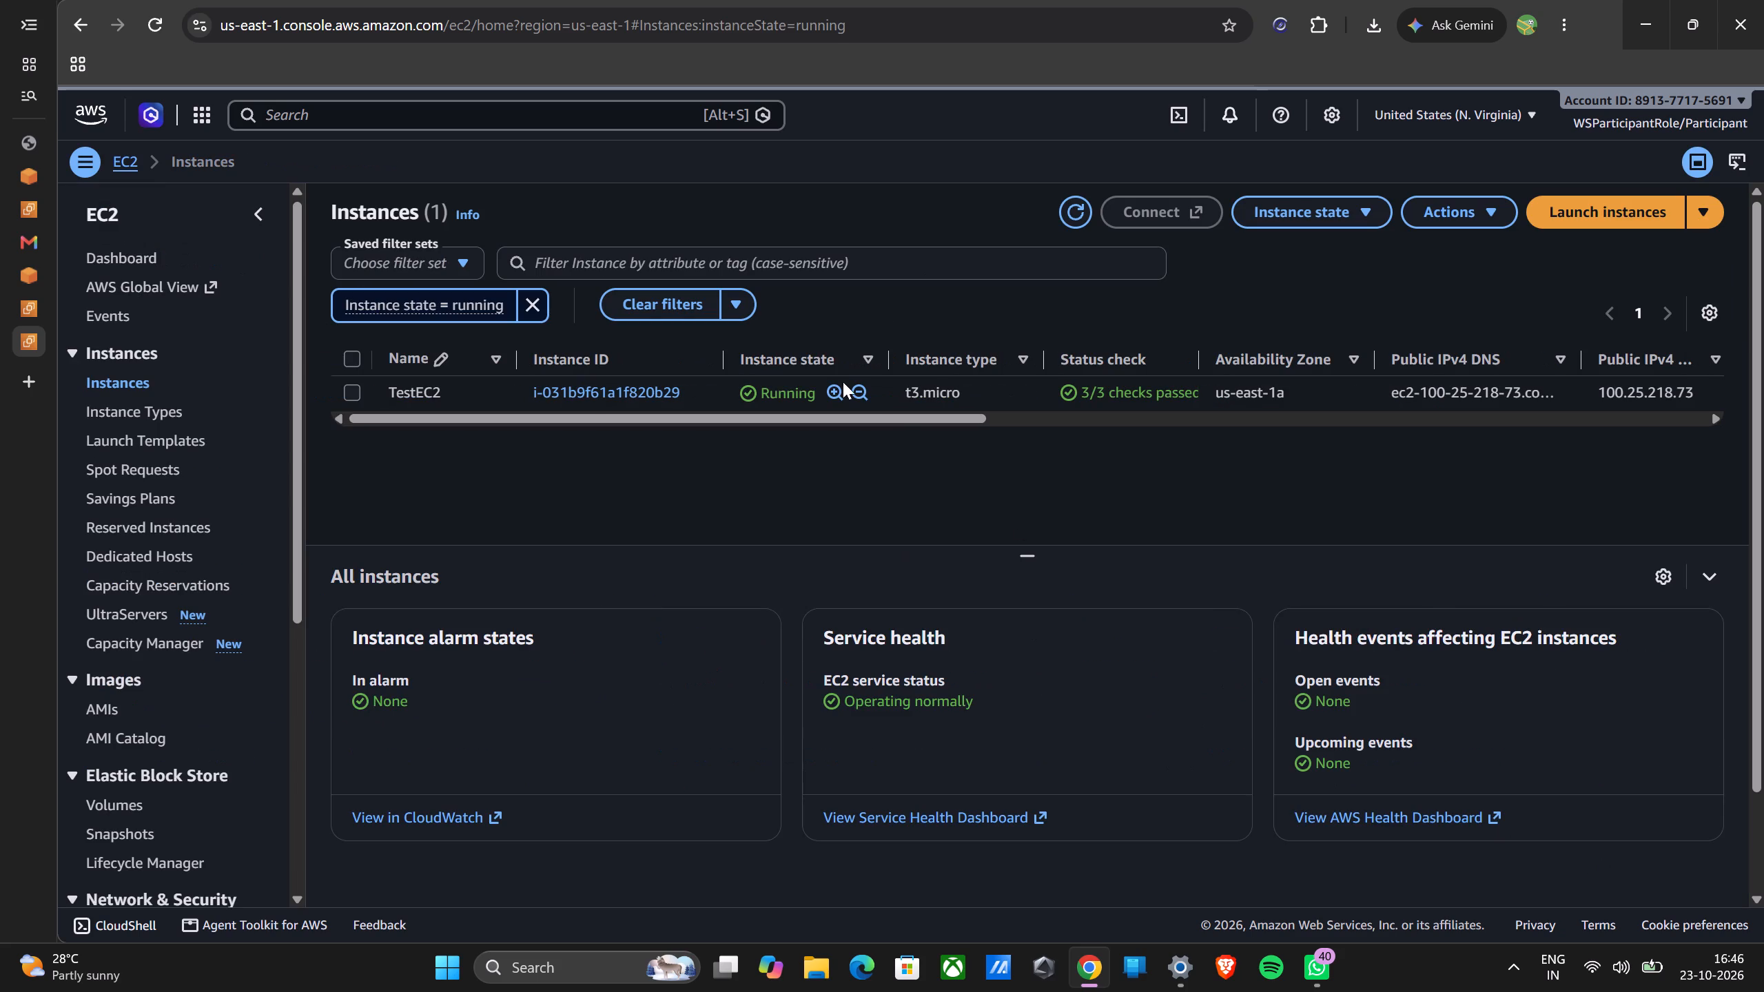
{"action": "left_click", "coordinate": [648, 394]}
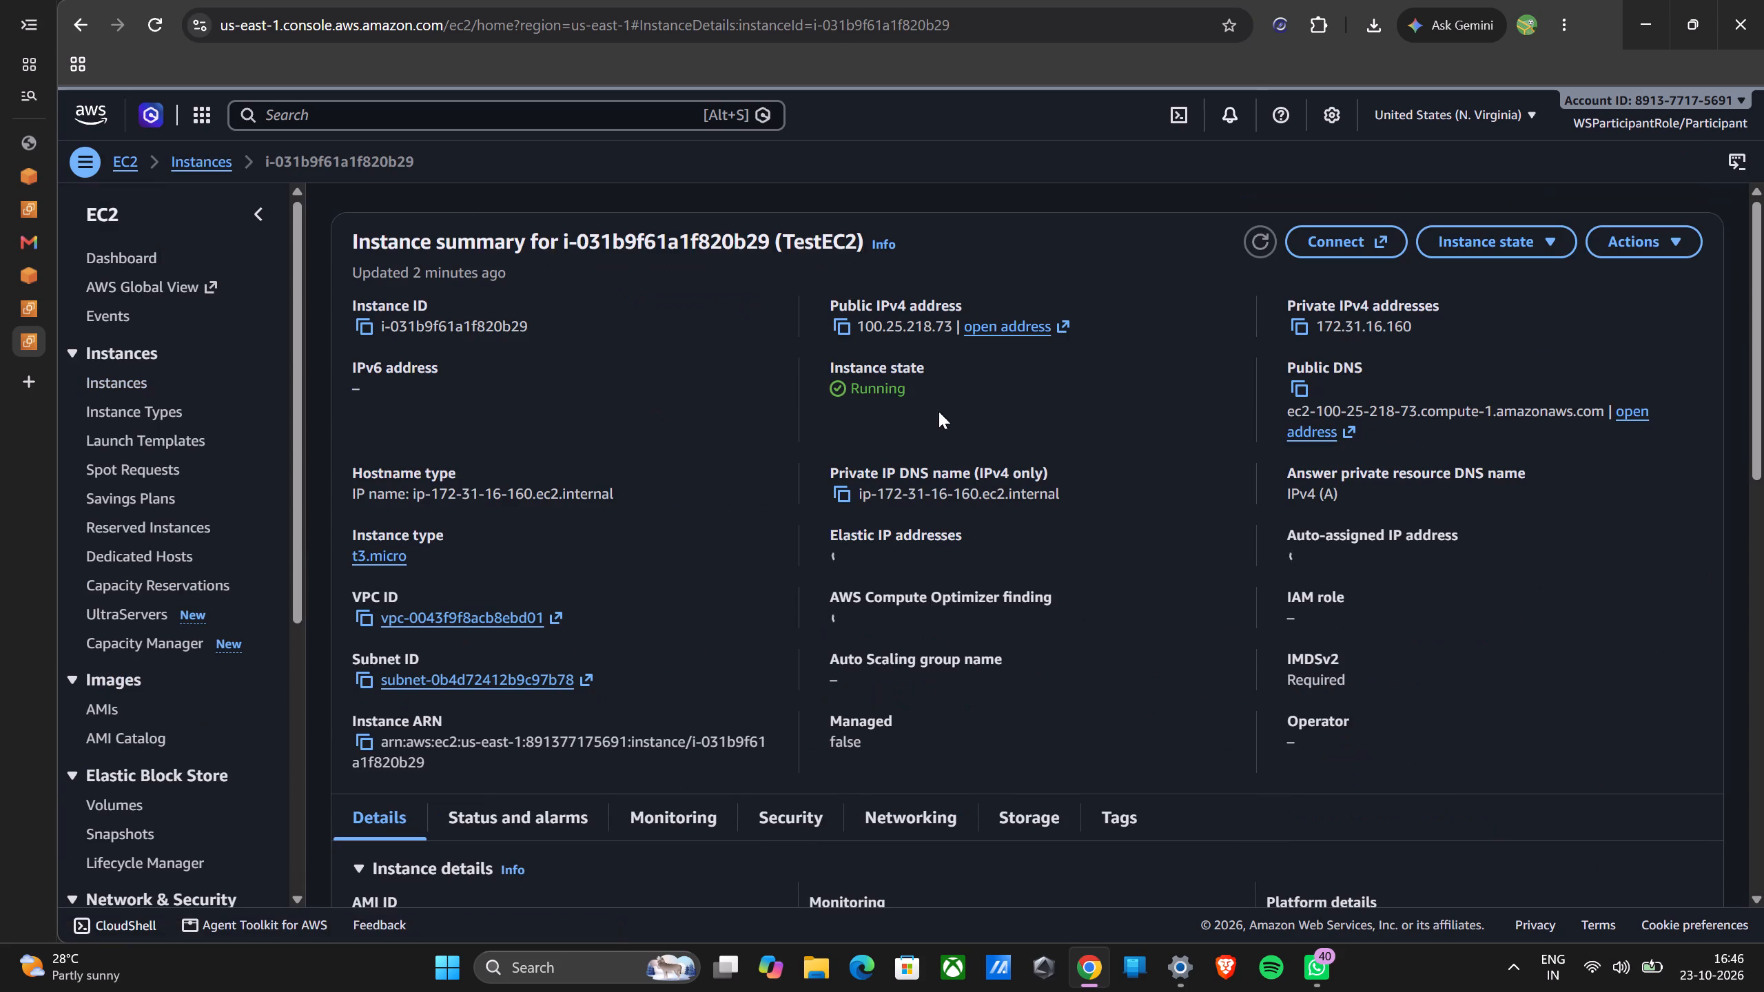
Examine TestEC2's networking details, including its IP addresses, hostname and DNS, and network interfaces.
{"action": "scroll", "coordinate": [797, 721], "scroll_direction": "down", "scroll_amount": 3}
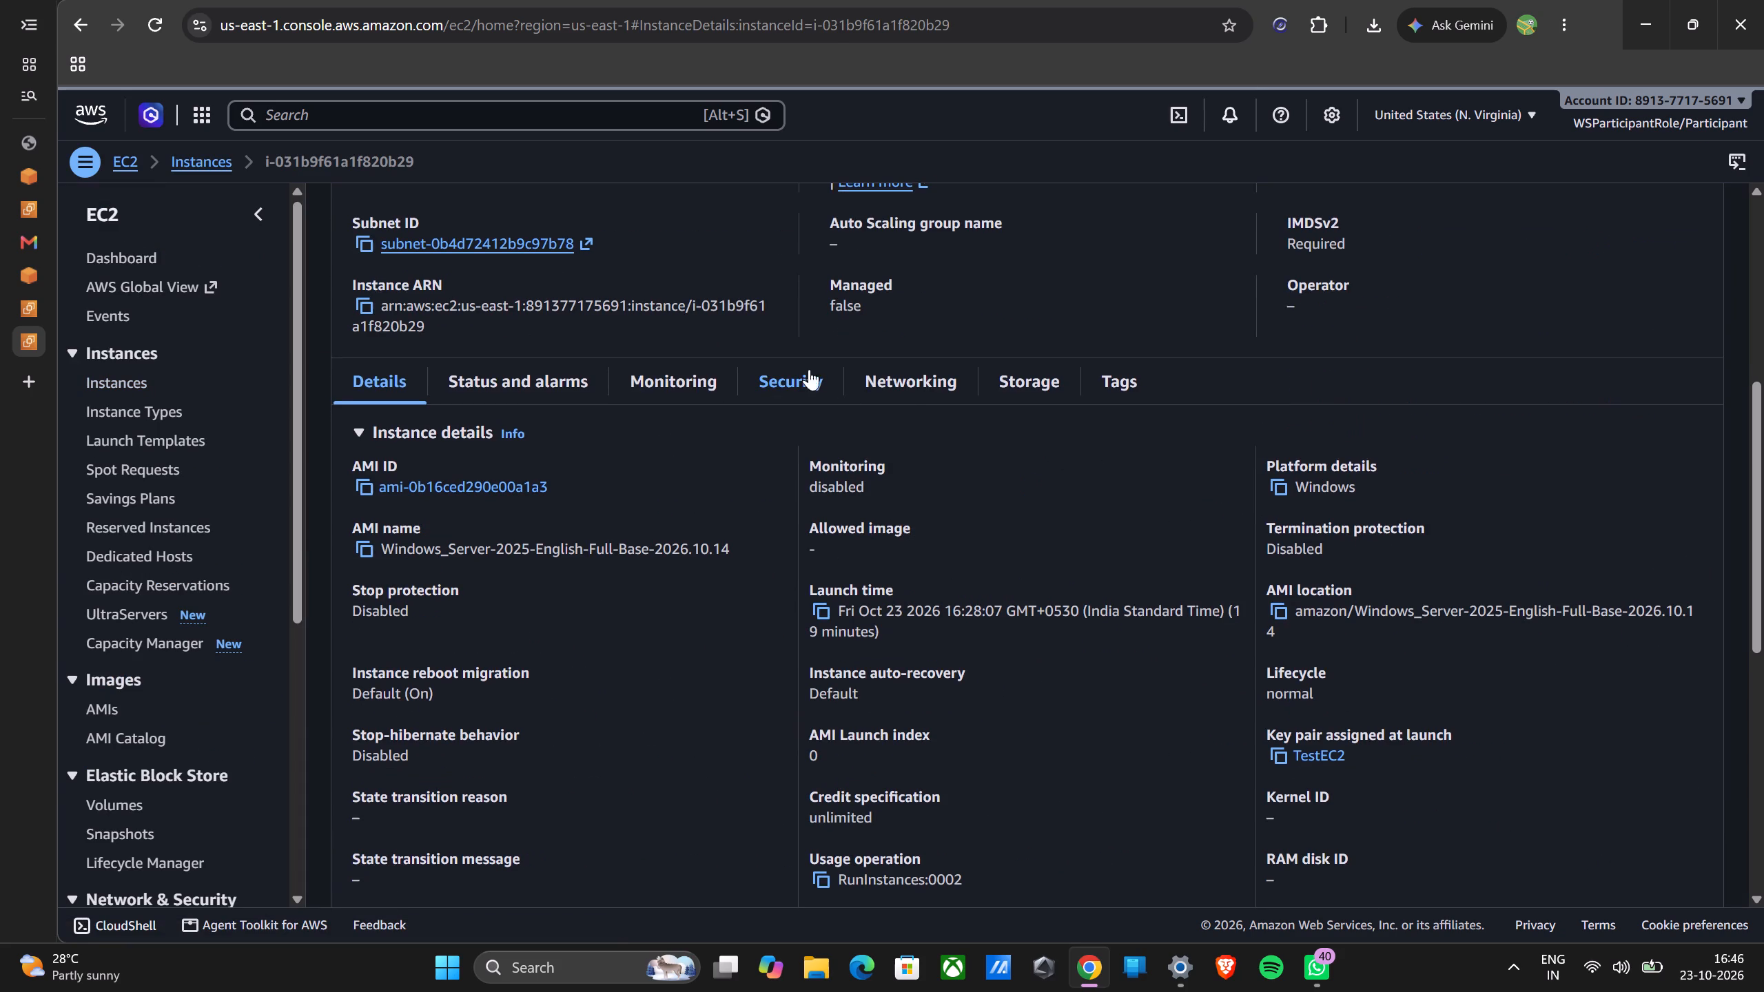
{"action": "left_click", "coordinate": [908, 402]}
{"action": "left_click", "coordinate": [923, 374]}
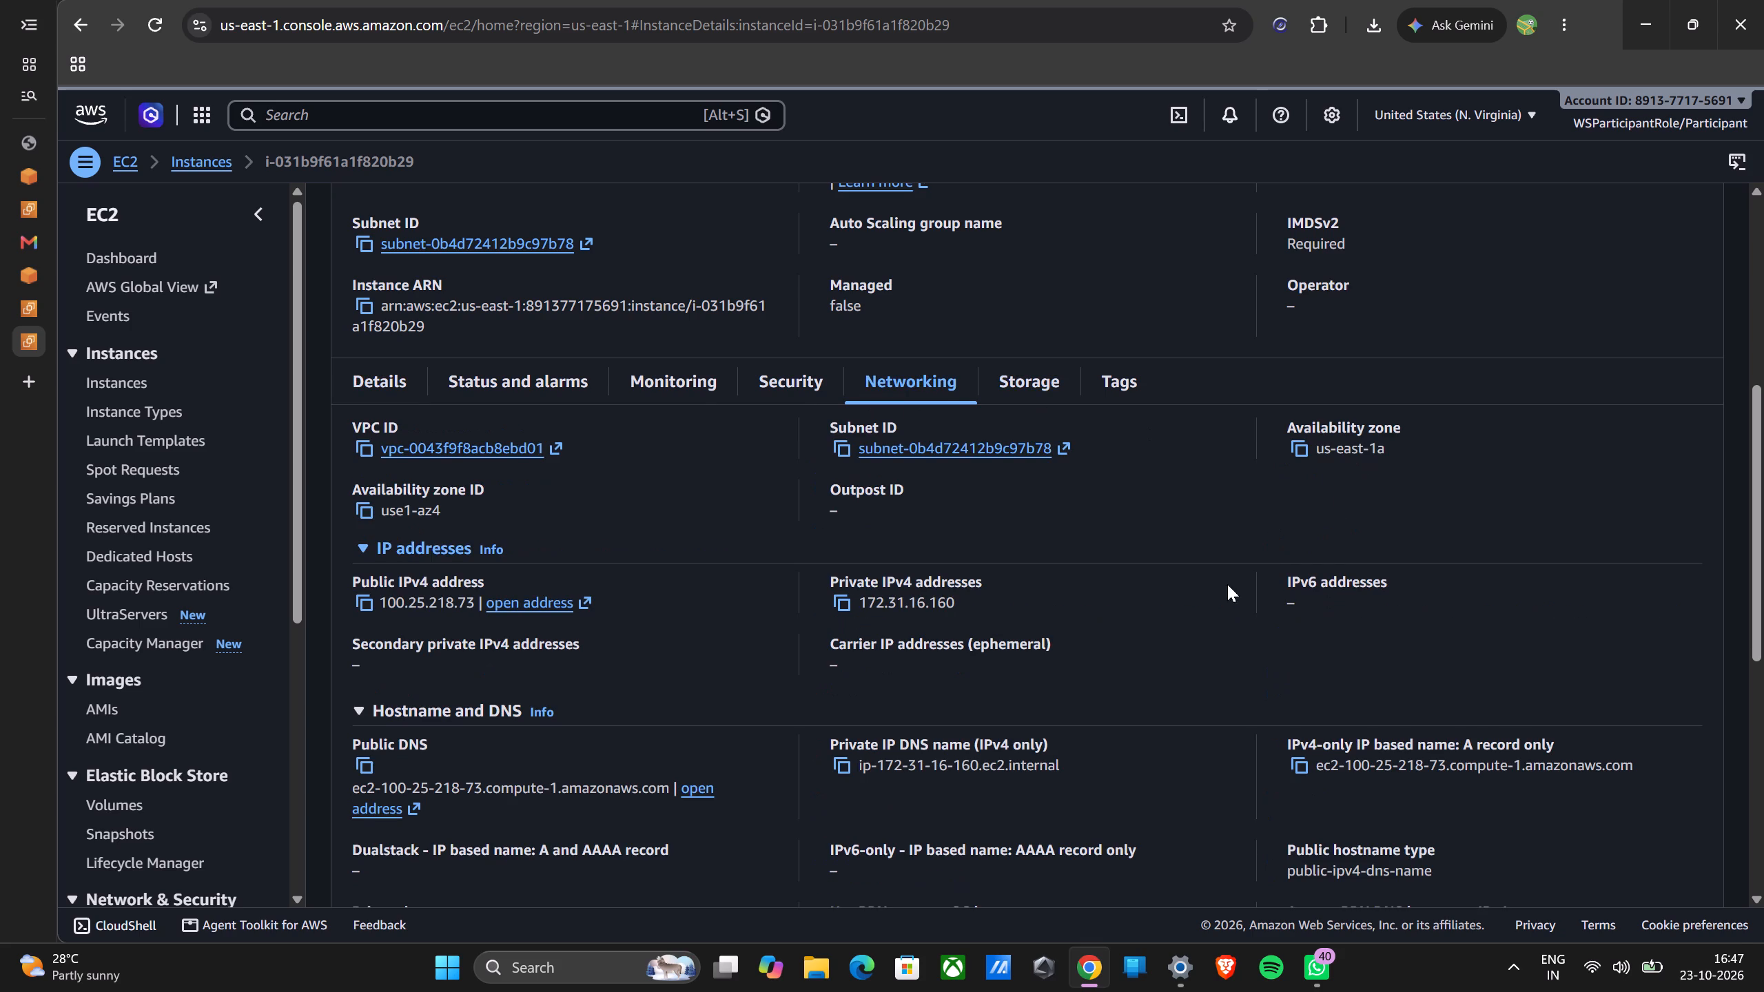
{"action": "scroll", "coordinate": [1156, 670], "scroll_direction": "down", "scroll_amount": 4}
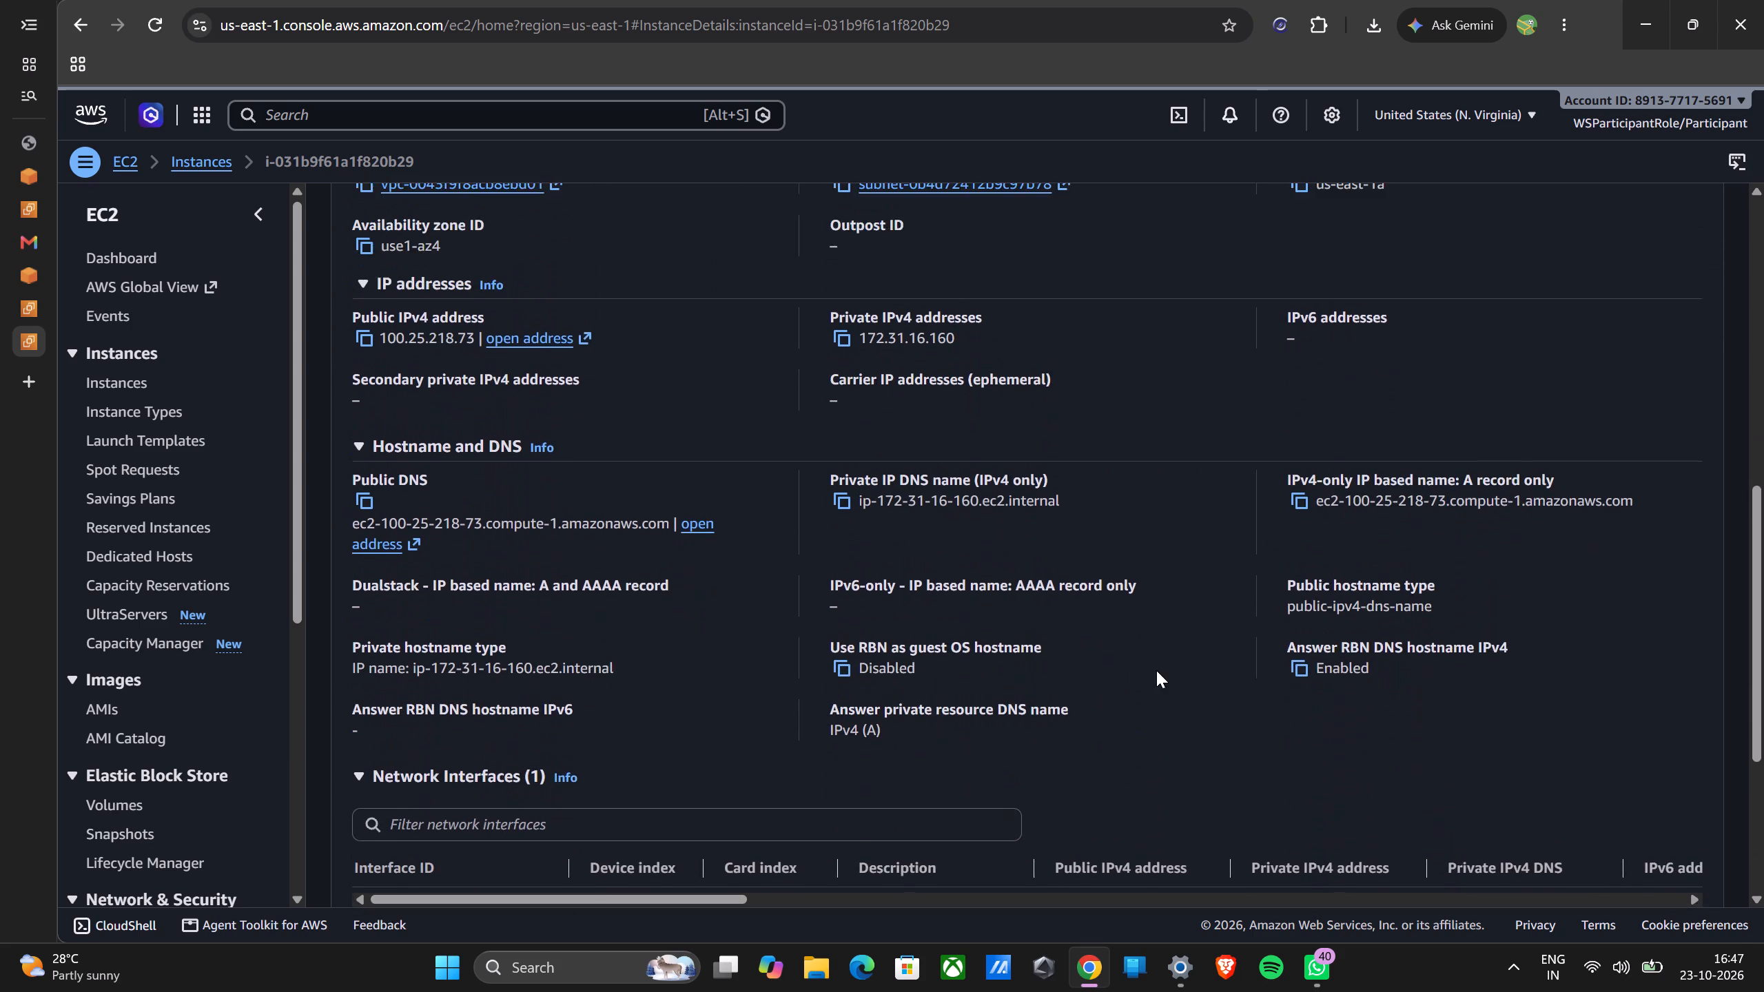
{"action": "scroll", "coordinate": [1156, 670], "scroll_direction": "down", "scroll_amount": 2}
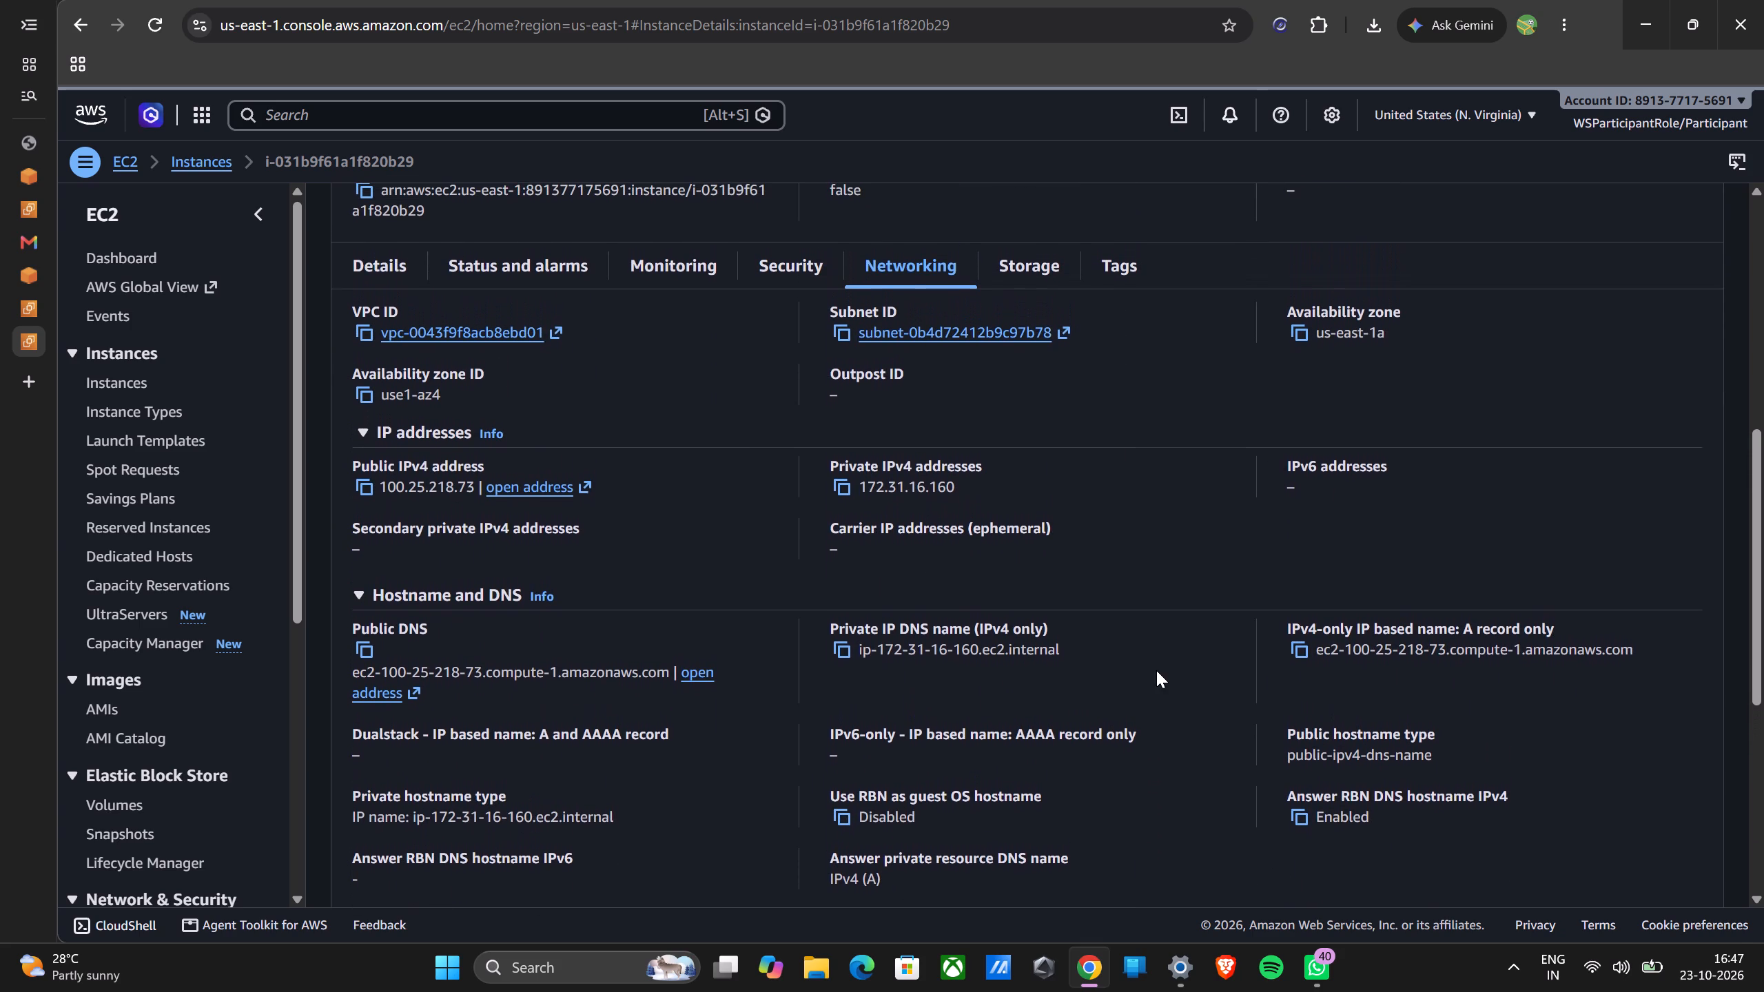
{"action": "scroll", "coordinate": [1156, 670], "scroll_direction": "down", "scroll_amount": 2}
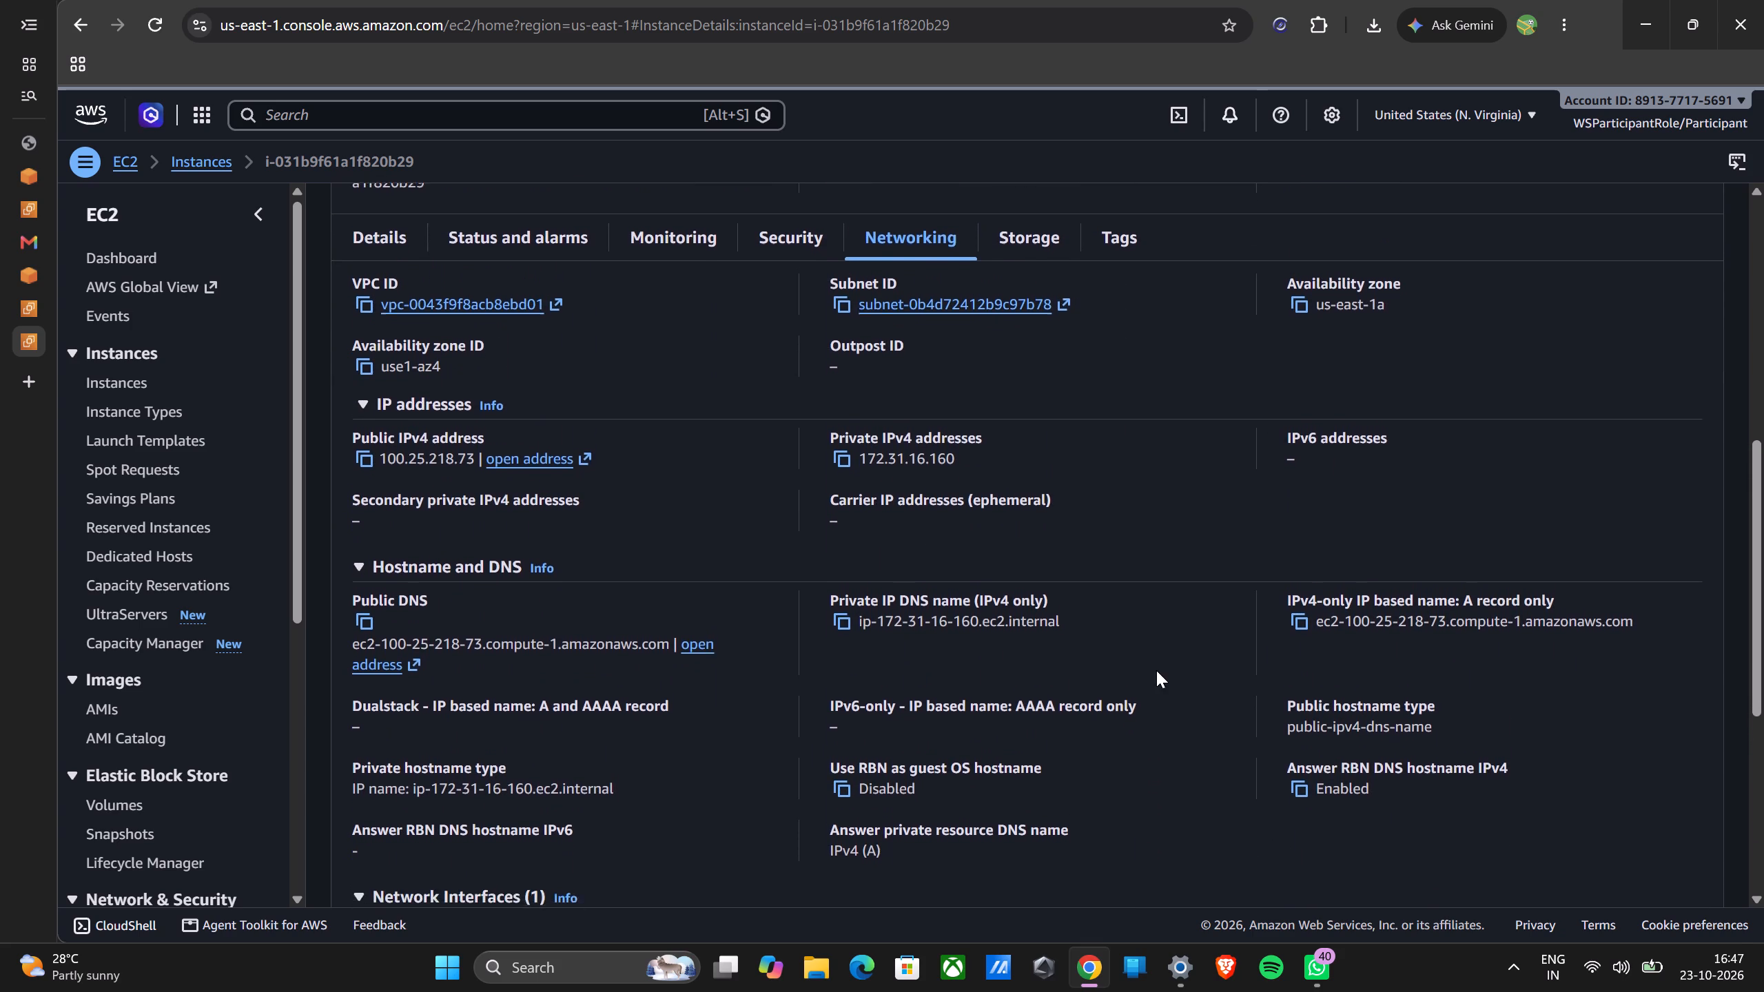
{"action": "scroll", "coordinate": [1156, 670], "scroll_direction": "down", "scroll_amount": 2}
{"action": "scroll", "coordinate": [1156, 670], "scroll_direction": "up", "scroll_amount": 7}
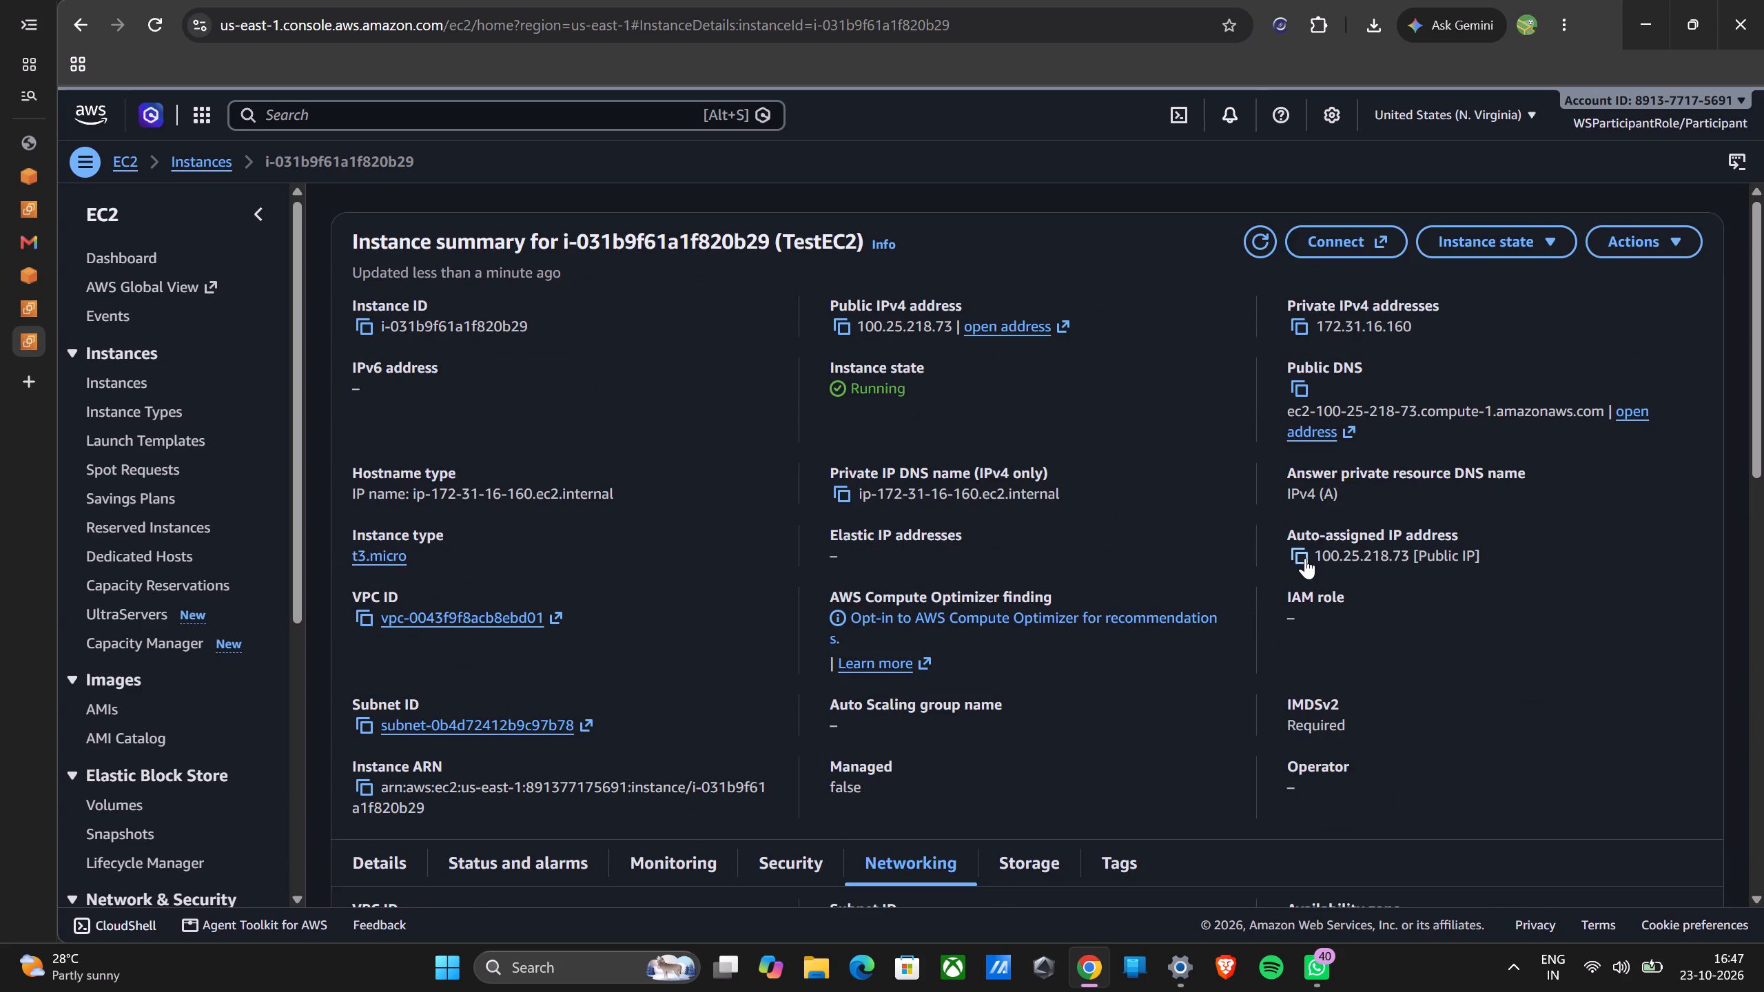
Copy TestEC2's auto-assigned public IP address and open 100.25.218.73 in a new browser tab.
{"action": "left_click", "coordinate": [1304, 557]}
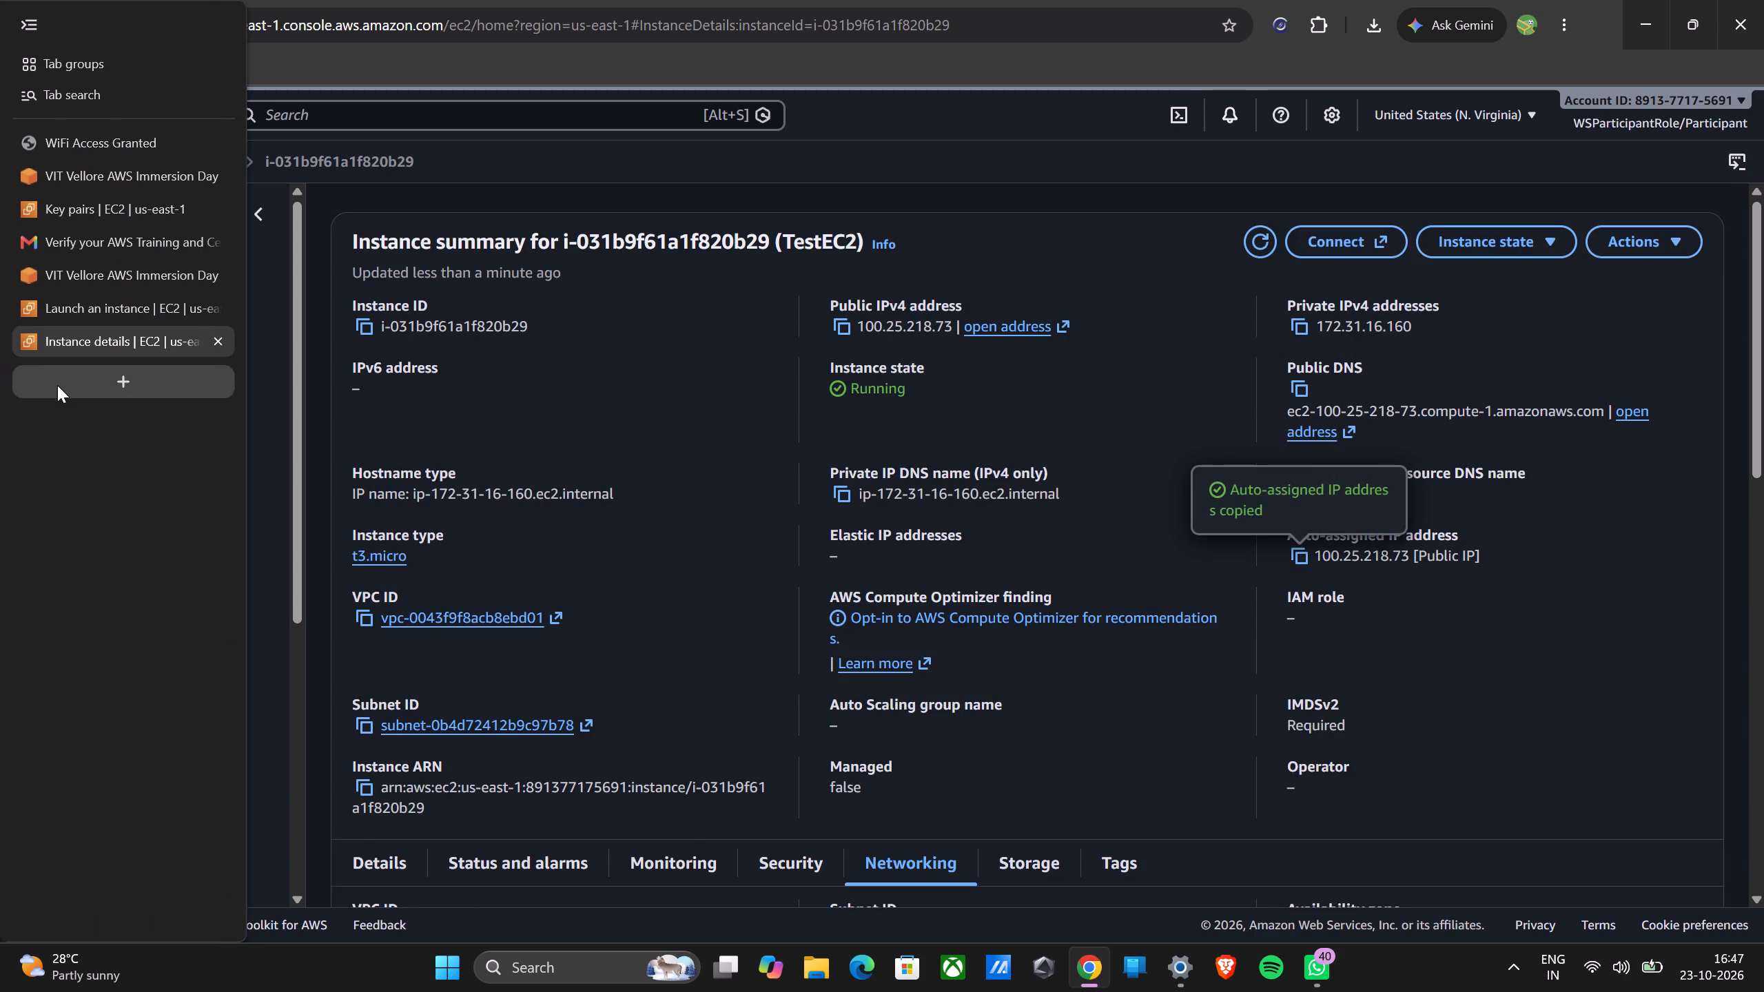
{"action": "left_click", "coordinate": [57, 385]}
{"action": "key", "text": "ctrl+v"}
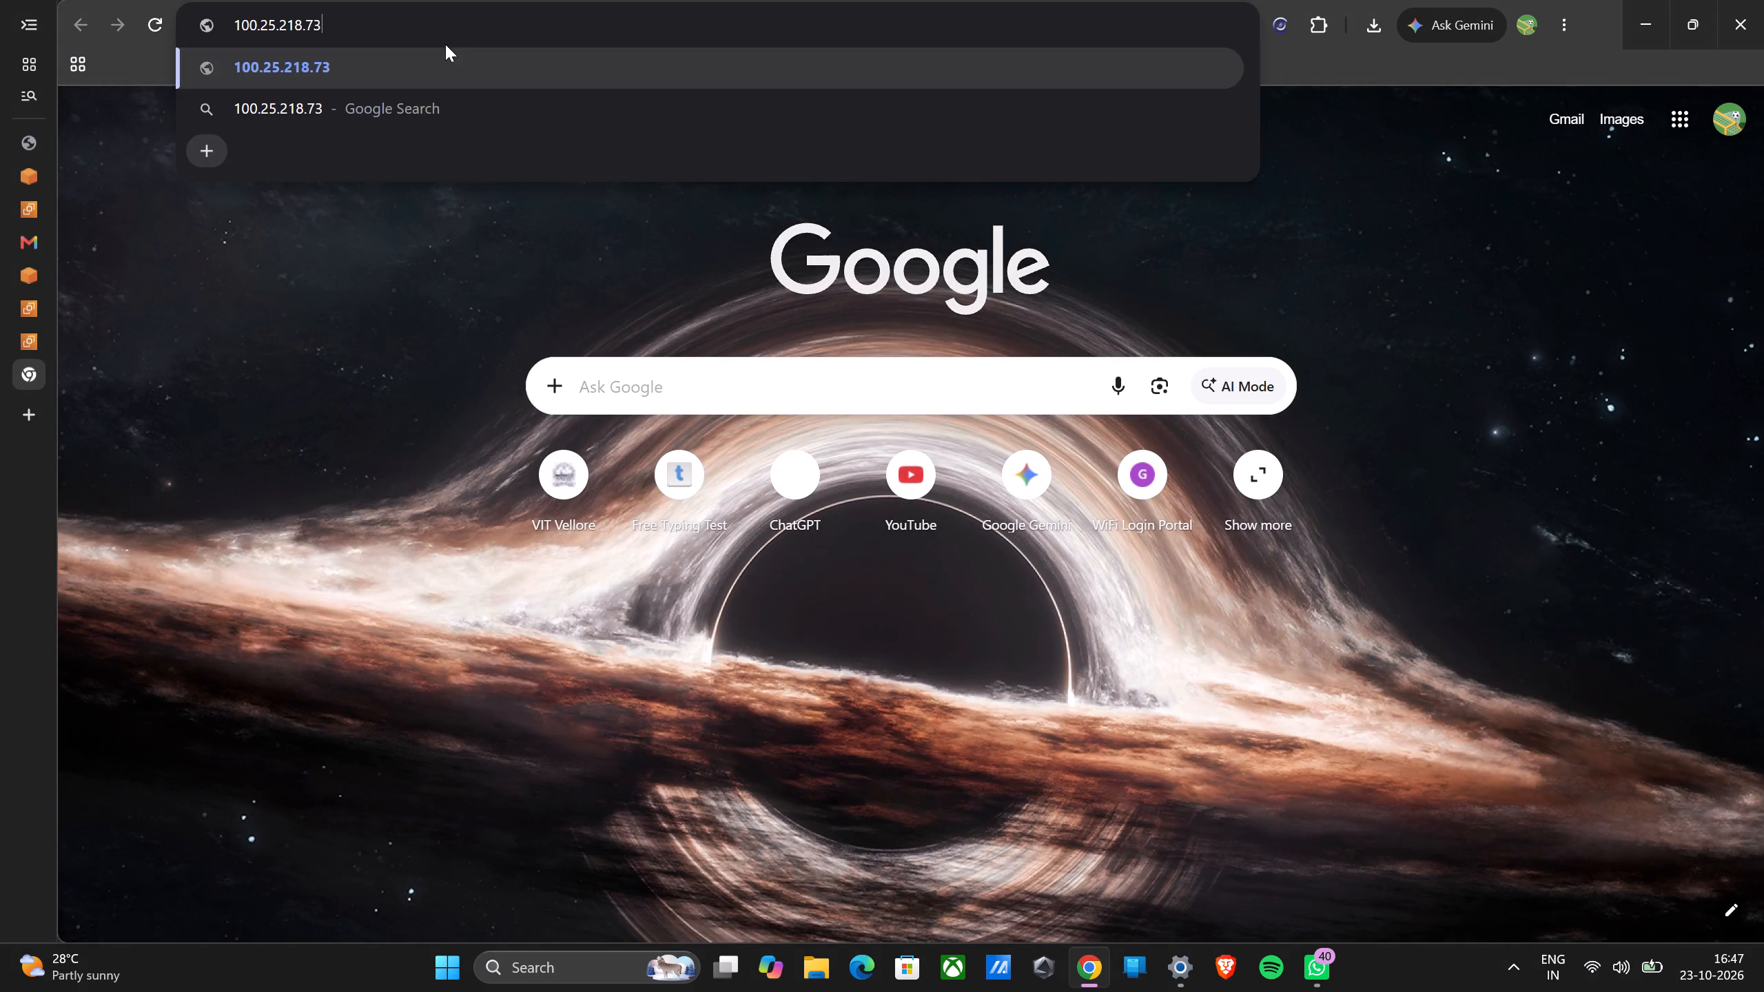
{"action": "key", "text": "Return"}
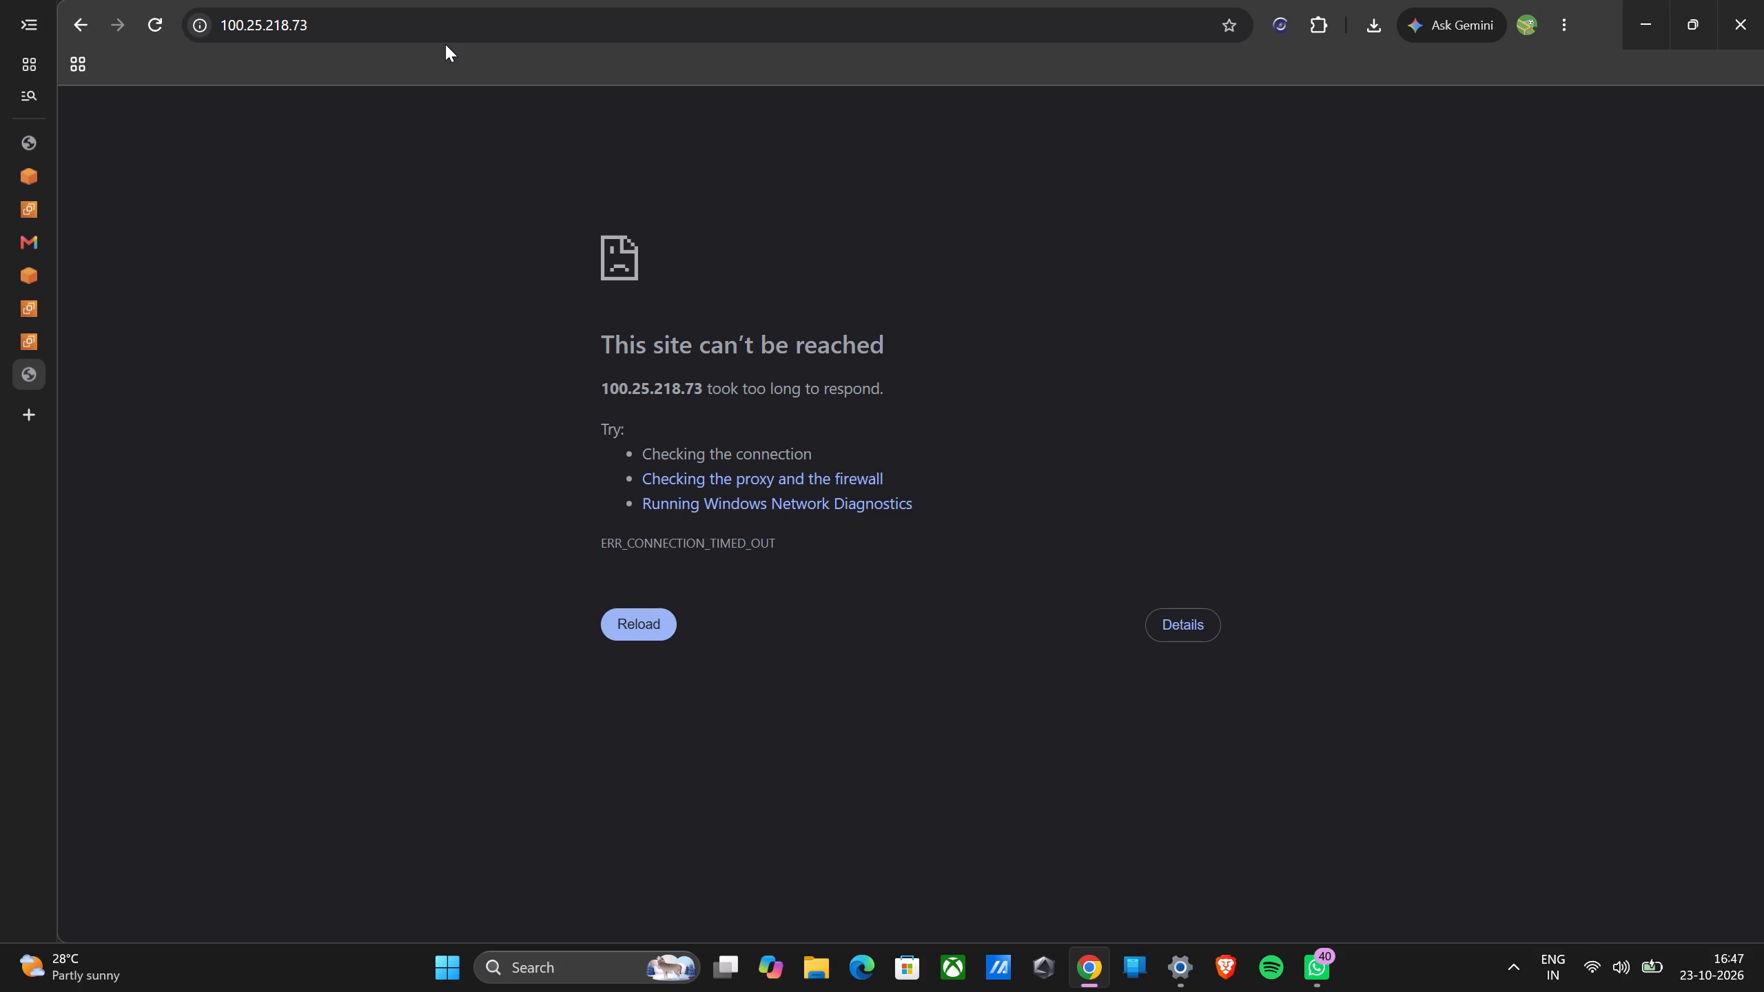
Retry loading the page at 100.25.218.73 several times.
{"action": "triple_click", "coordinate": [615, 628]}
{"action": "triple_click", "coordinate": [615, 628]}
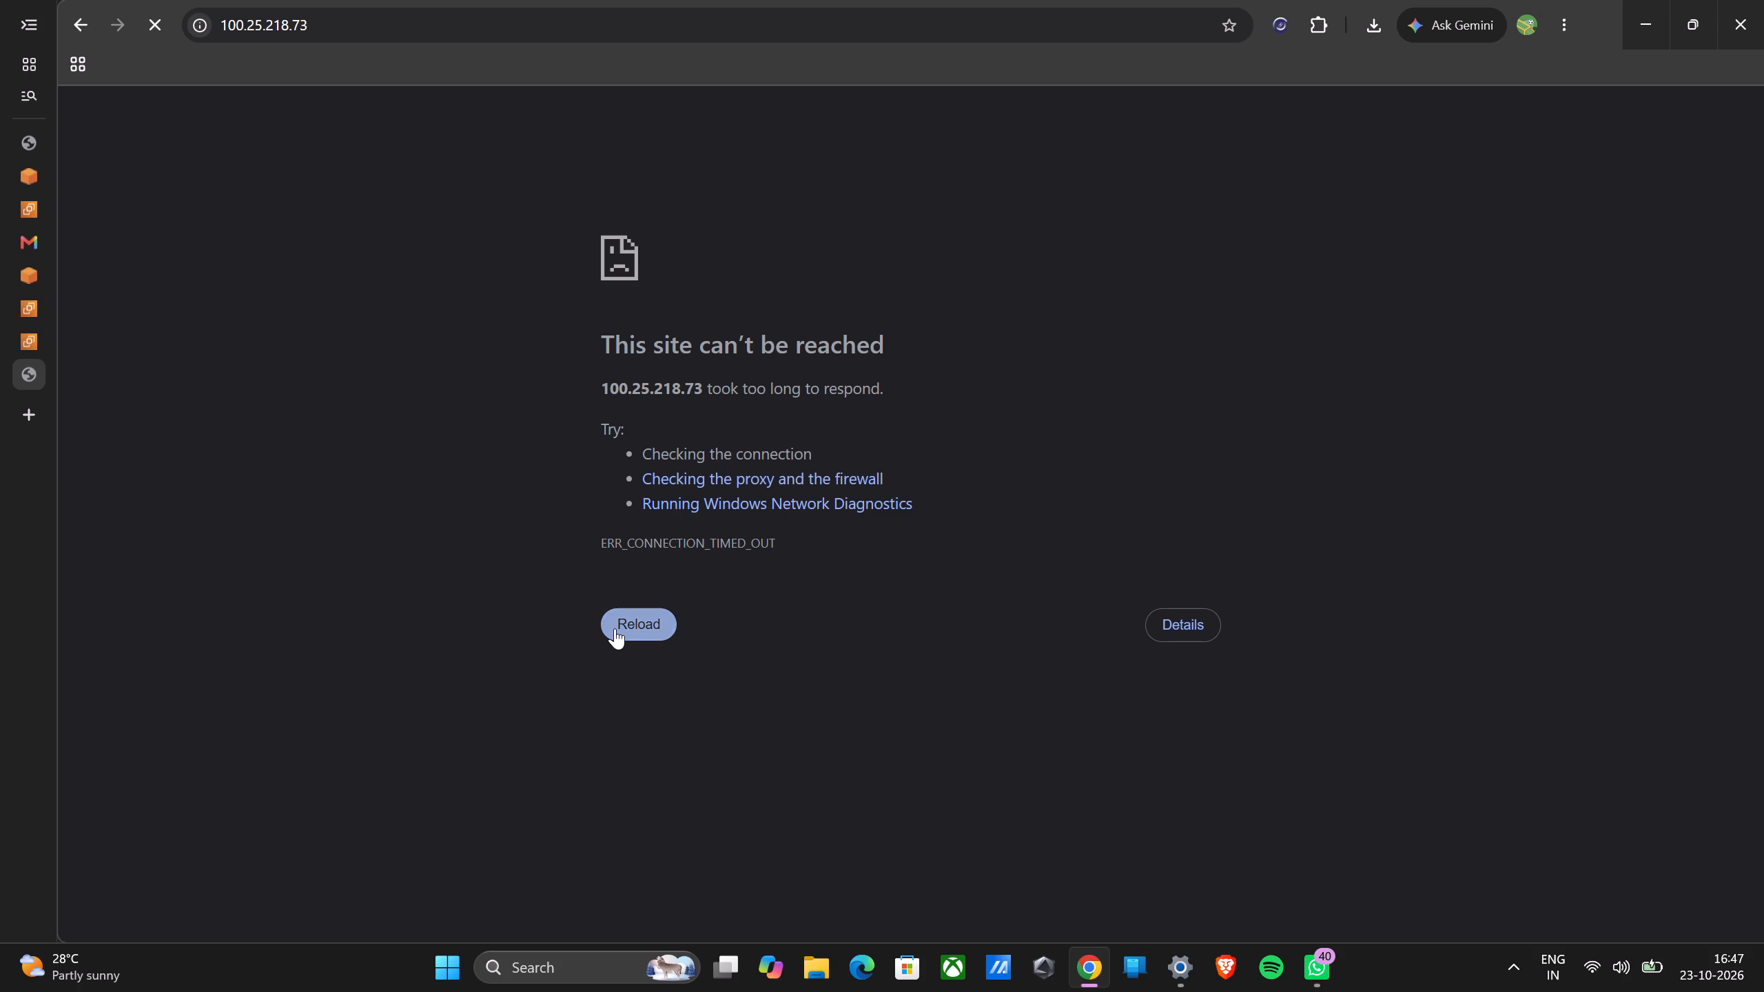
{"action": "triple_click", "coordinate": [615, 628]}
{"action": "triple_click", "coordinate": [615, 628]}
{"action": "triple_click", "coordinate": [615, 628]}
{"action": "triple_click", "coordinate": [615, 628]}
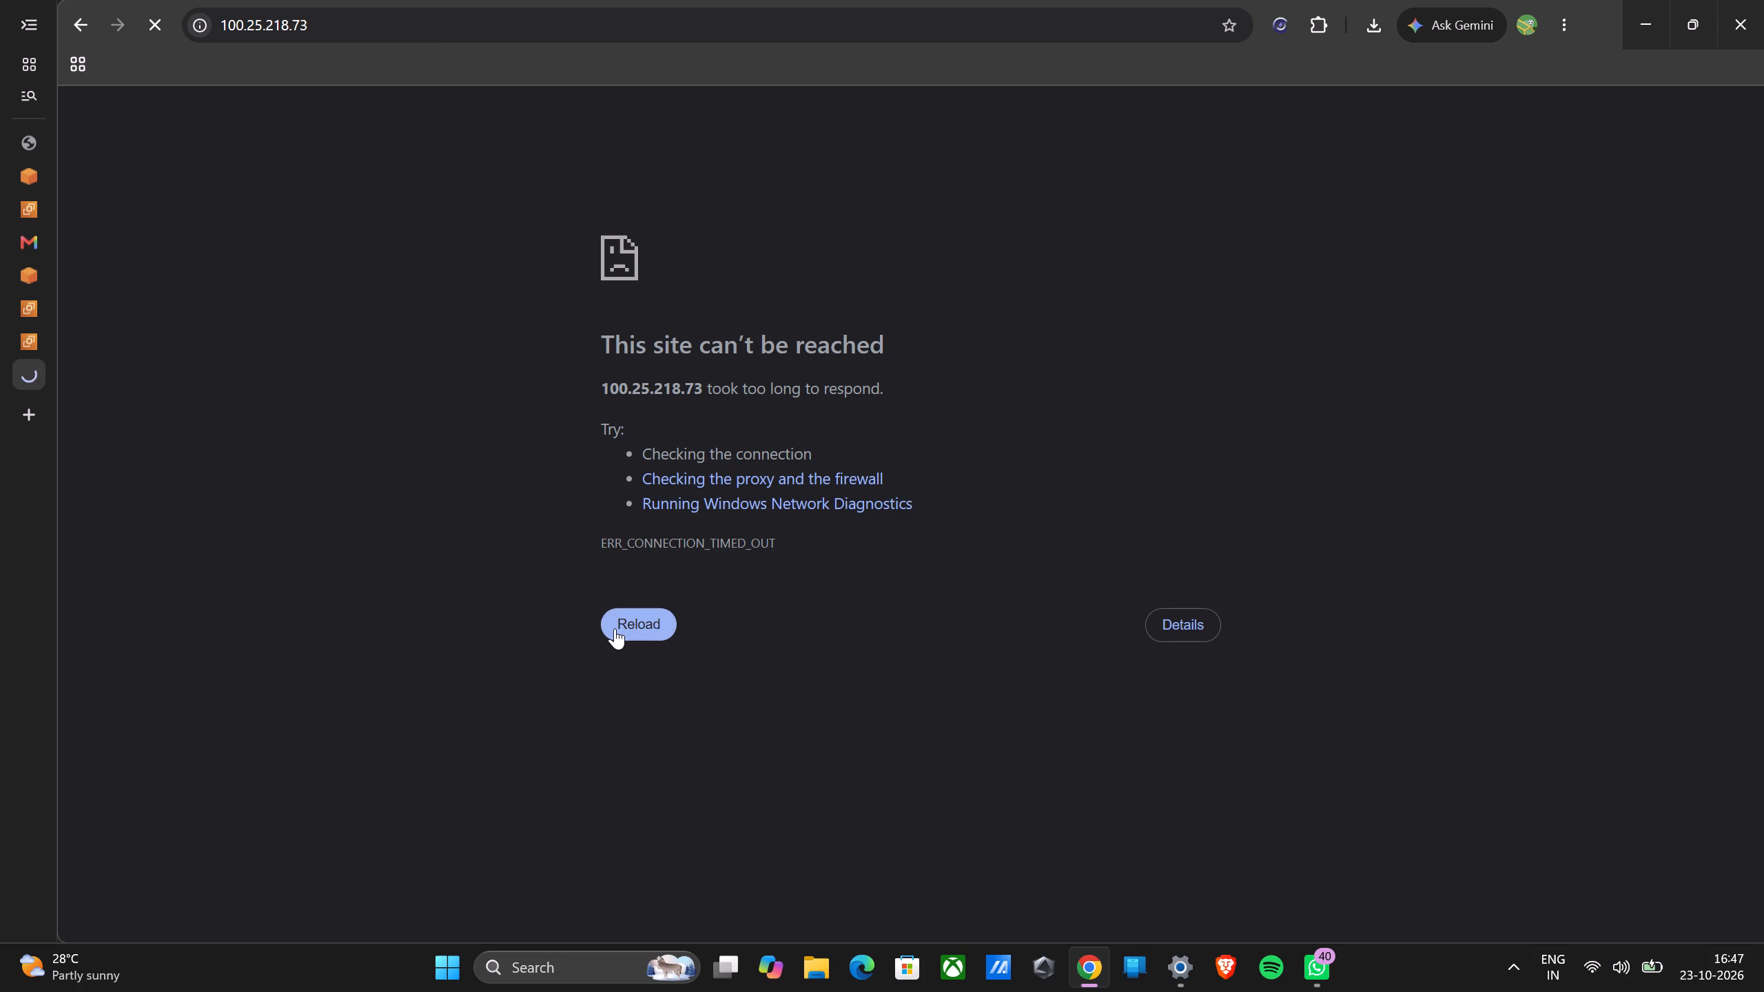
{"action": "triple_click", "coordinate": [615, 628]}
{"action": "triple_click", "coordinate": [615, 628]}
{"action": "triple_click", "coordinate": [615, 628]}
{"action": "triple_click", "coordinate": [615, 628]}
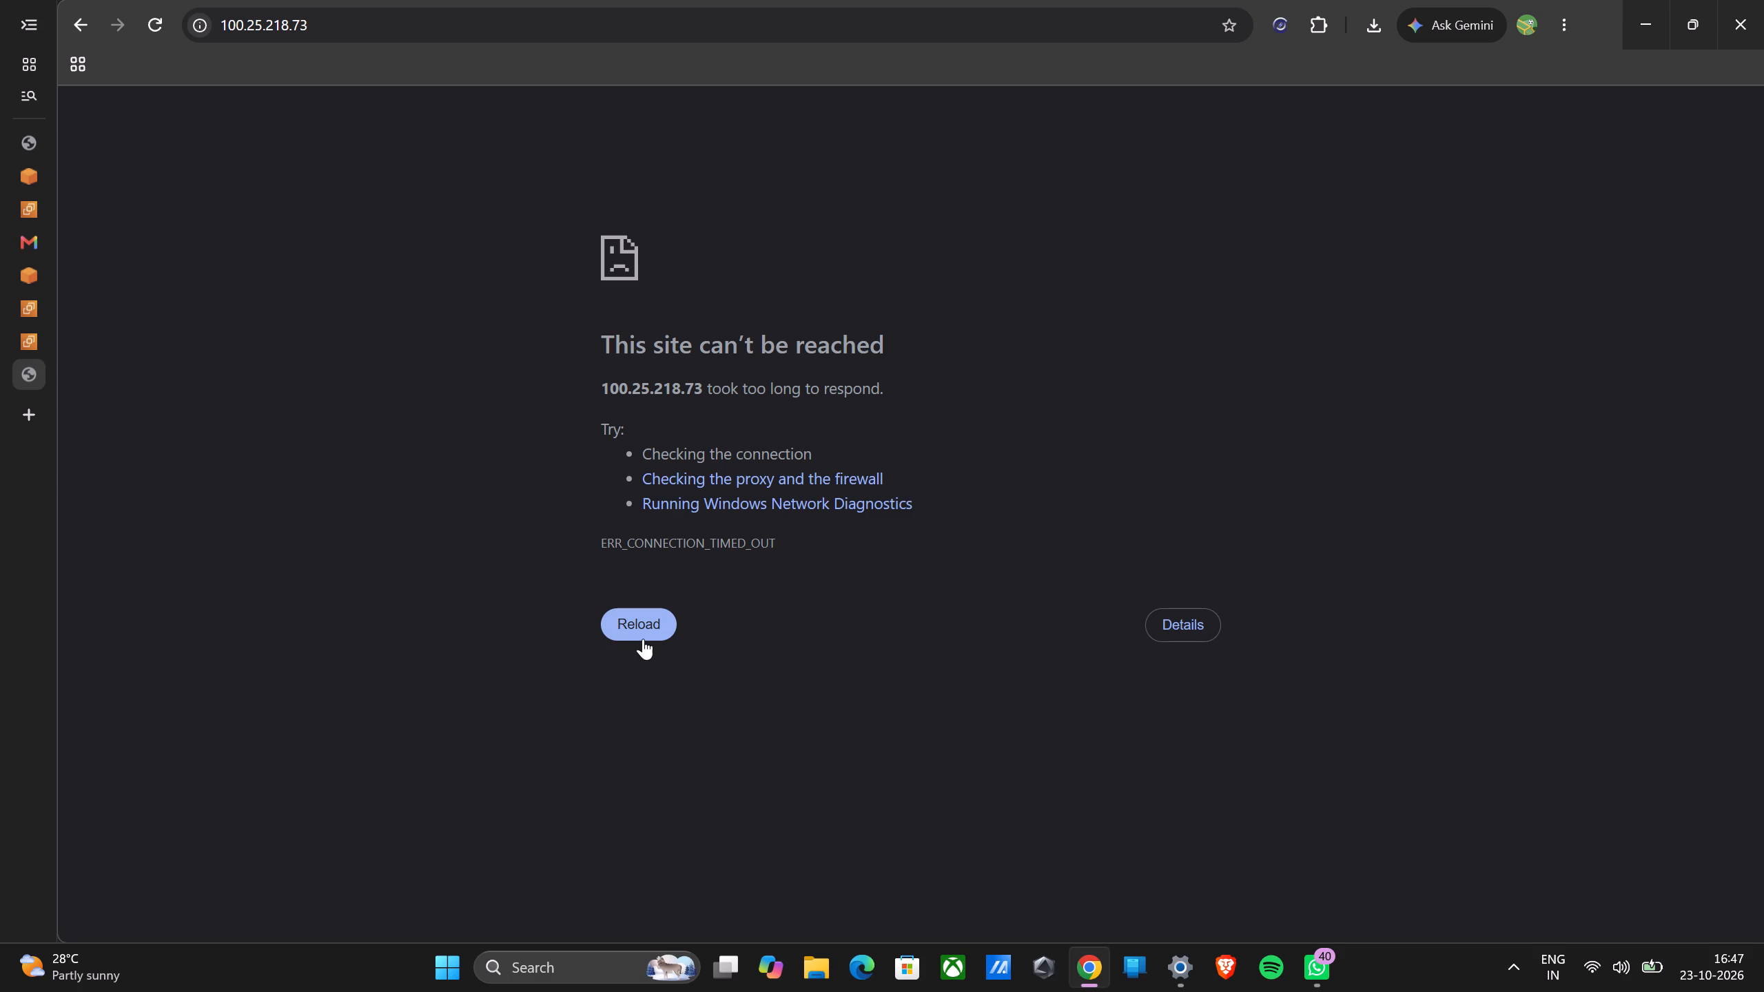
{"action": "triple_click", "coordinate": [643, 639]}
{"action": "triple_click", "coordinate": [643, 639]}
{"action": "double_click", "coordinate": [643, 639]}
Try TestEC2's private IP DNS name, ip-172-31-16-160.ec2.internal, in a new browser tab, closing both test tabs when done.
{"action": "left_click", "coordinate": [61, 331]}
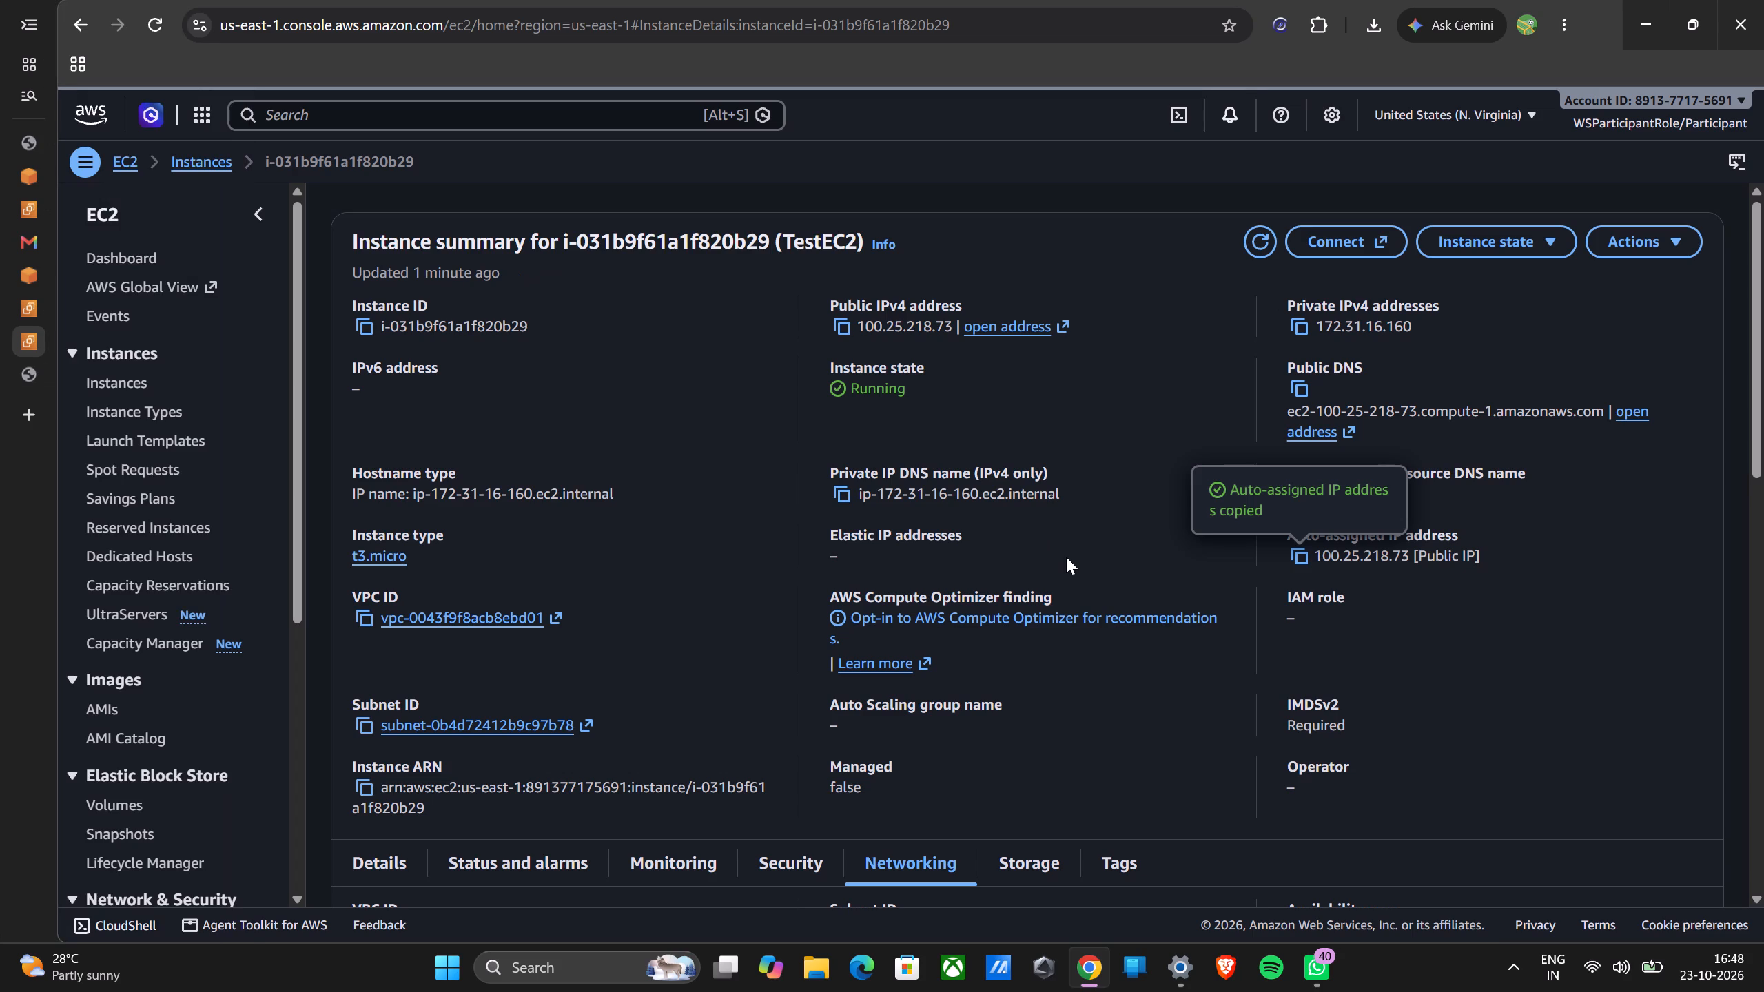
{"action": "left_click", "coordinate": [843, 499]}
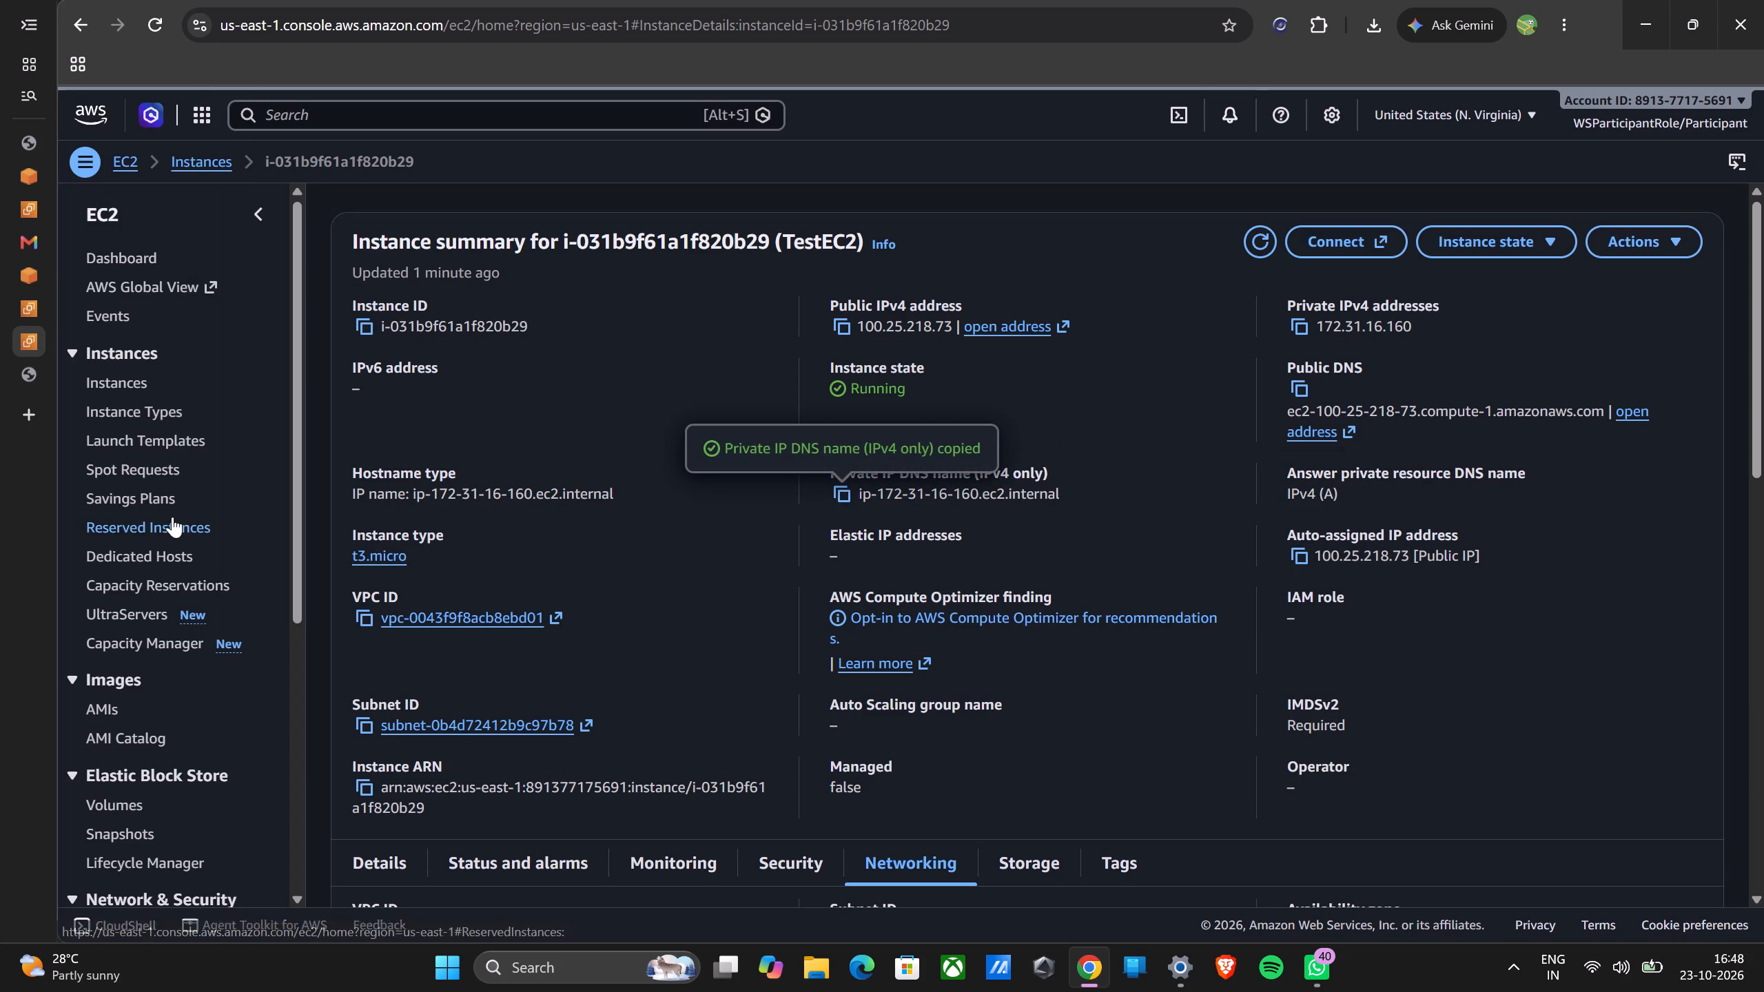
{"action": "left_click", "coordinate": [65, 404]}
{"action": "key", "text": "ctrl+v"}
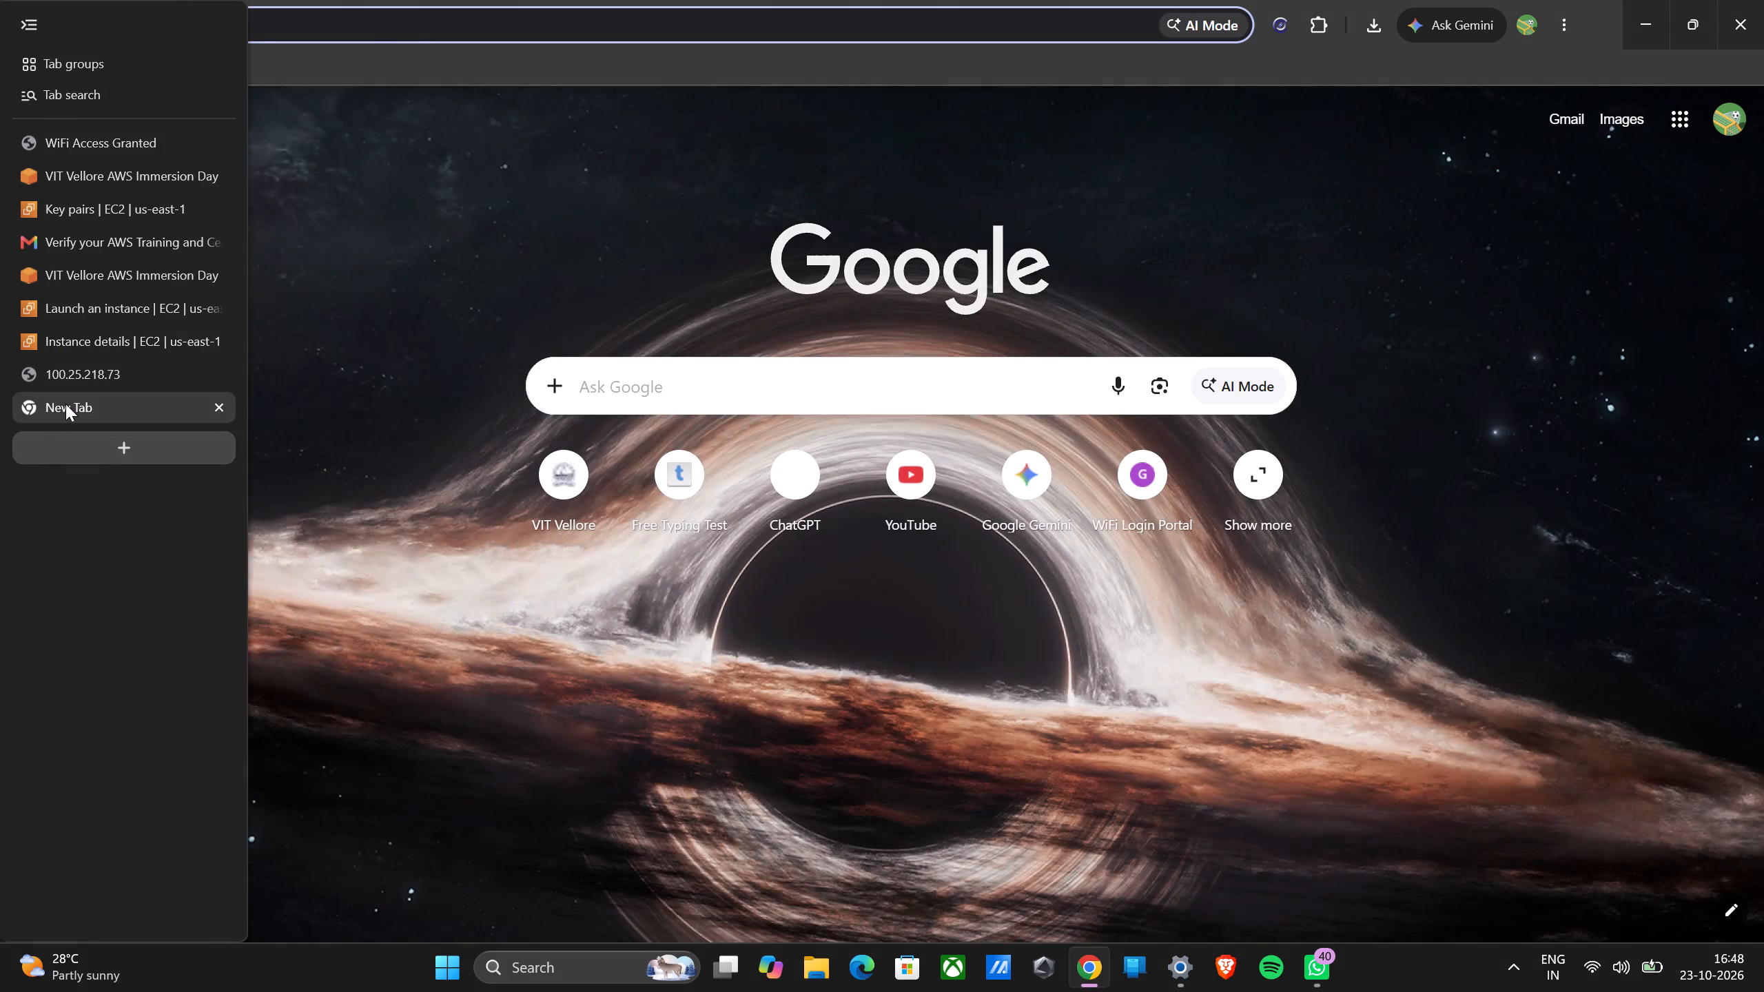
{"action": "key", "text": "Return"}
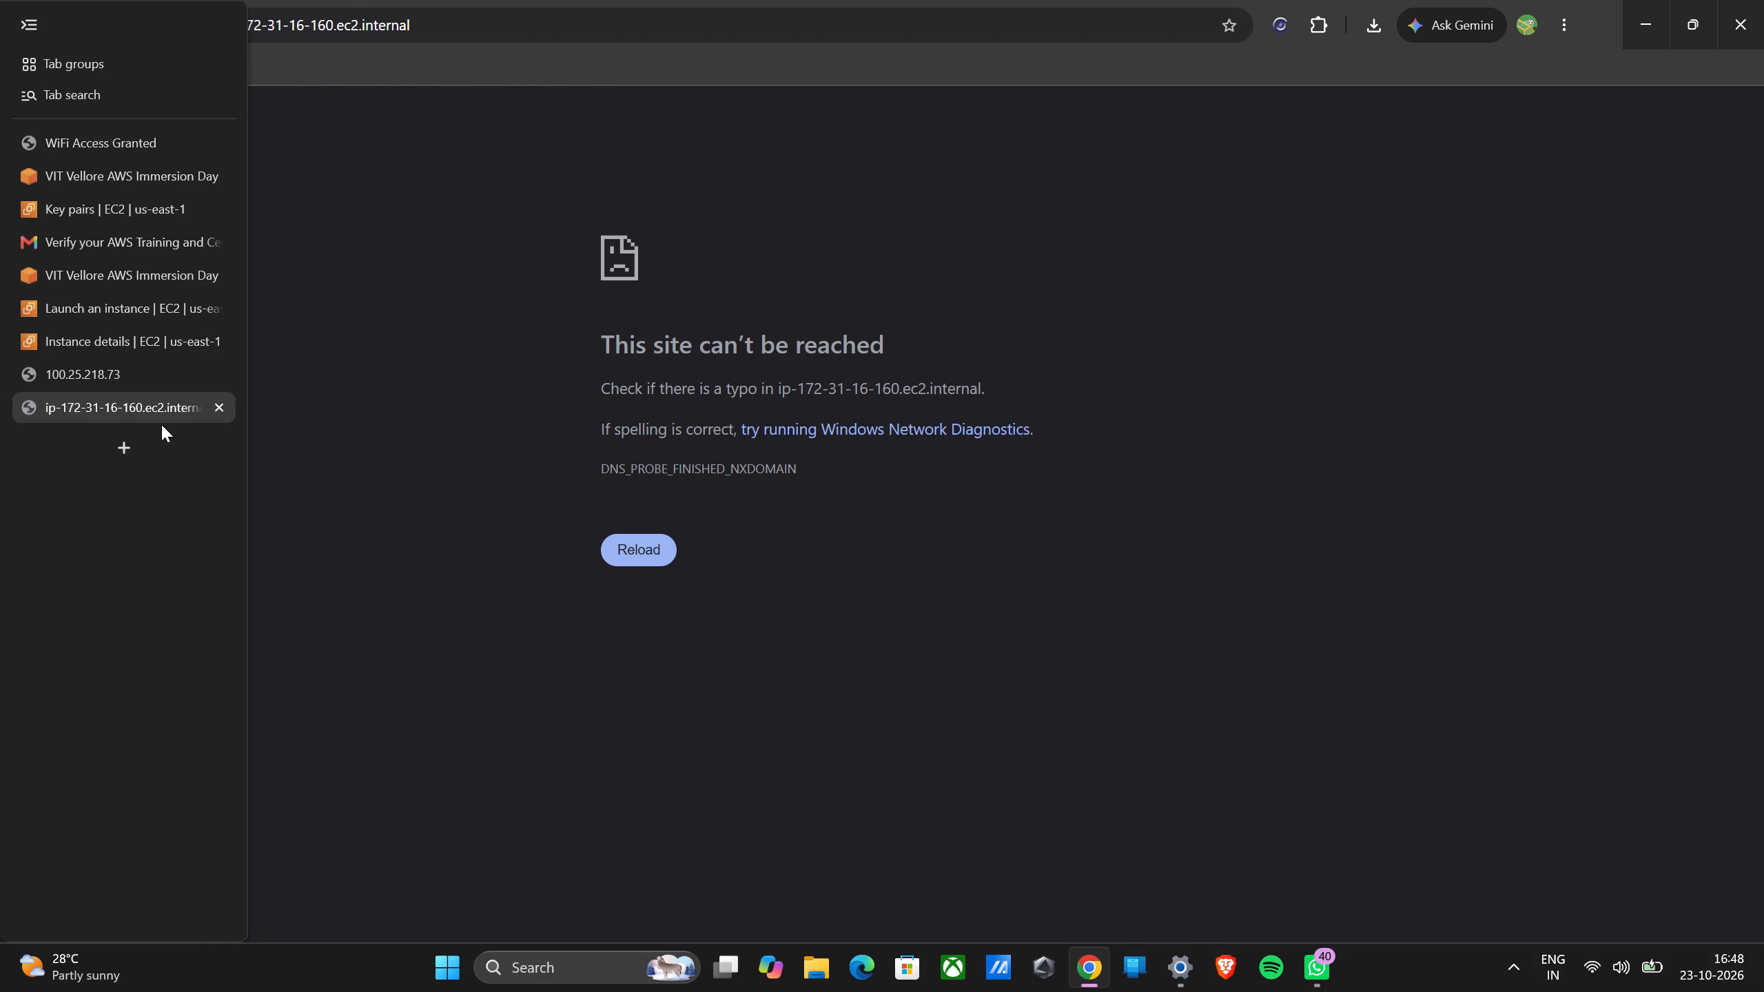
{"action": "left_click", "coordinate": [213, 403]}
{"action": "left_click", "coordinate": [220, 377]}
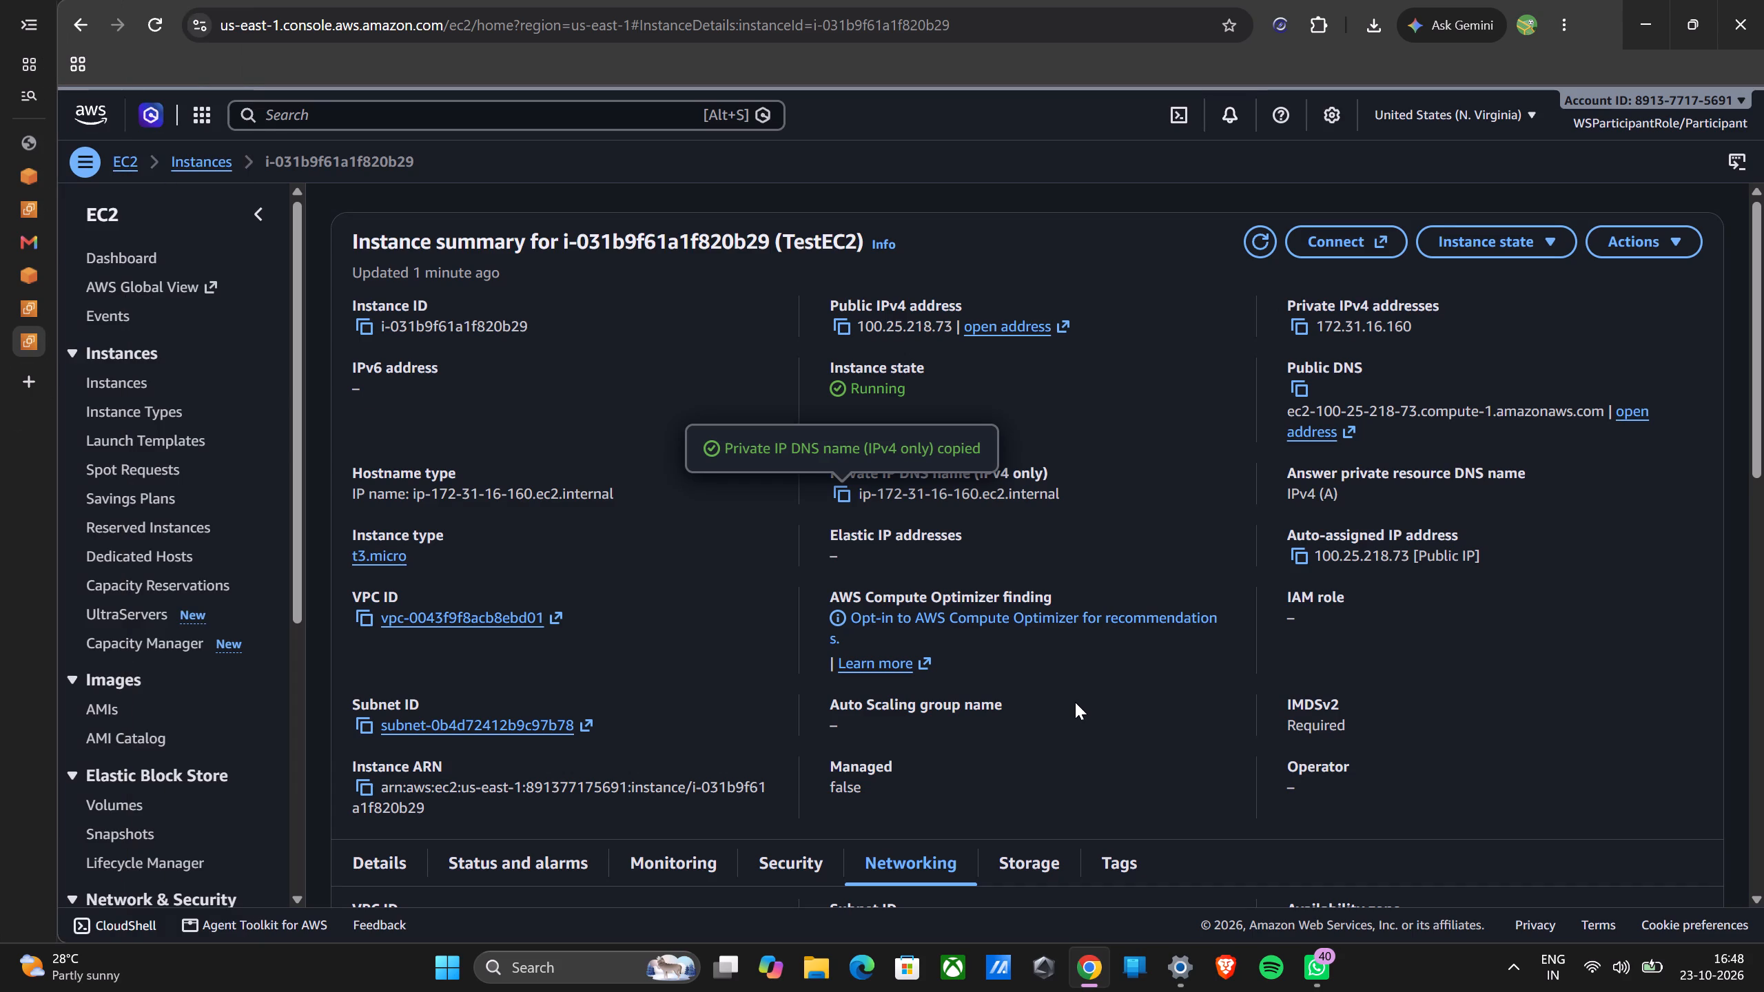
Open TestEC2's public DNS address from the Hostname and DNS section of its networking details.
{"action": "scroll", "coordinate": [1075, 702], "scroll_direction": "down", "scroll_amount": 5}
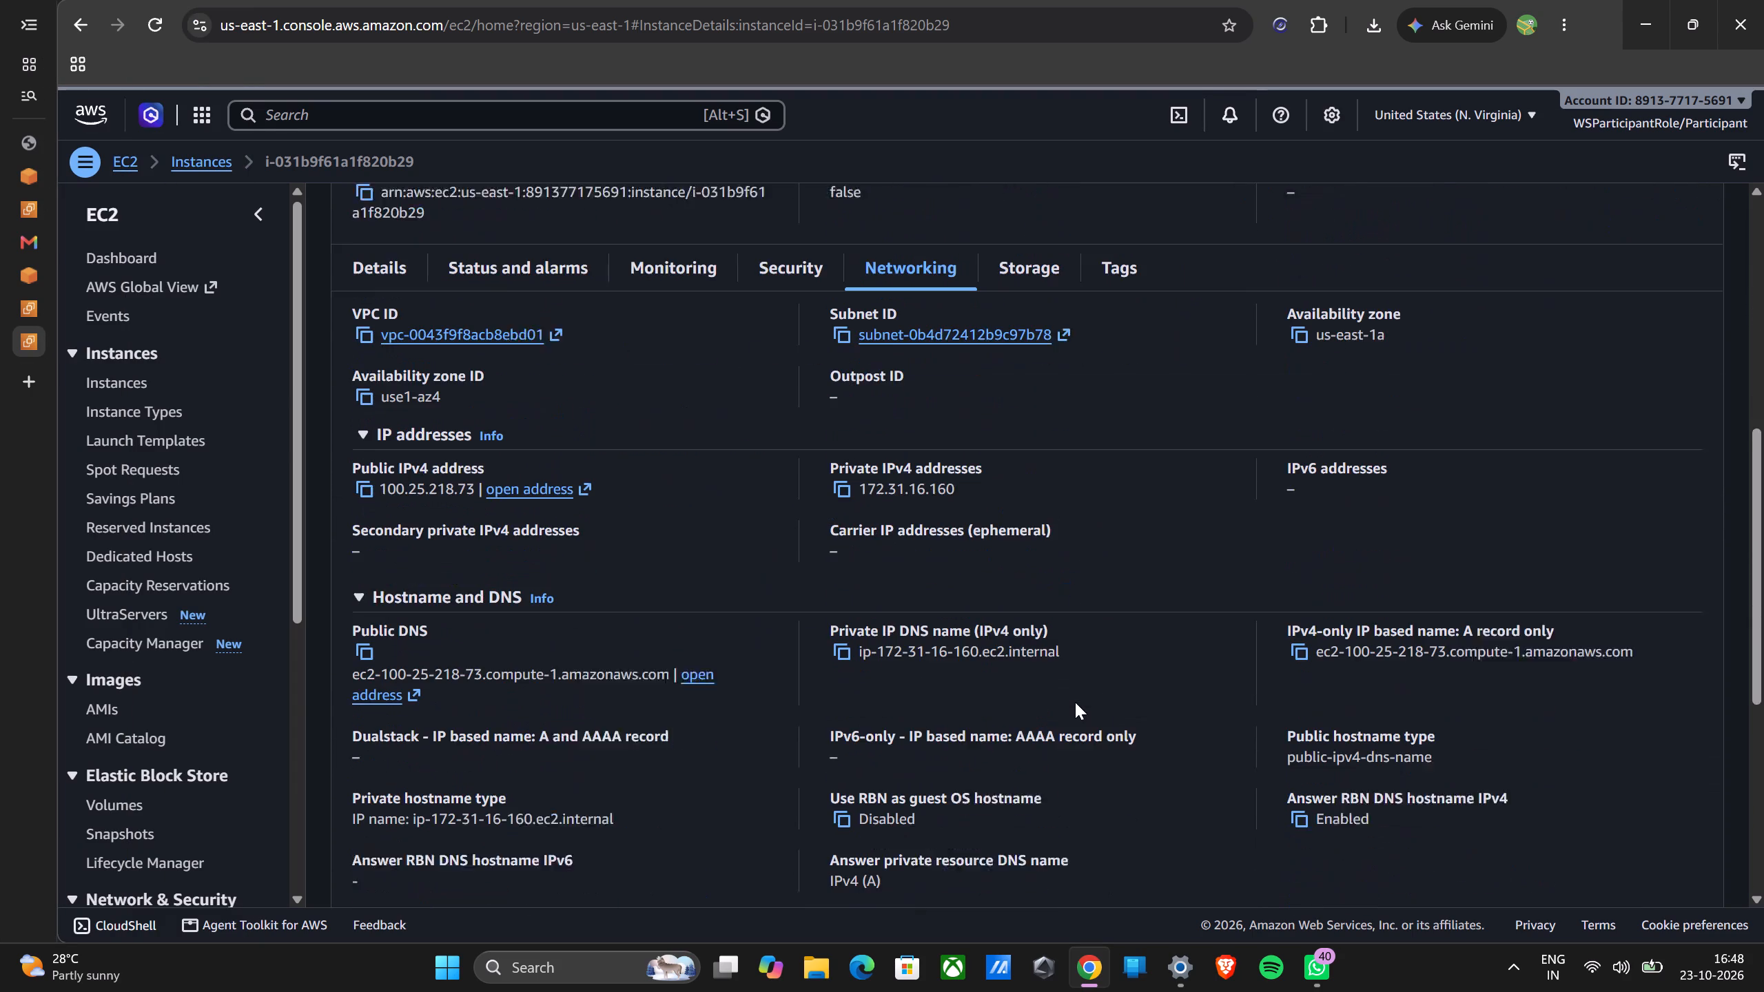
{"action": "scroll", "coordinate": [1075, 702], "scroll_direction": "down", "scroll_amount": 4}
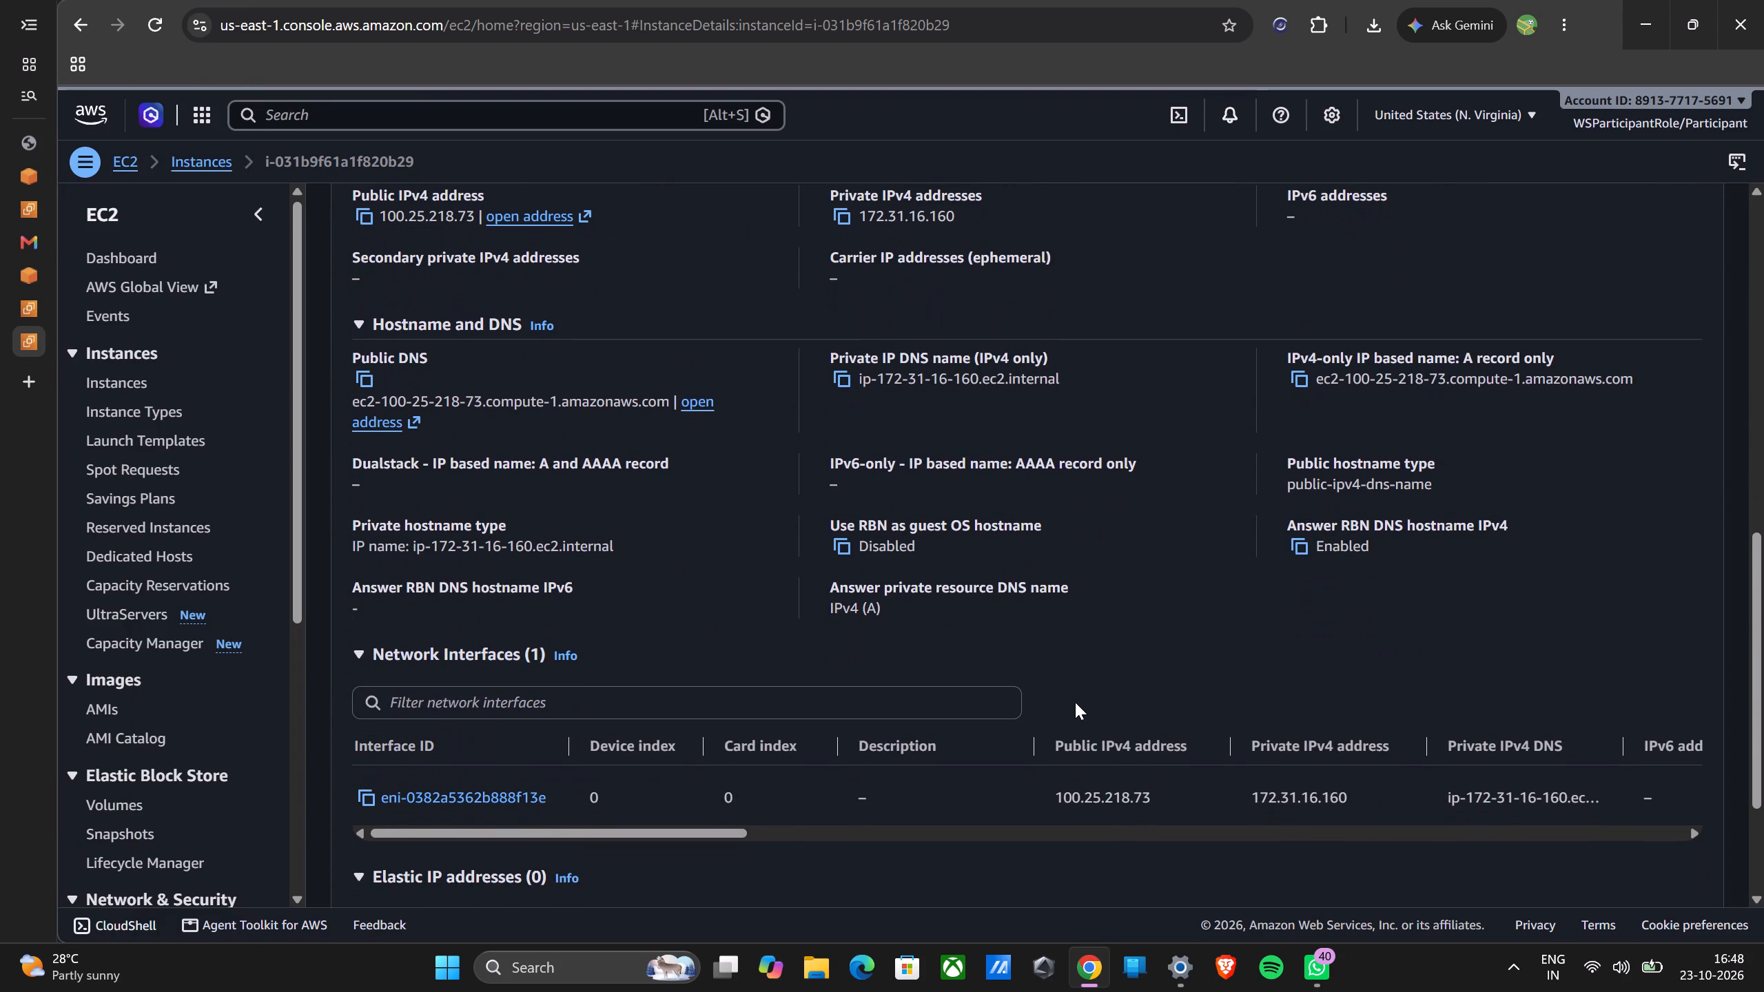
{"action": "left_click", "coordinate": [702, 401]}
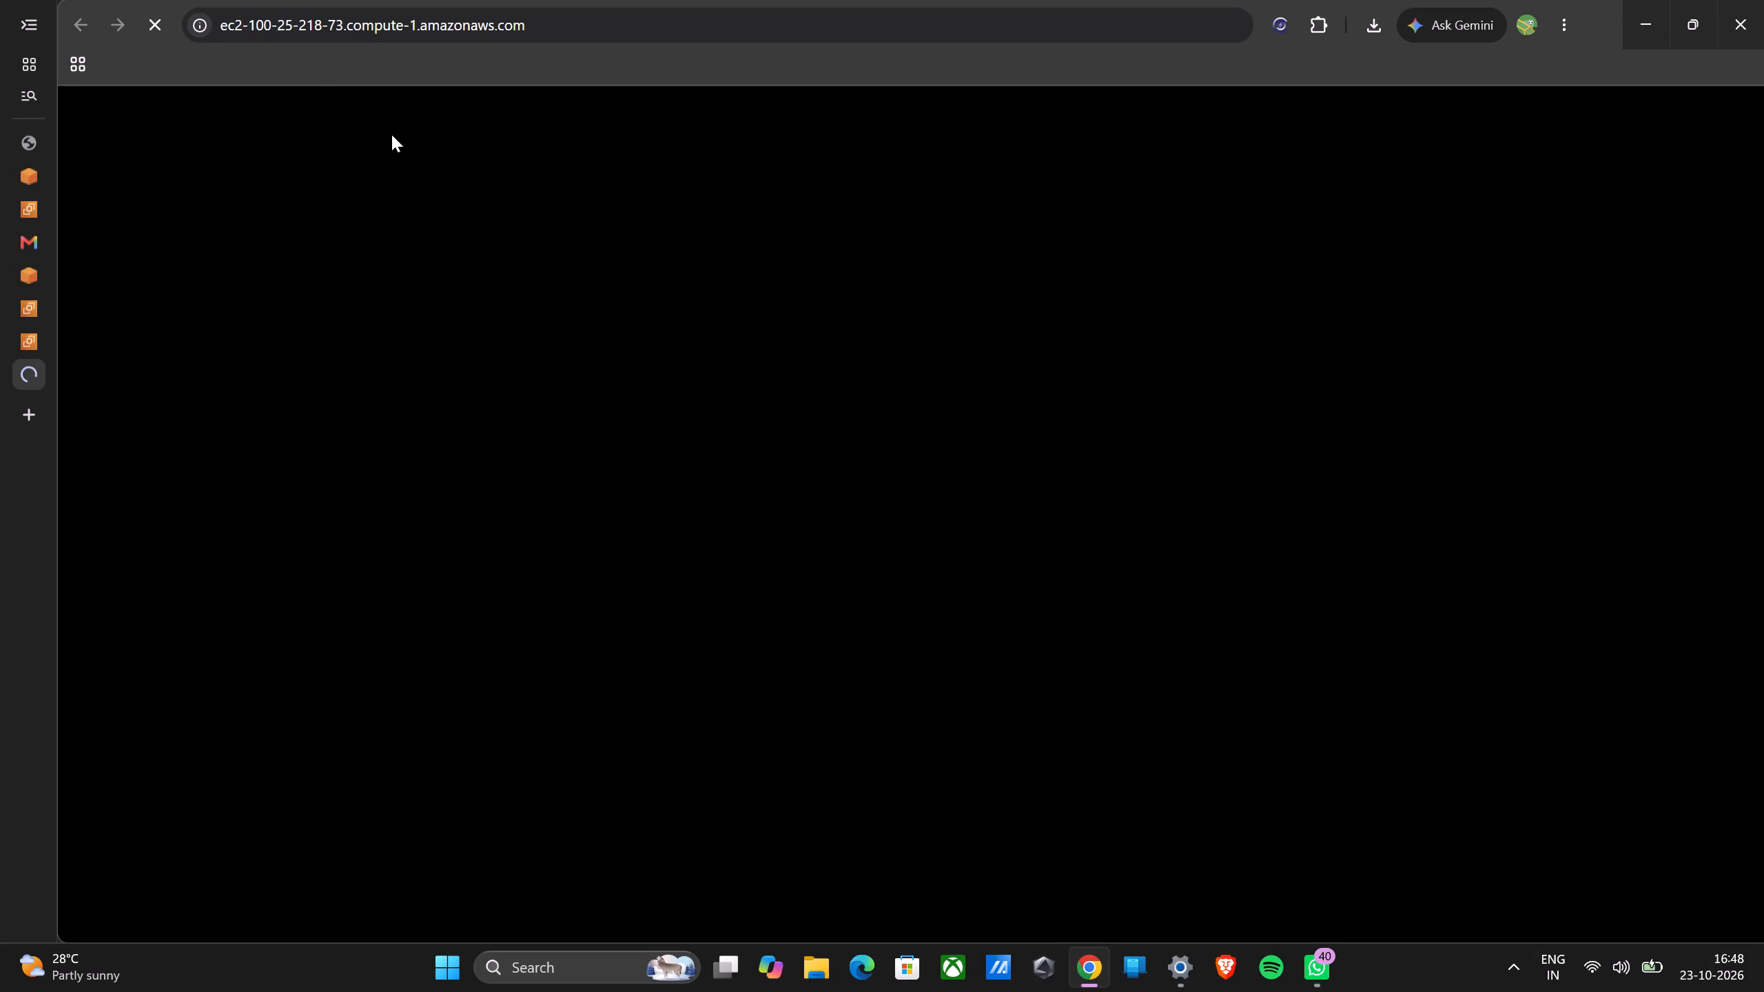
Check the public DNS site's connection security information and its help article, and close both tabs.
{"action": "left_click", "coordinate": [201, 28]}
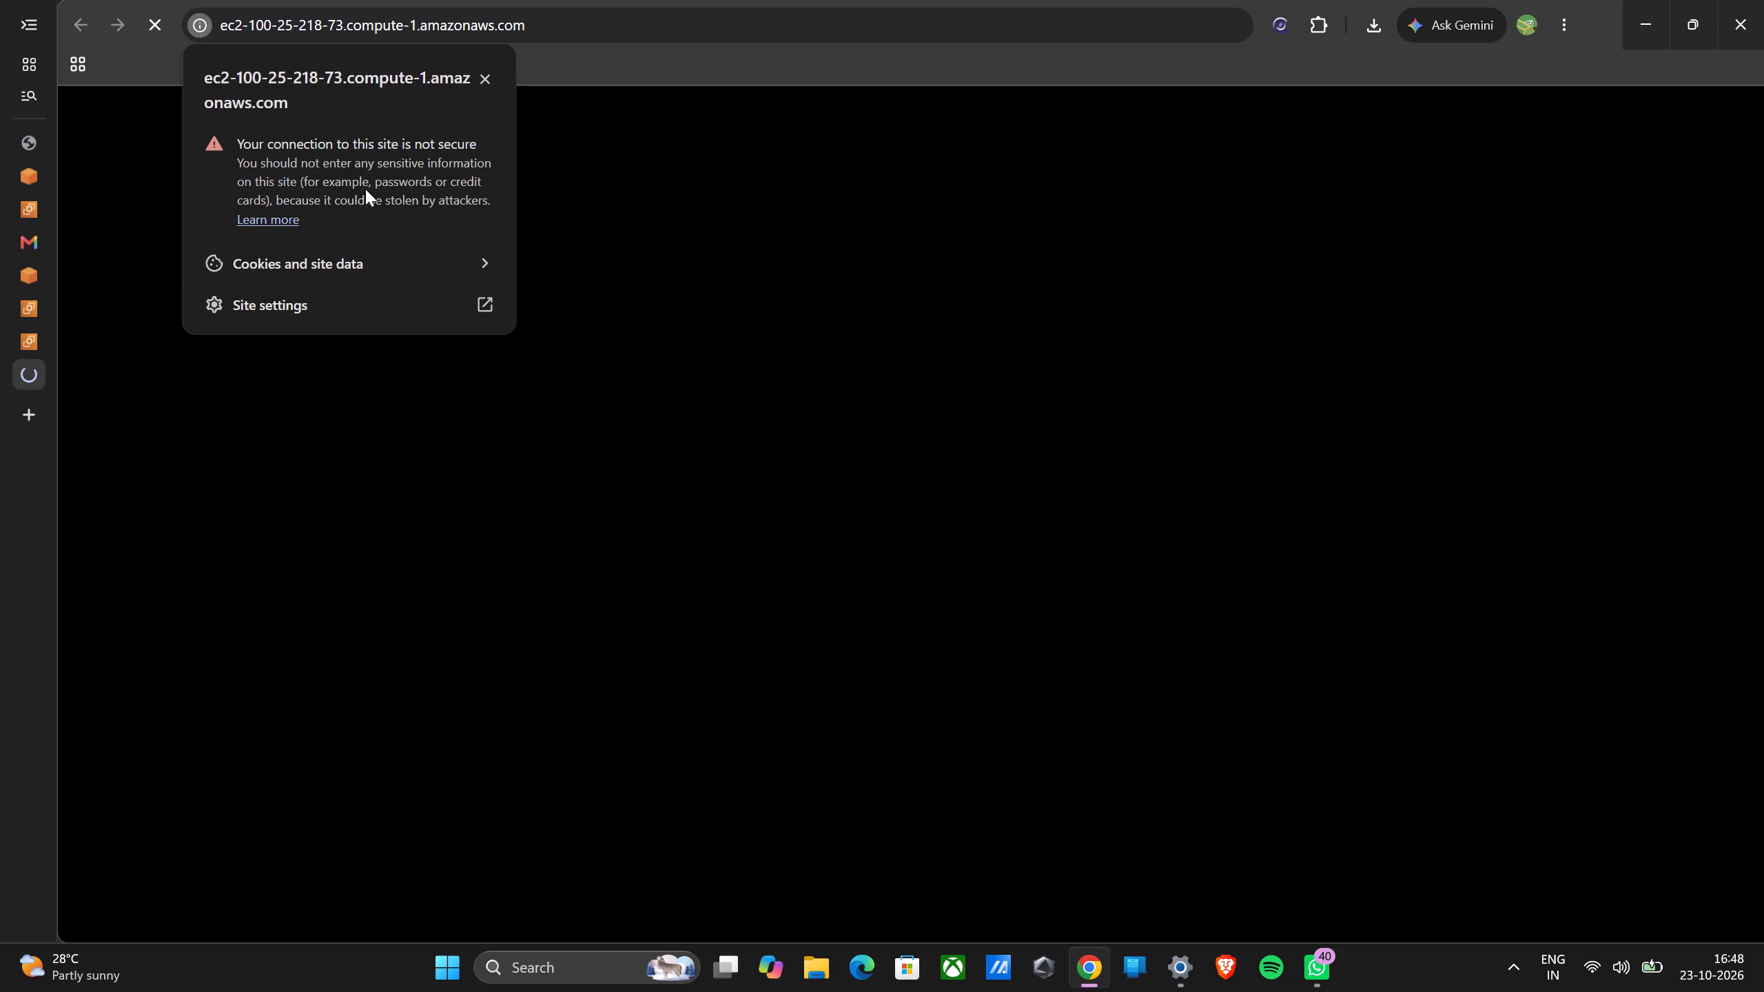
{"action": "left_click", "coordinate": [274, 214]}
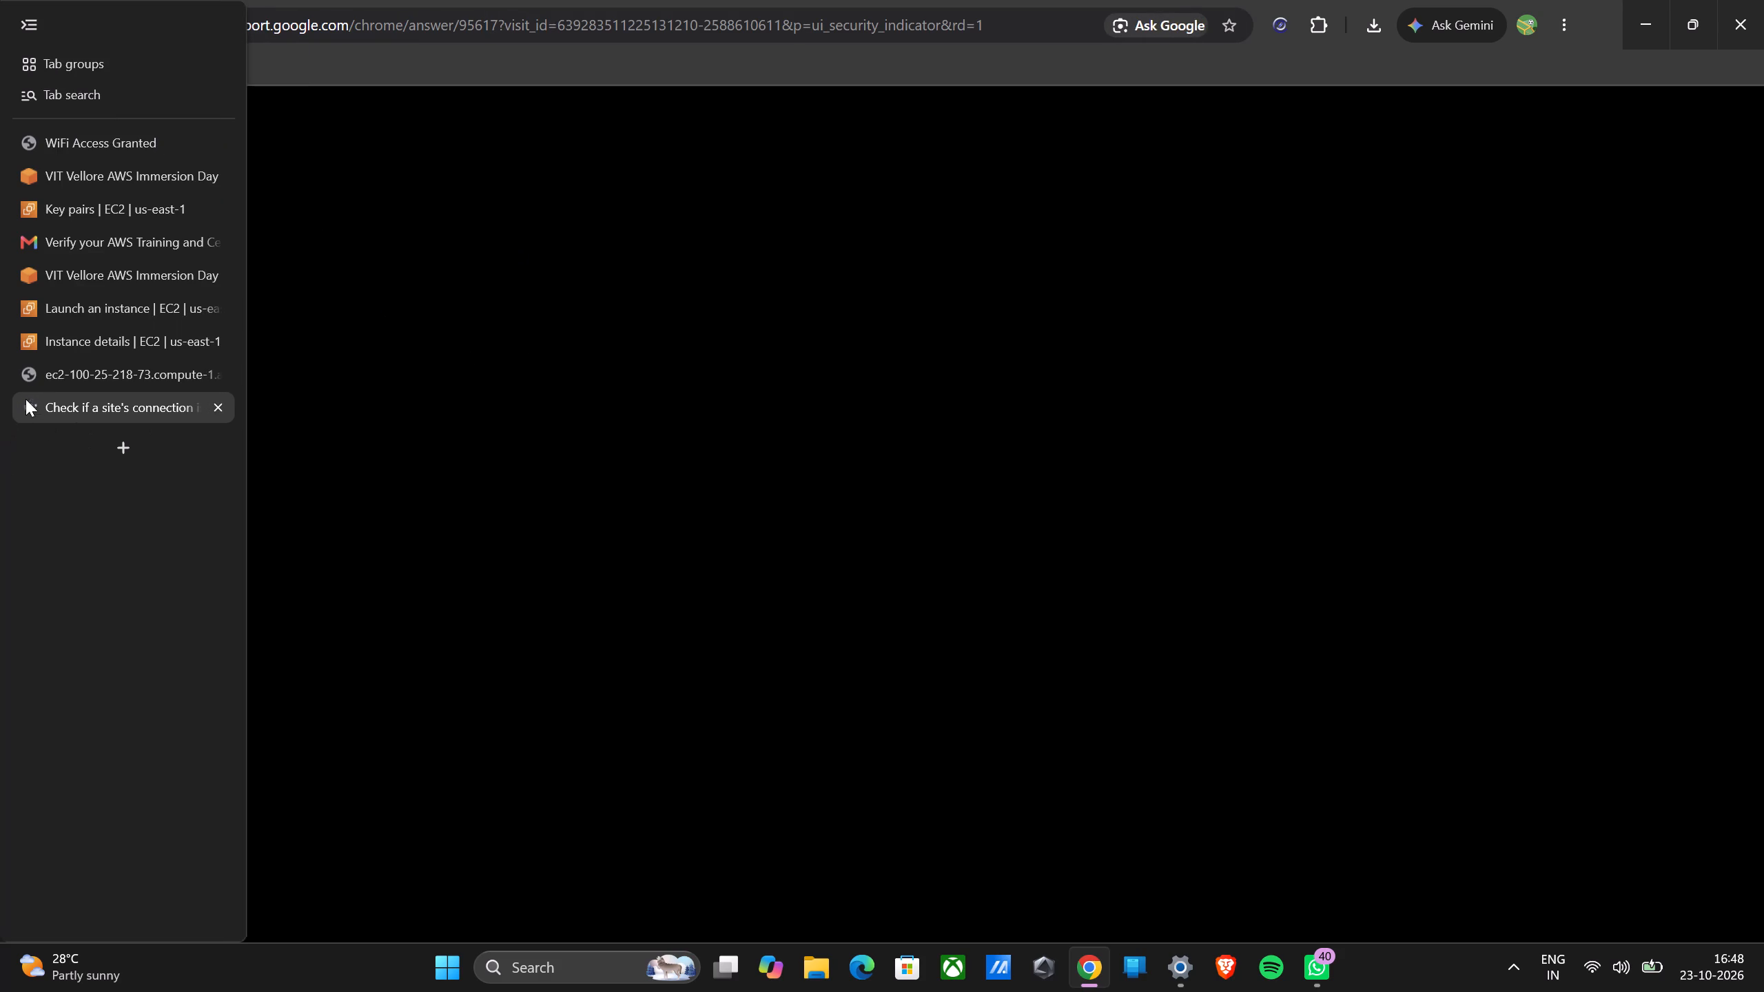
{"action": "scroll", "coordinate": [47, 409], "scroll_direction": "right", "scroll_amount": 6}
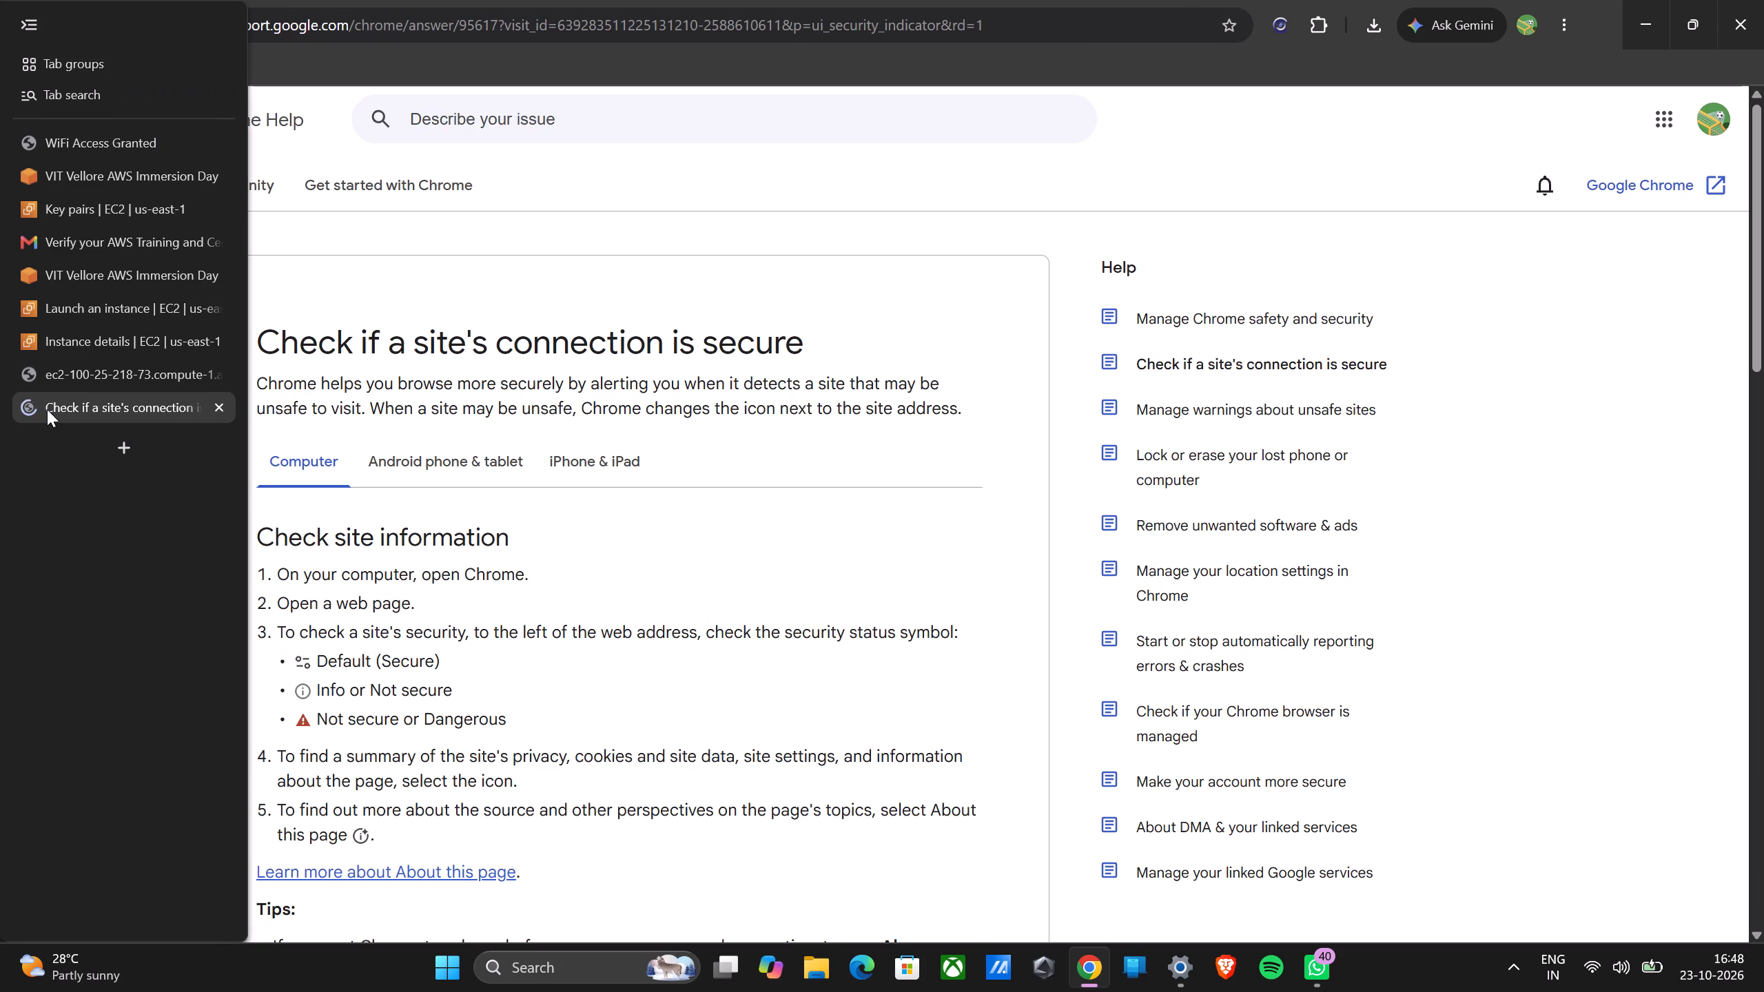
{"action": "left_click", "coordinate": [219, 409]}
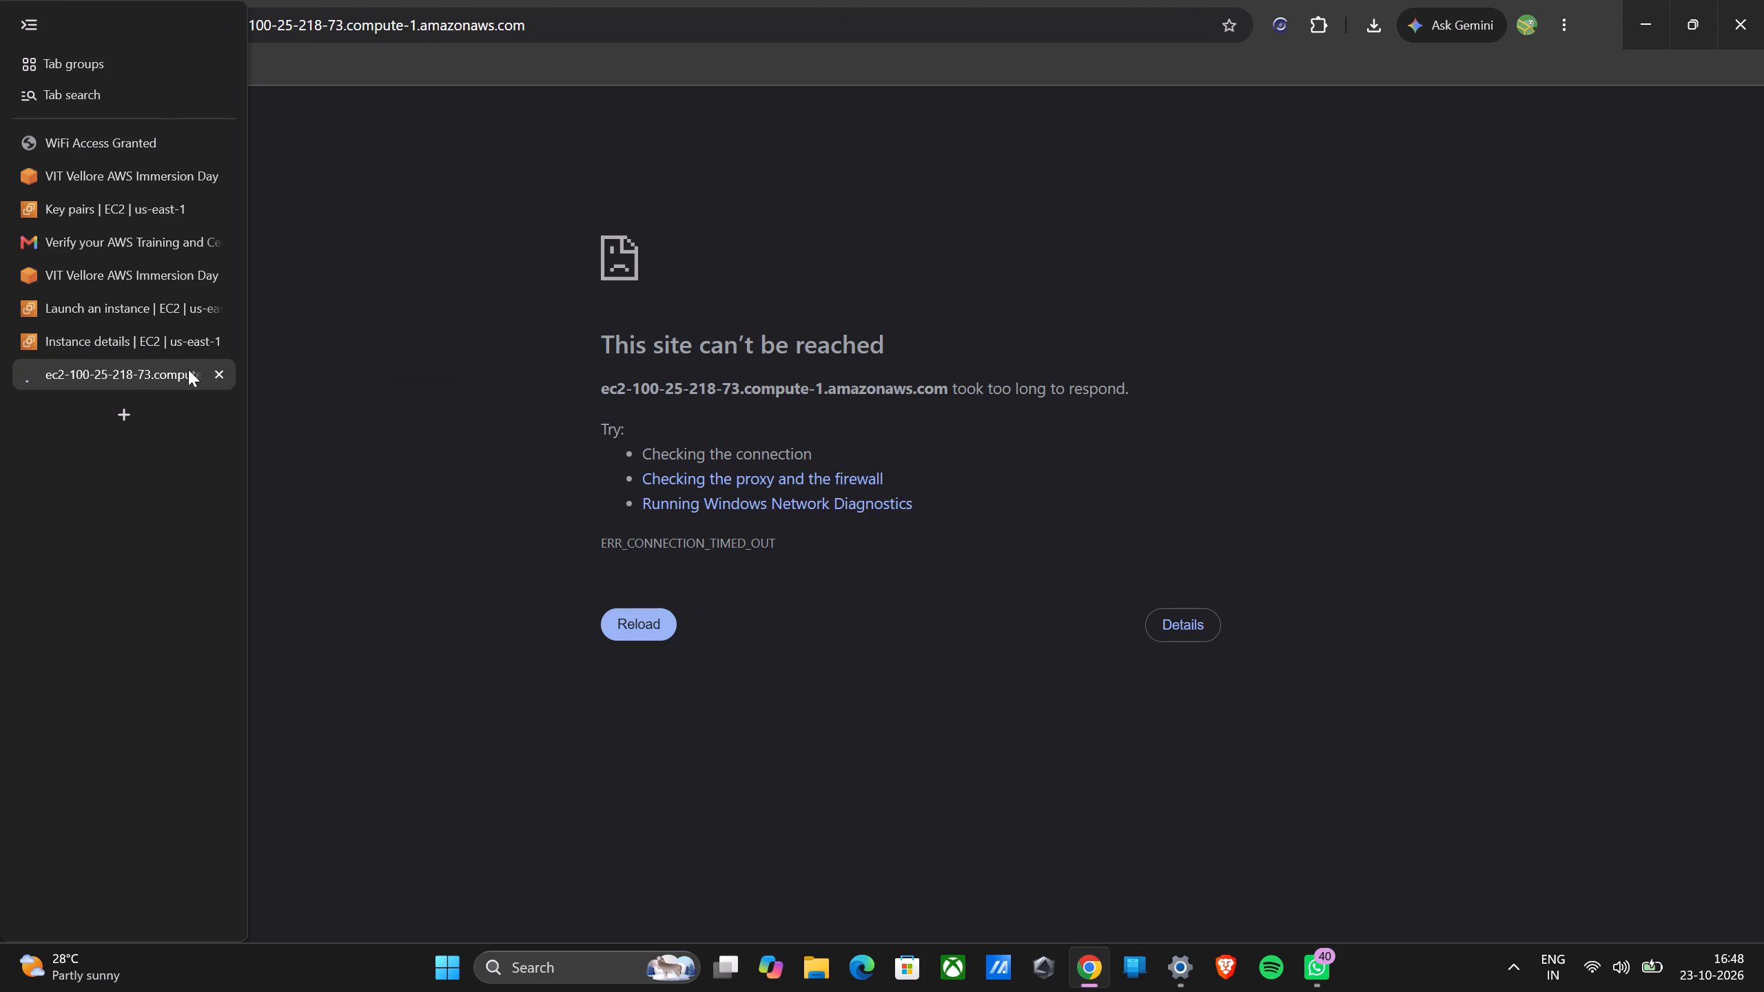
{"action": "left_click", "coordinate": [222, 382]}
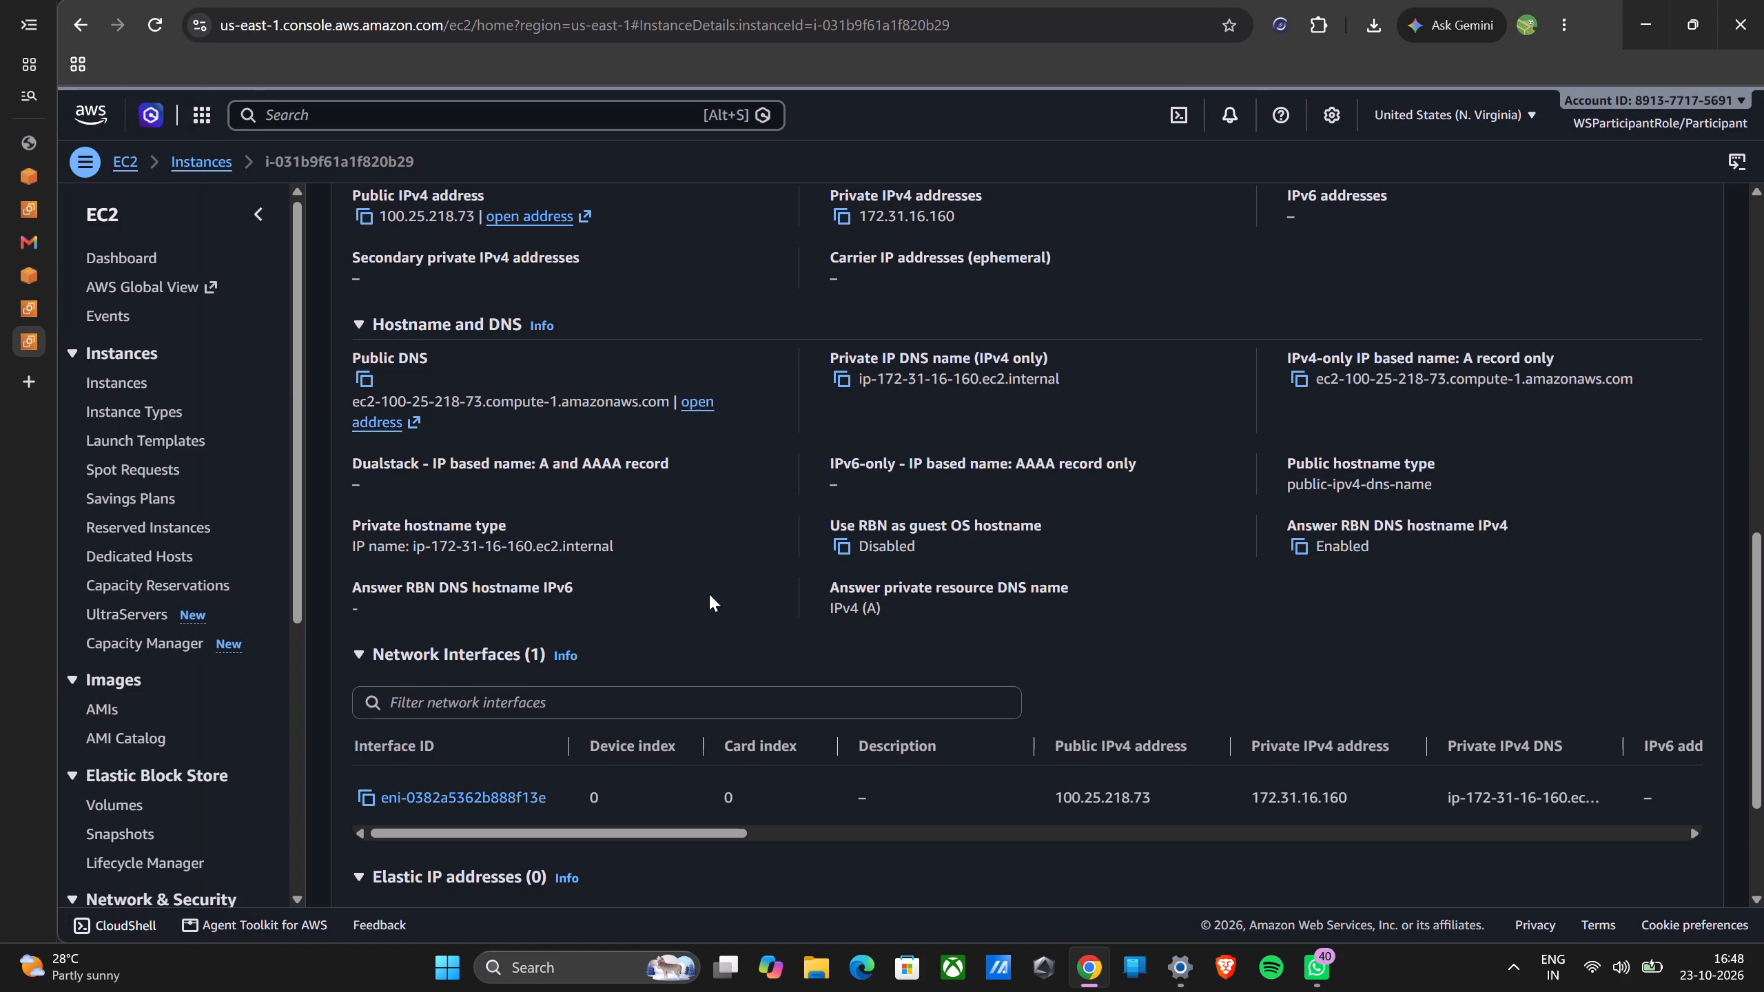
Try opening TestEC2's public IPv4 address directly from its instance summary, and close the resulting tab.
{"action": "scroll", "coordinate": [709, 594], "scroll_direction": "down", "scroll_amount": 1}
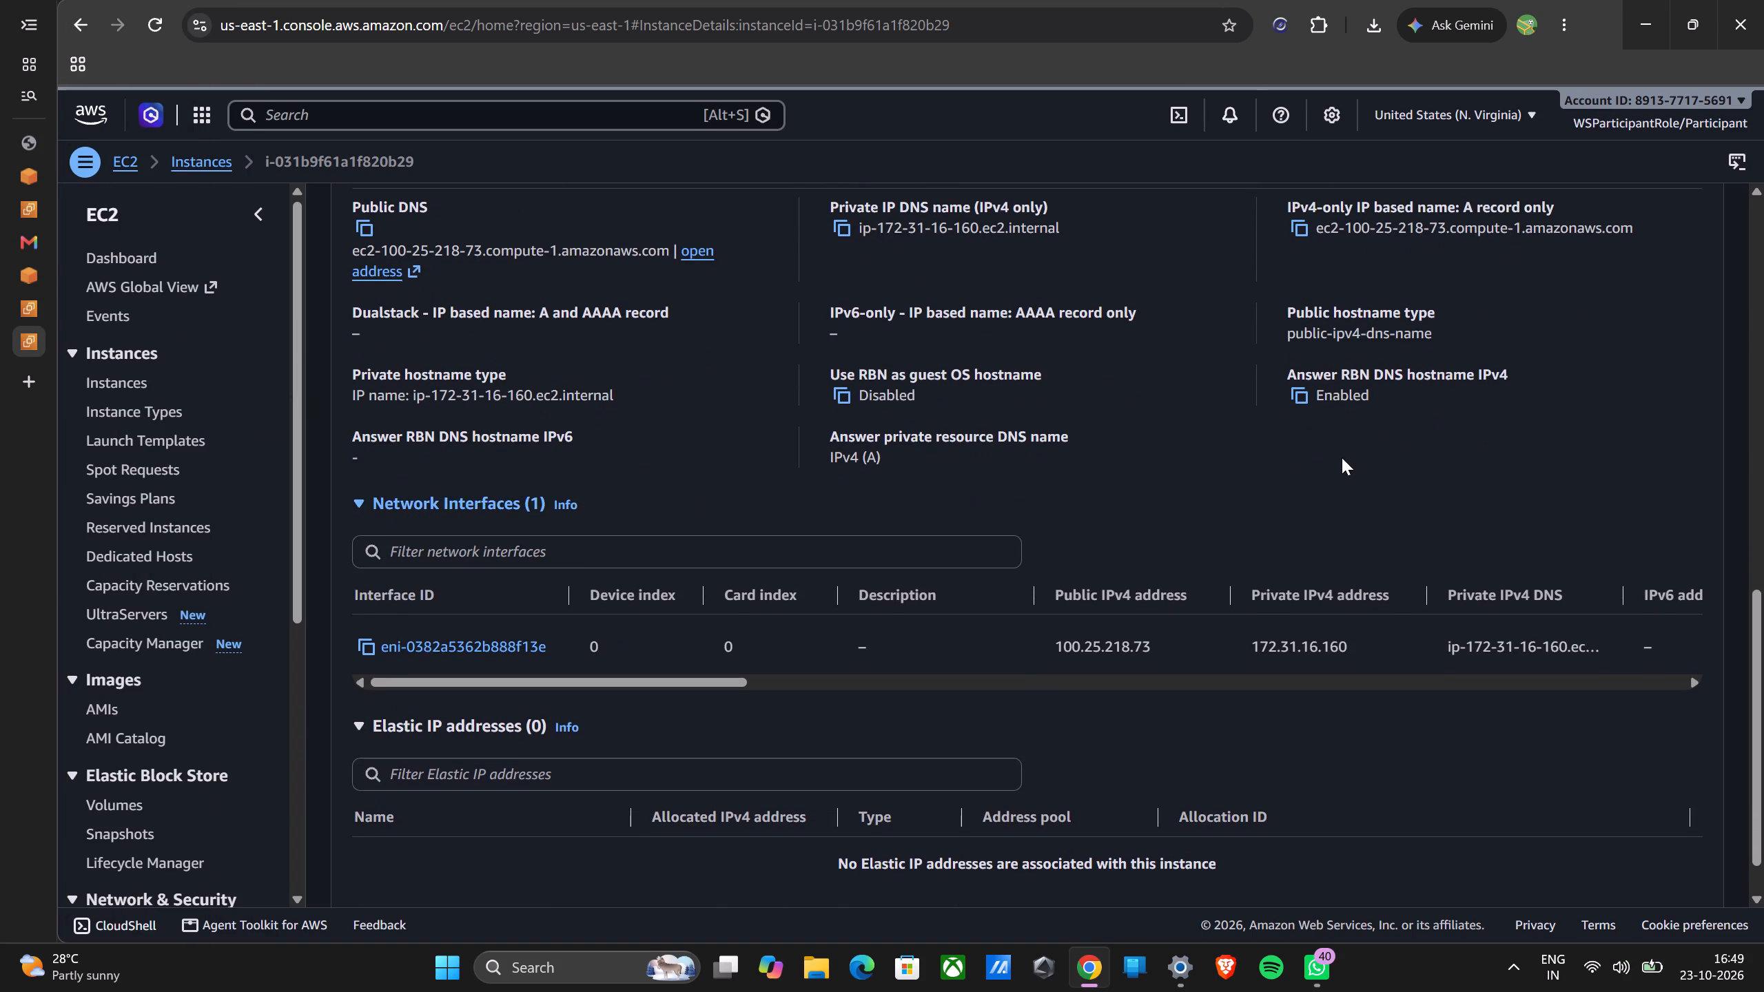
{"action": "scroll", "coordinate": [1342, 457], "scroll_direction": "up", "scroll_amount": 4}
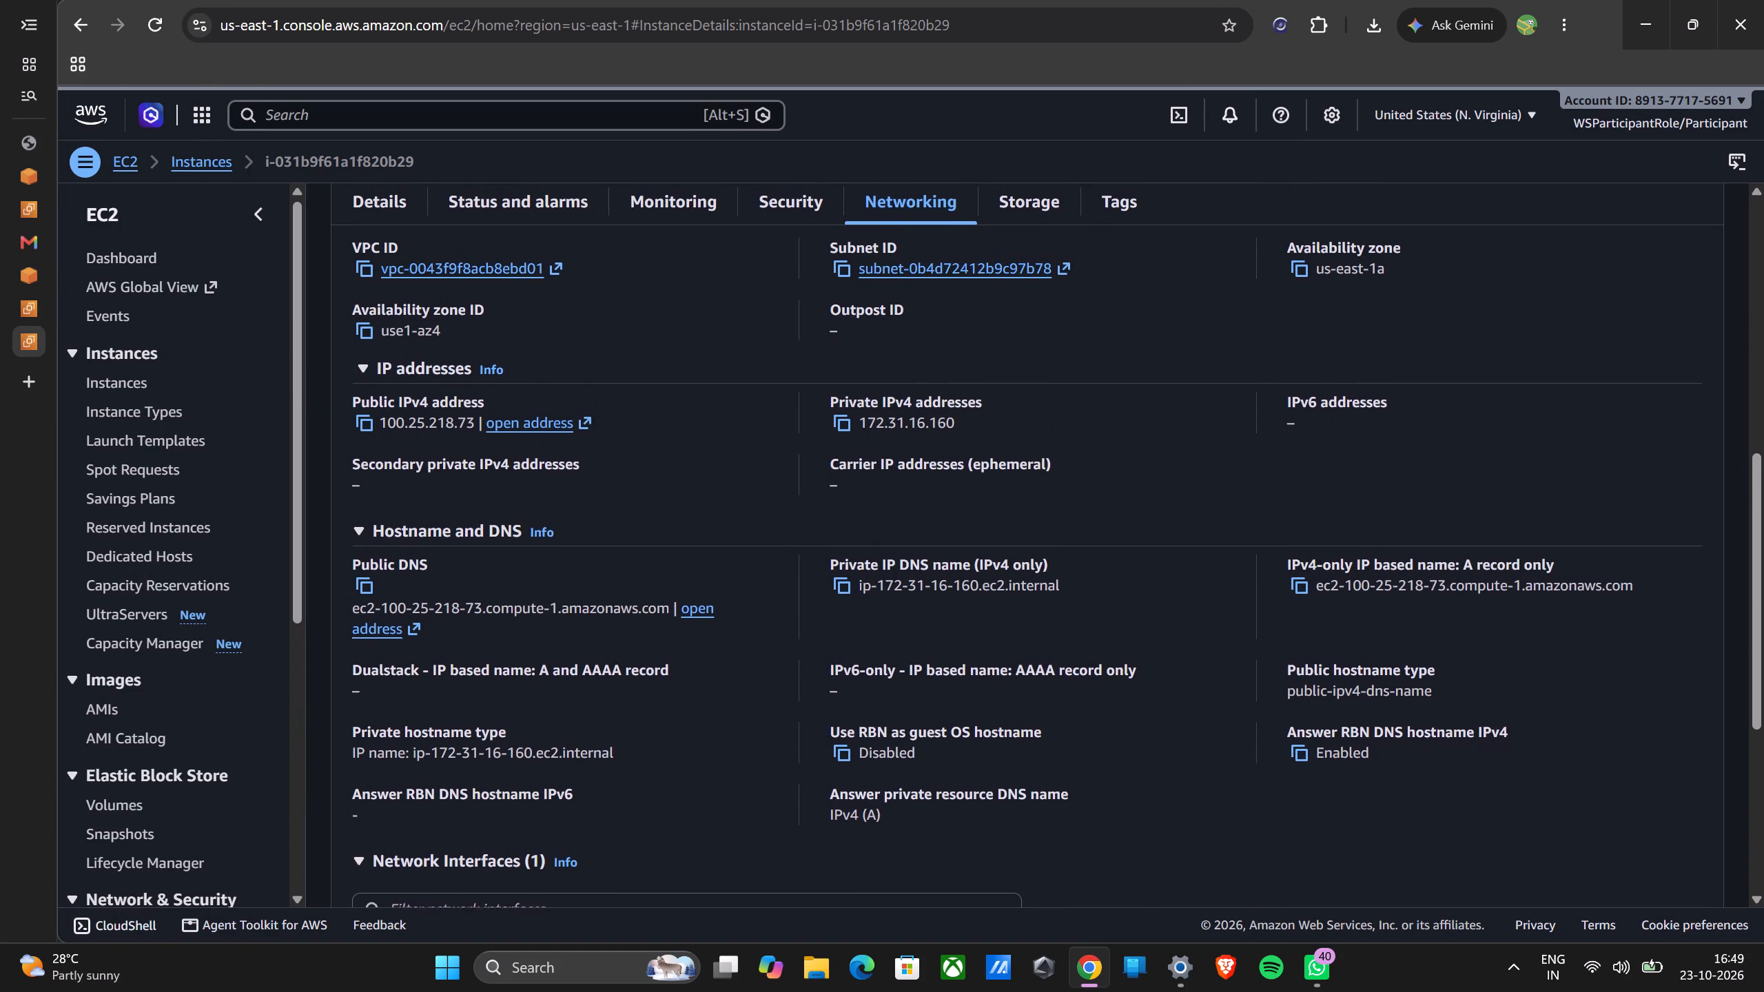
{"action": "scroll", "coordinate": [1342, 457], "scroll_direction": "up", "scroll_amount": 6}
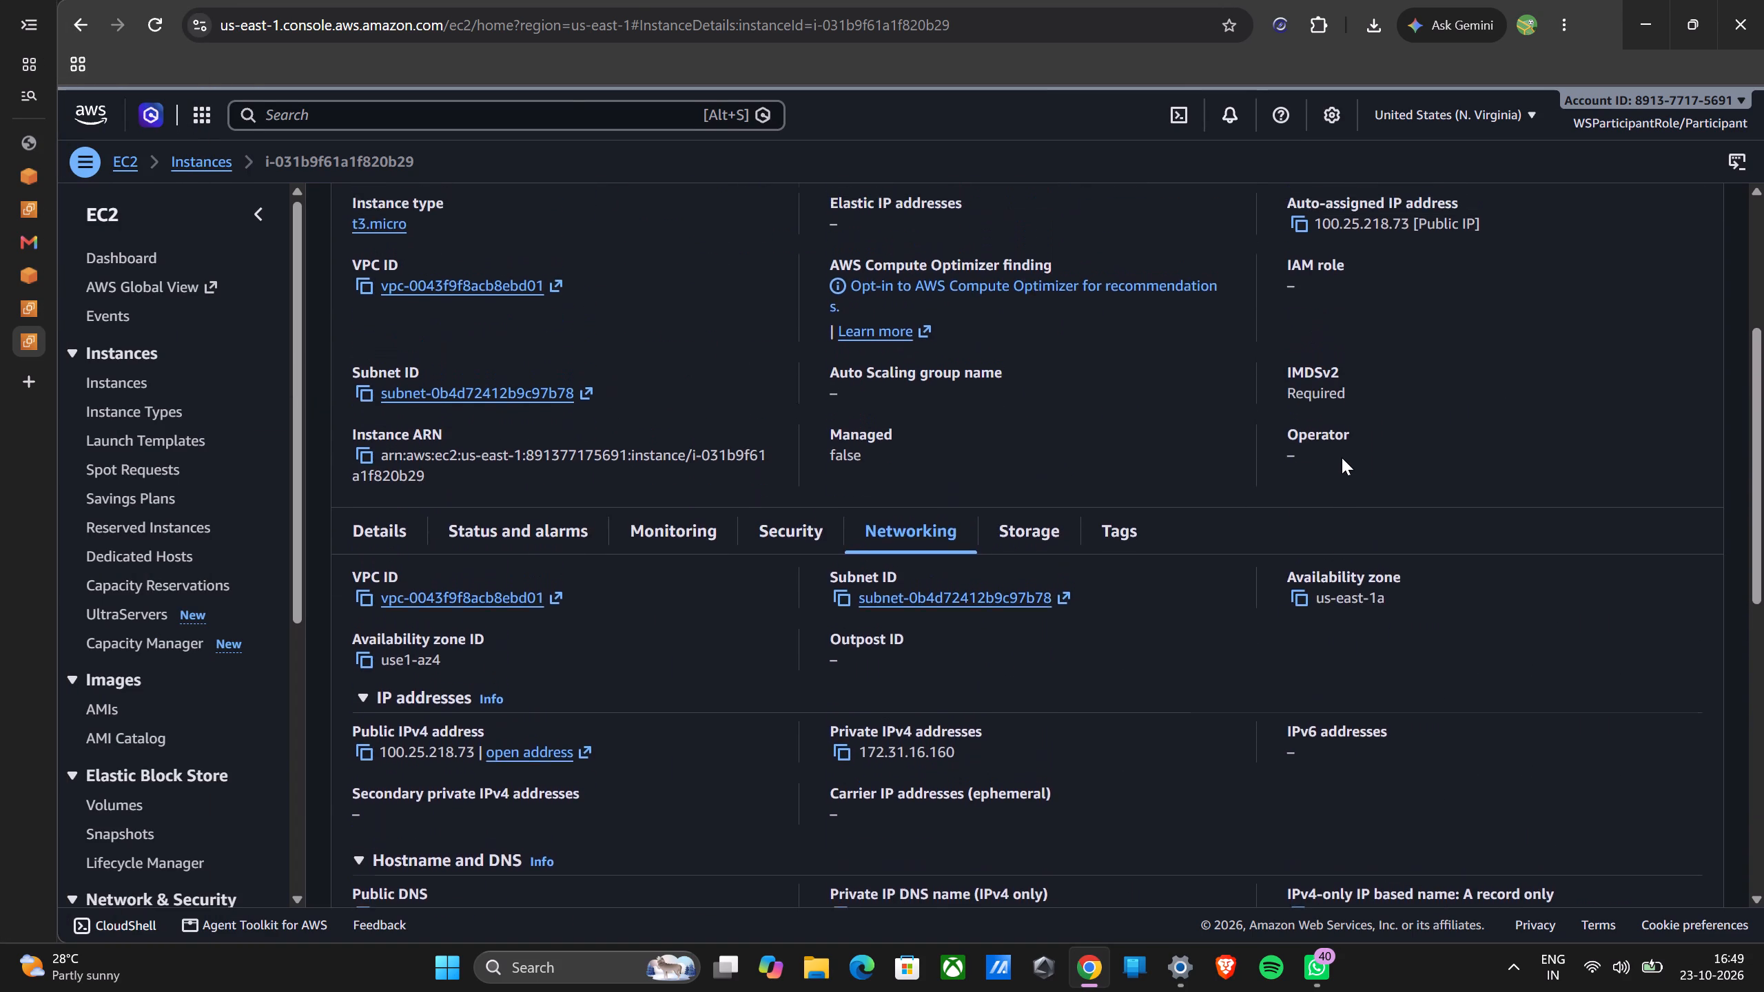
{"action": "scroll", "coordinate": [1342, 457], "scroll_direction": "up", "scroll_amount": 2}
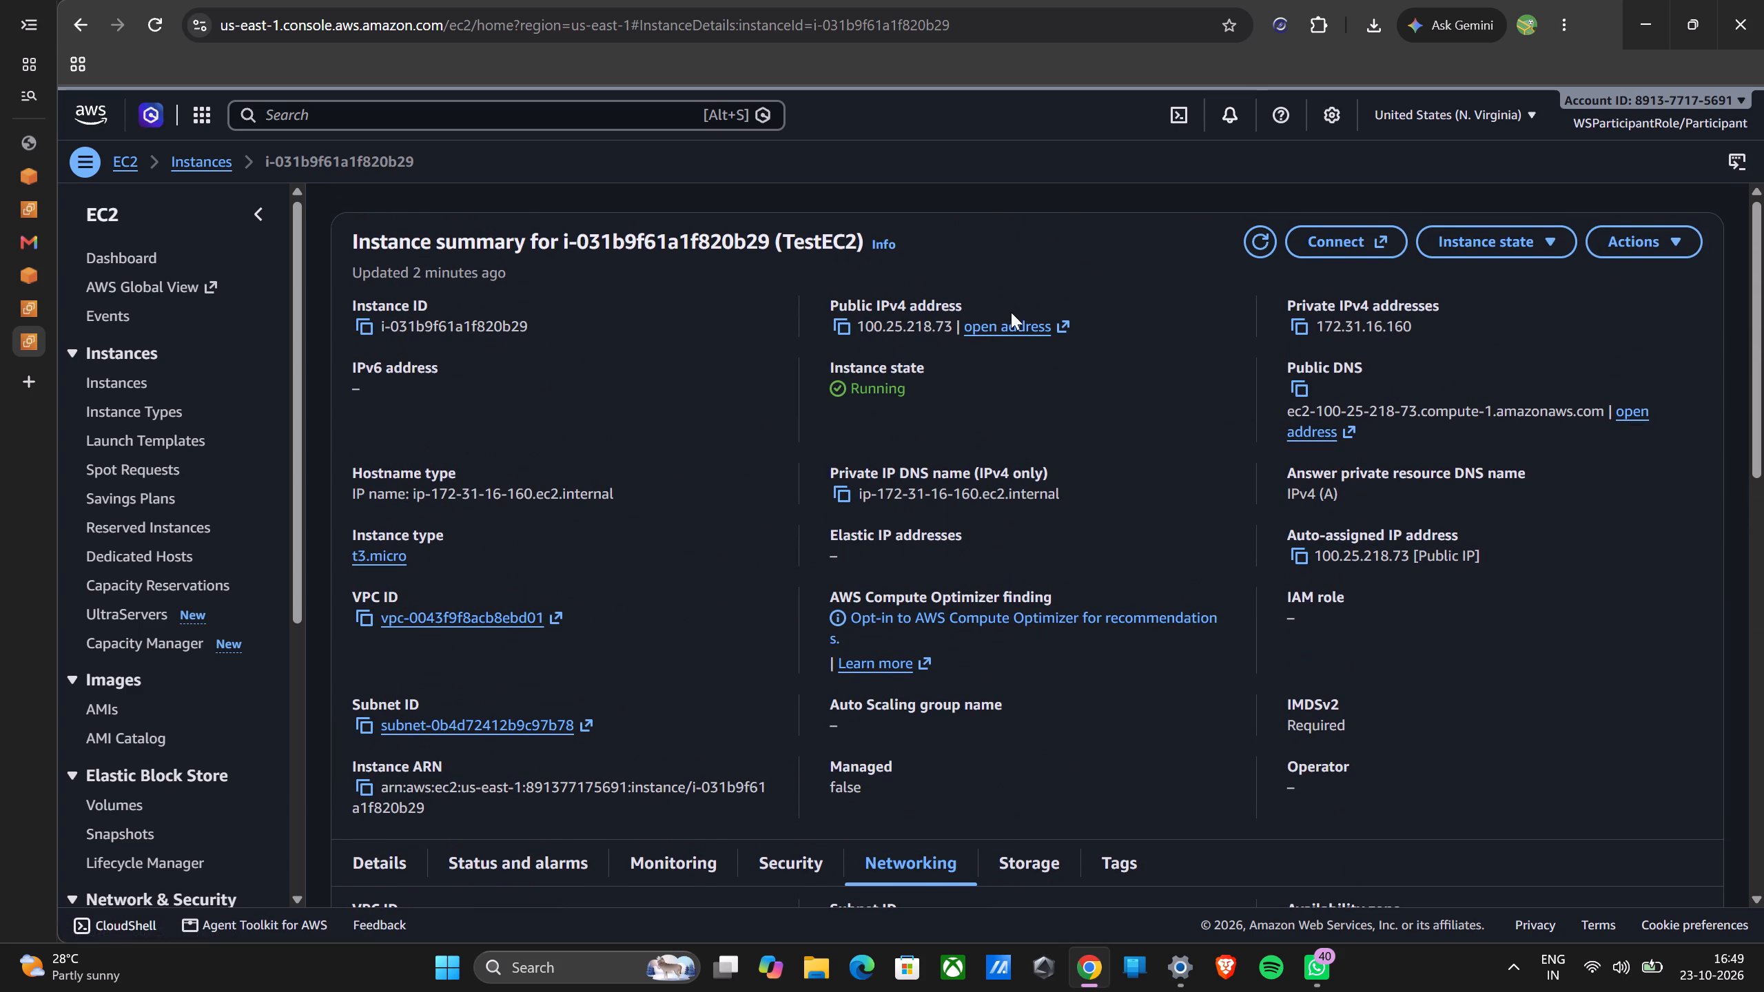
{"action": "left_click", "coordinate": [1025, 329]}
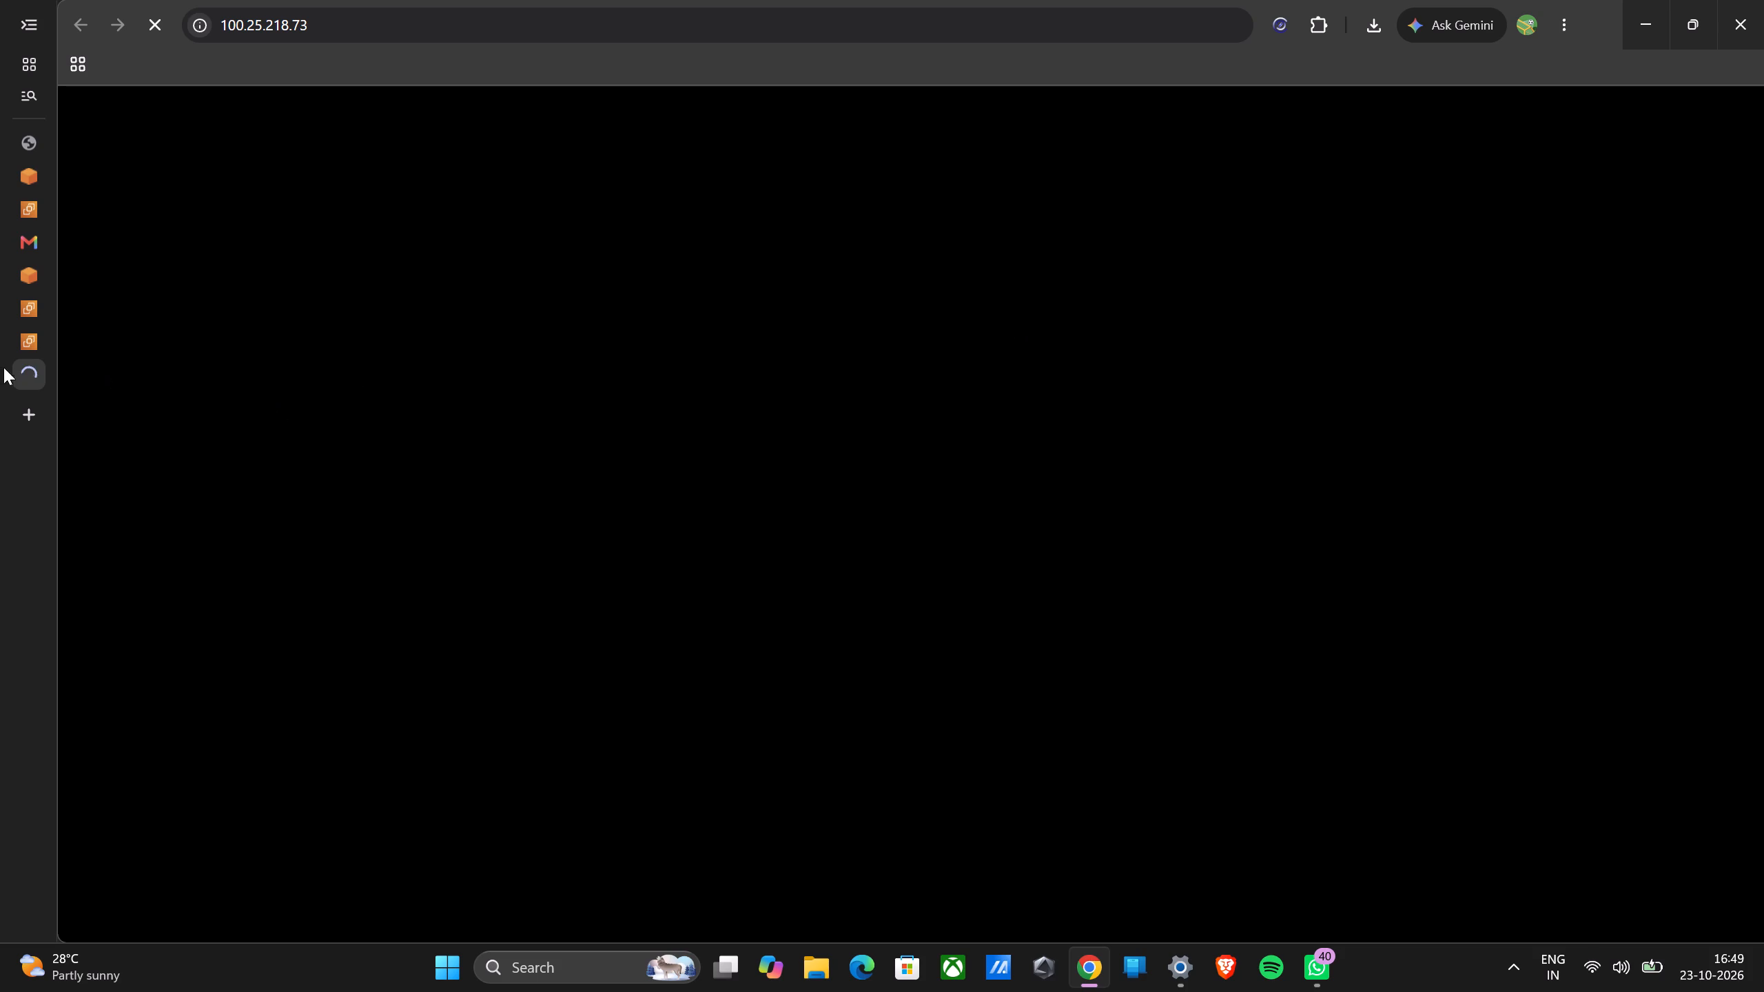
{"action": "left_click", "coordinate": [216, 369]}
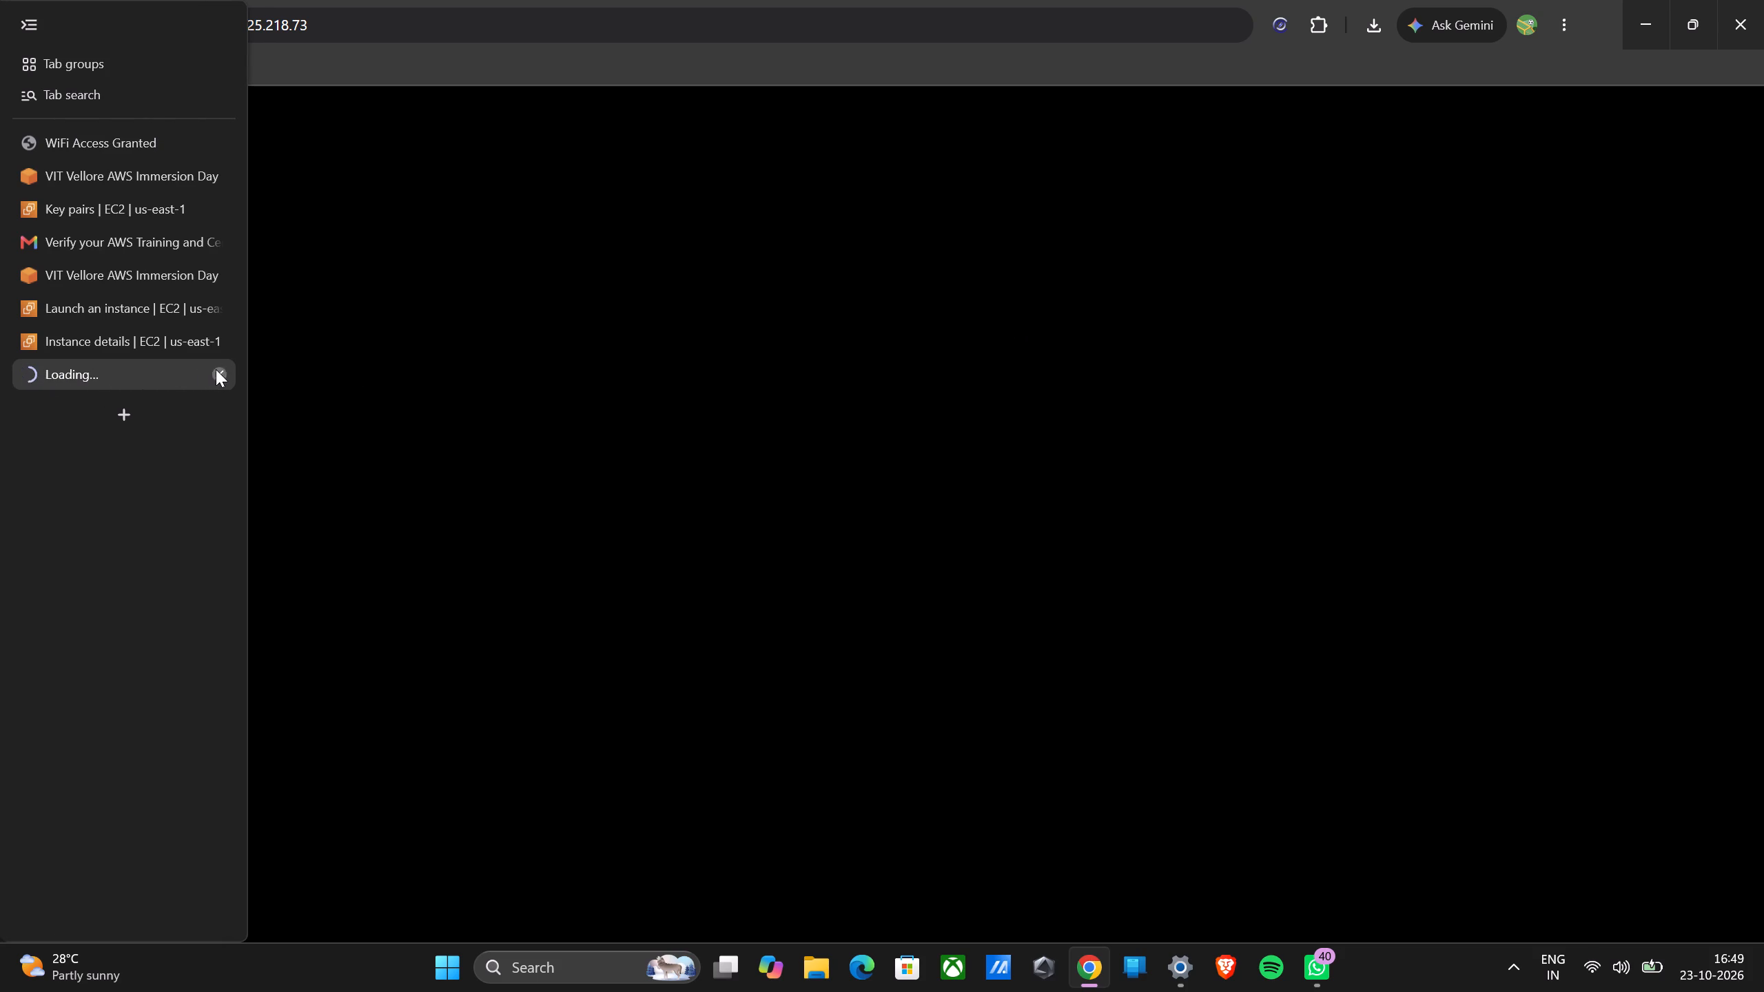
Re-examine TestEC2's summary and networking details, through to the network interfaces and Elastic IP addresses.
{"action": "scroll", "coordinate": [666, 544], "scroll_direction": "down", "scroll_amount": 1}
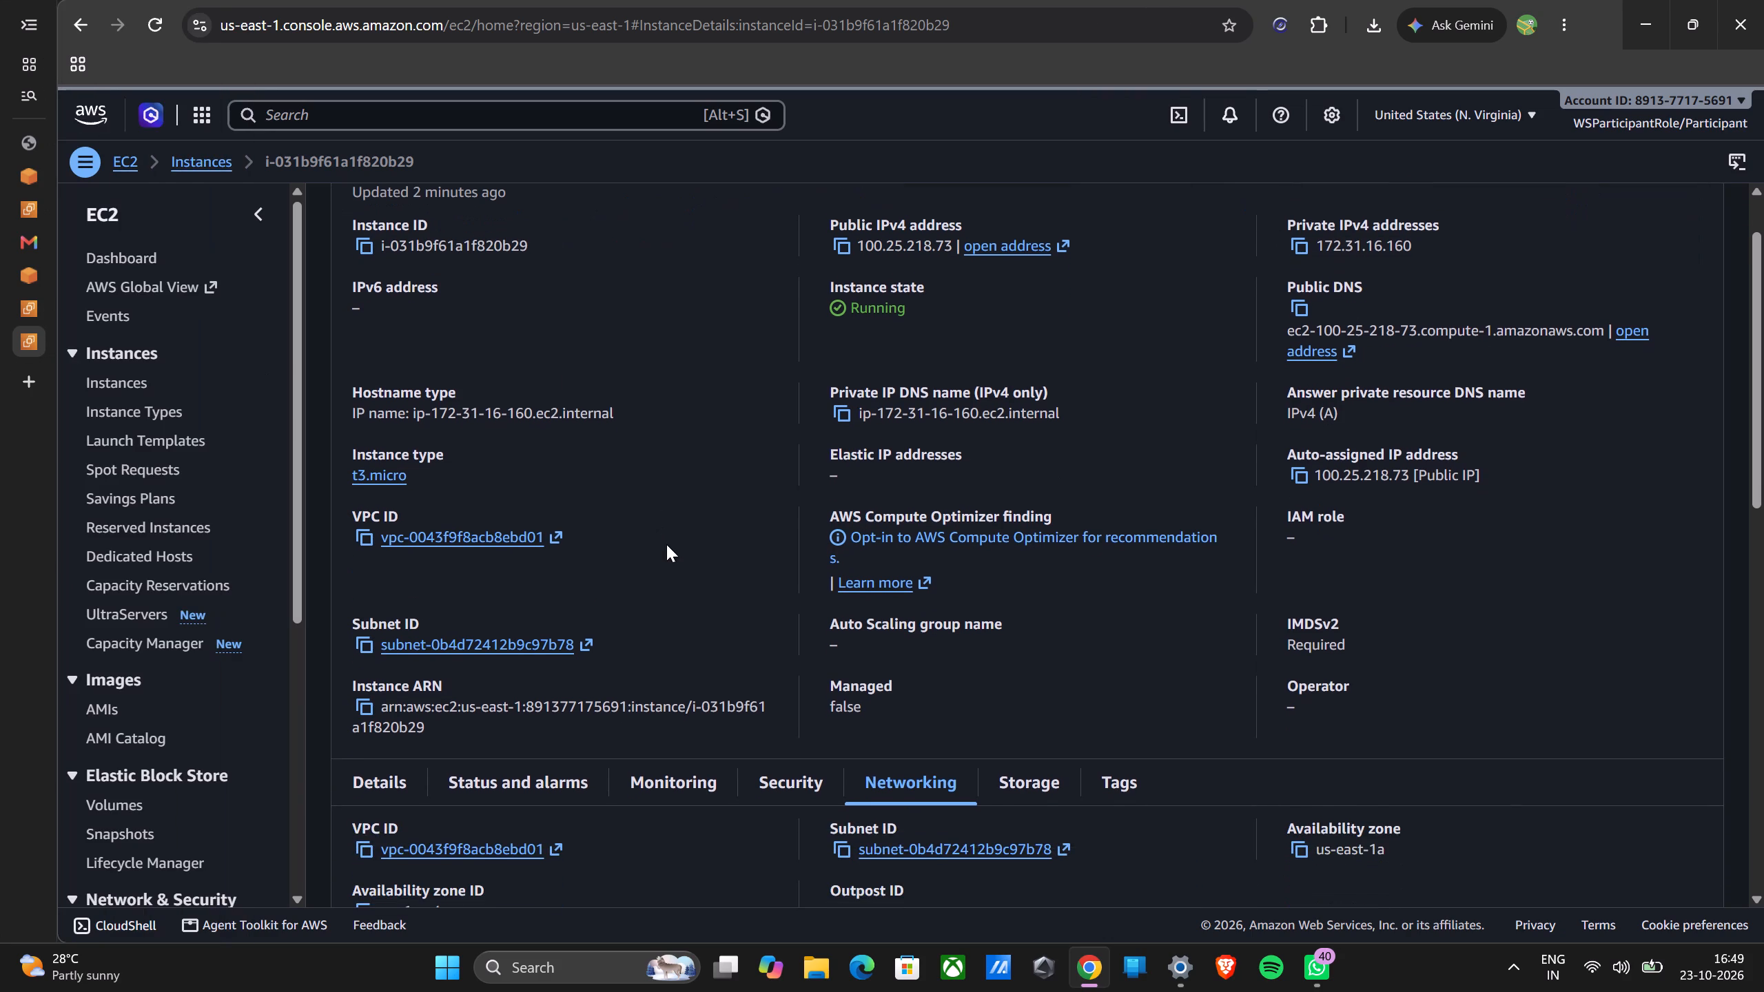
{"action": "scroll", "coordinate": [666, 544], "scroll_direction": "down", "scroll_amount": 2}
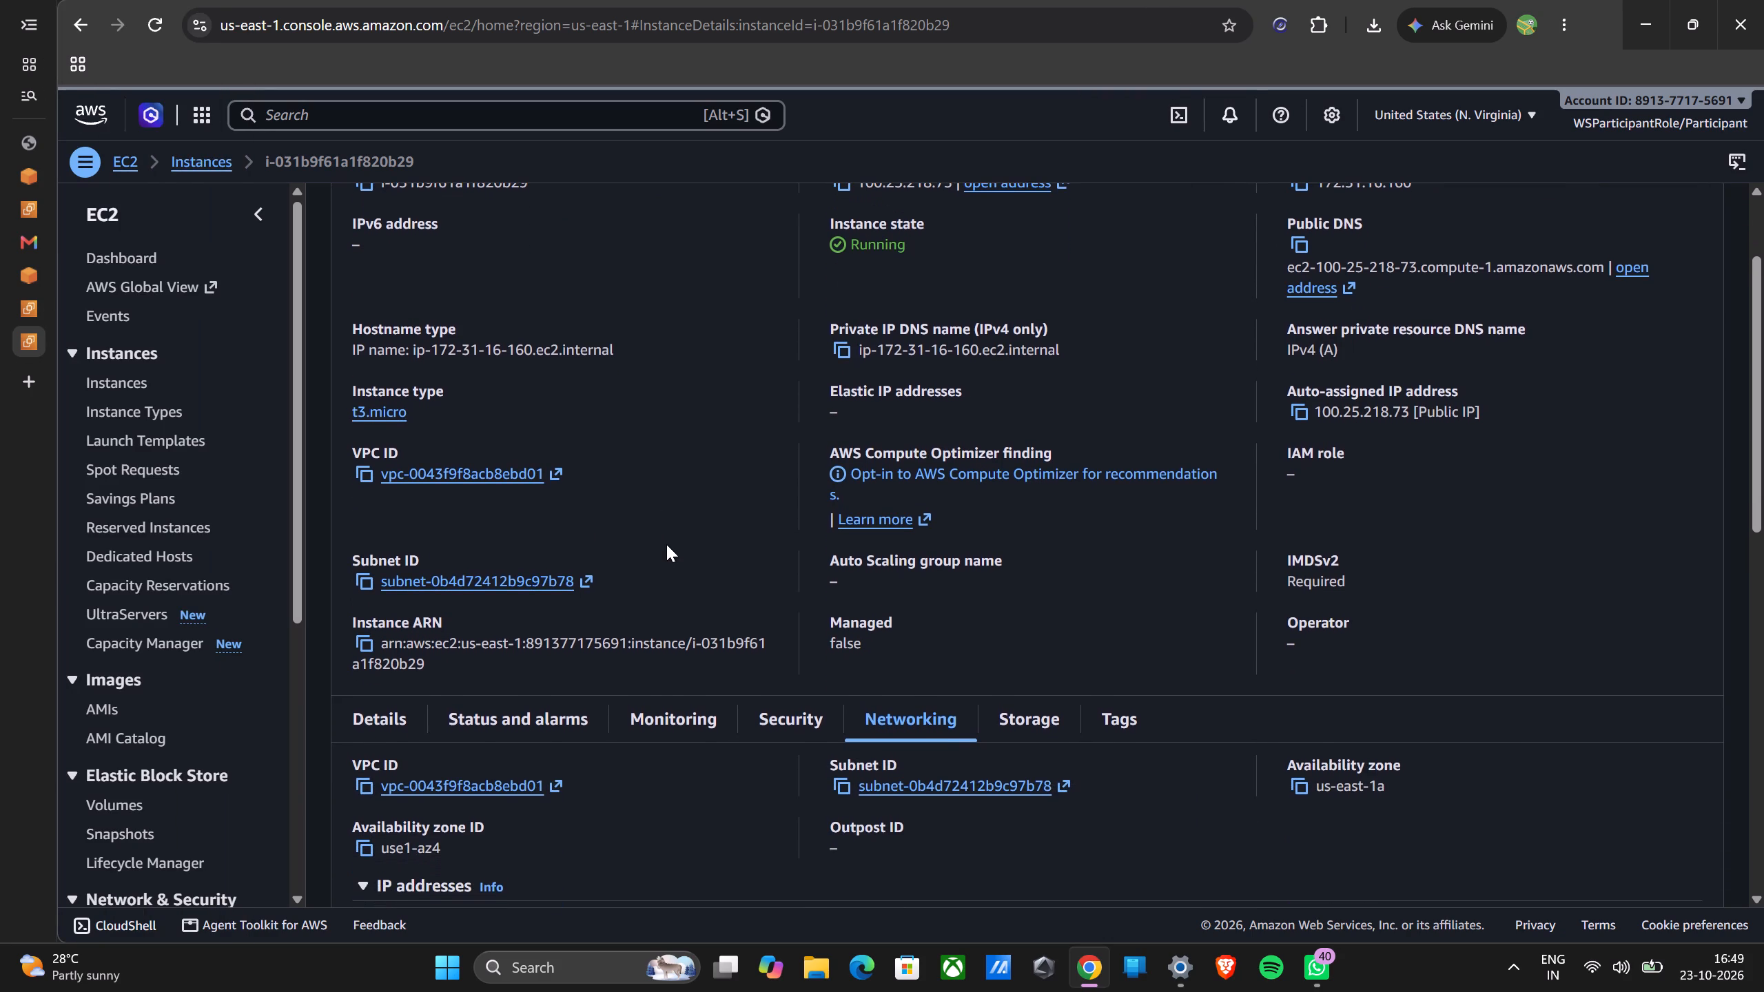
{"action": "scroll", "coordinate": [666, 544], "scroll_direction": "down", "scroll_amount": 3}
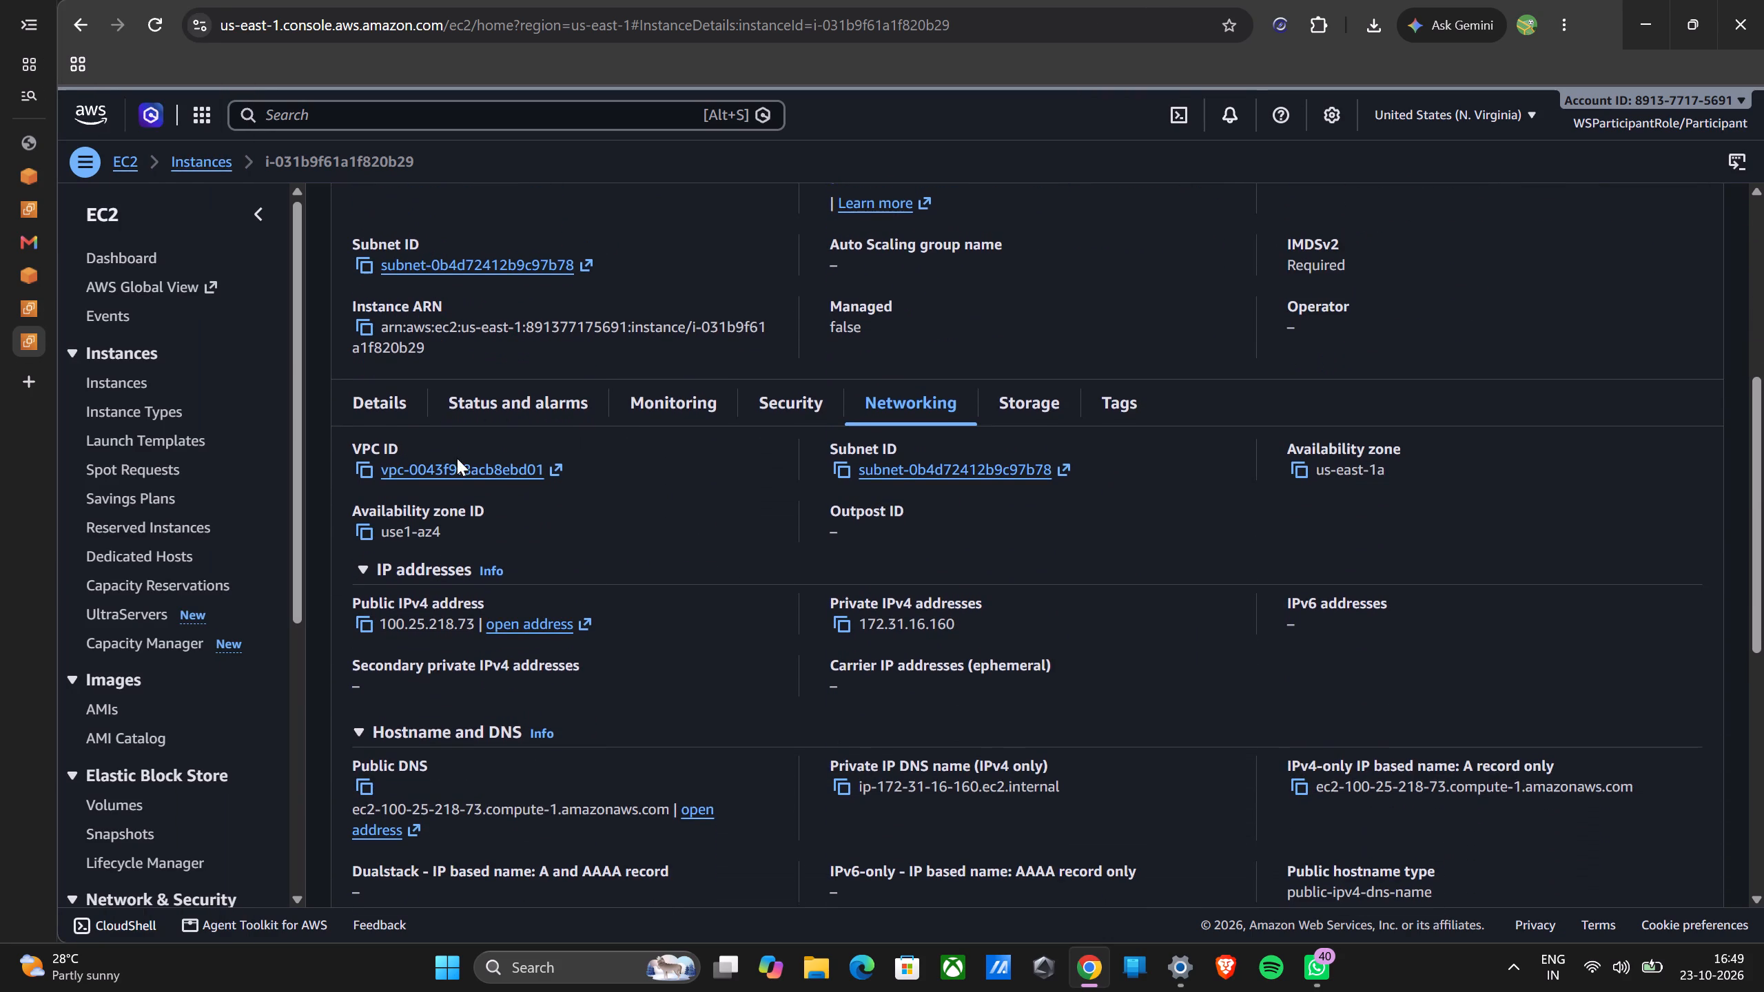
{"action": "scroll", "coordinate": [702, 692], "scroll_direction": "down", "scroll_amount": 5}
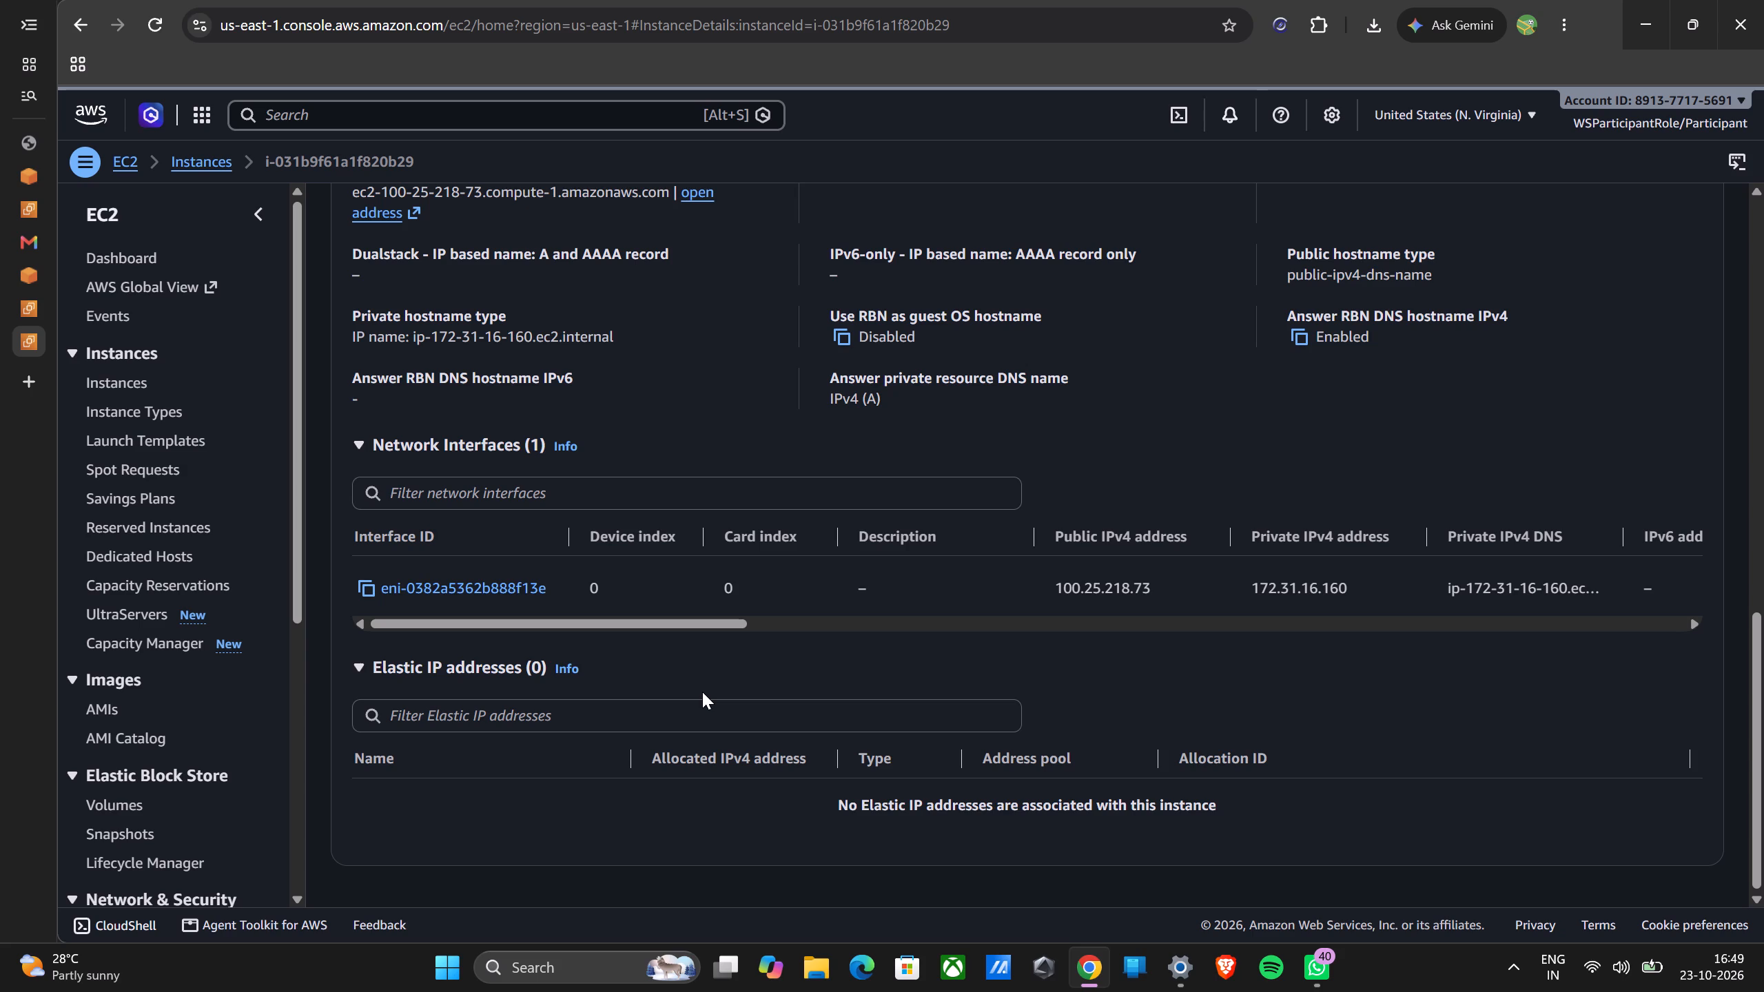
{"action": "scroll", "coordinate": [1140, 858], "scroll_direction": "up", "scroll_amount": 8}
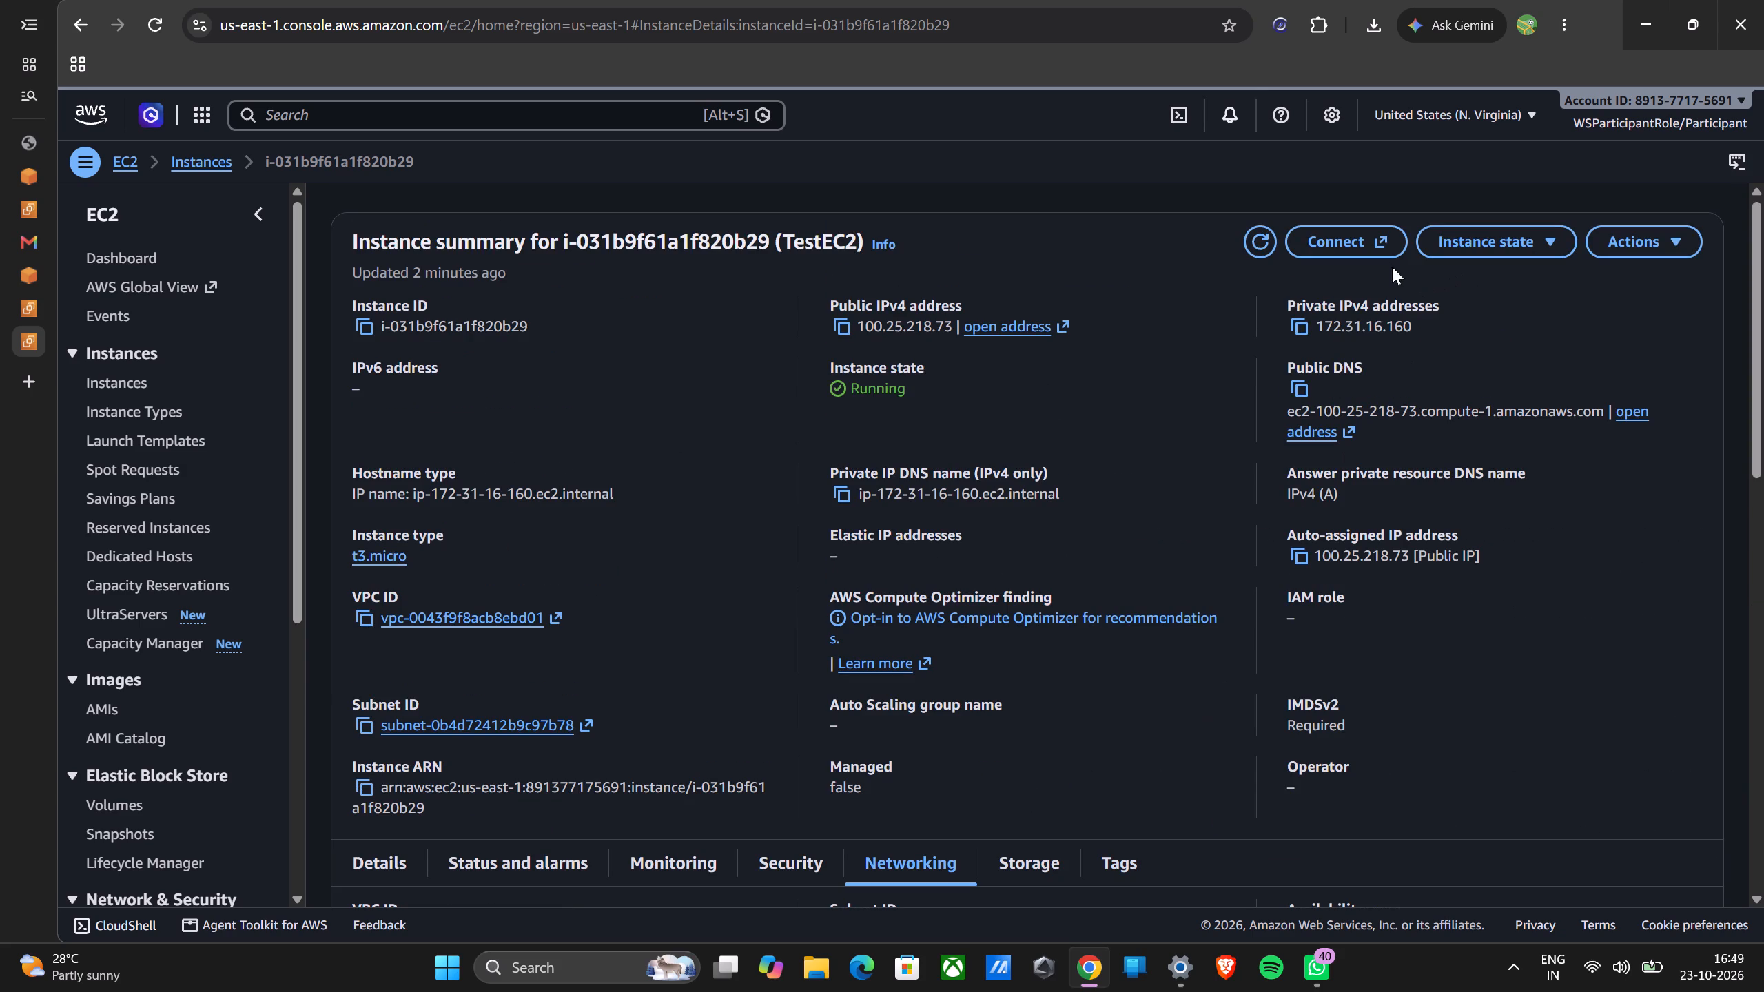
Open the connection options for TestEC2 and examine the SSM Session Manager agent information, refreshing it and checking the connection status explanation.
{"action": "left_click", "coordinate": [1378, 236]}
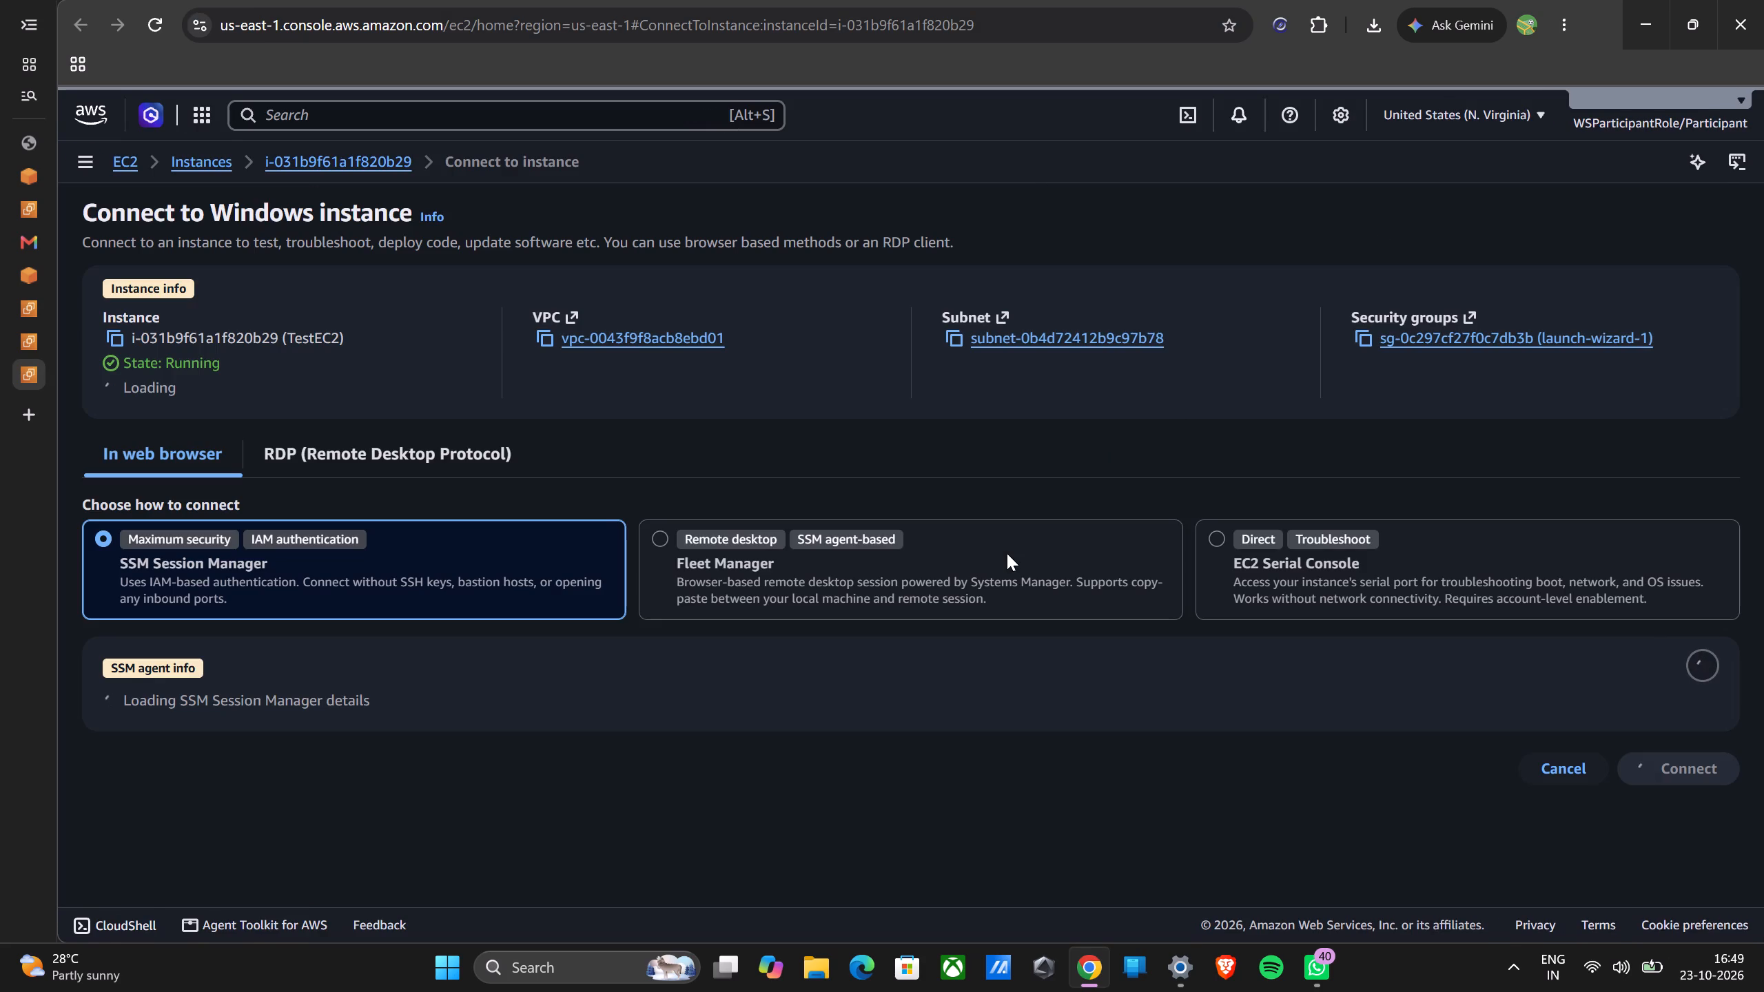
{"action": "scroll", "coordinate": [828, 483], "scroll_direction": "up", "scroll_amount": 1}
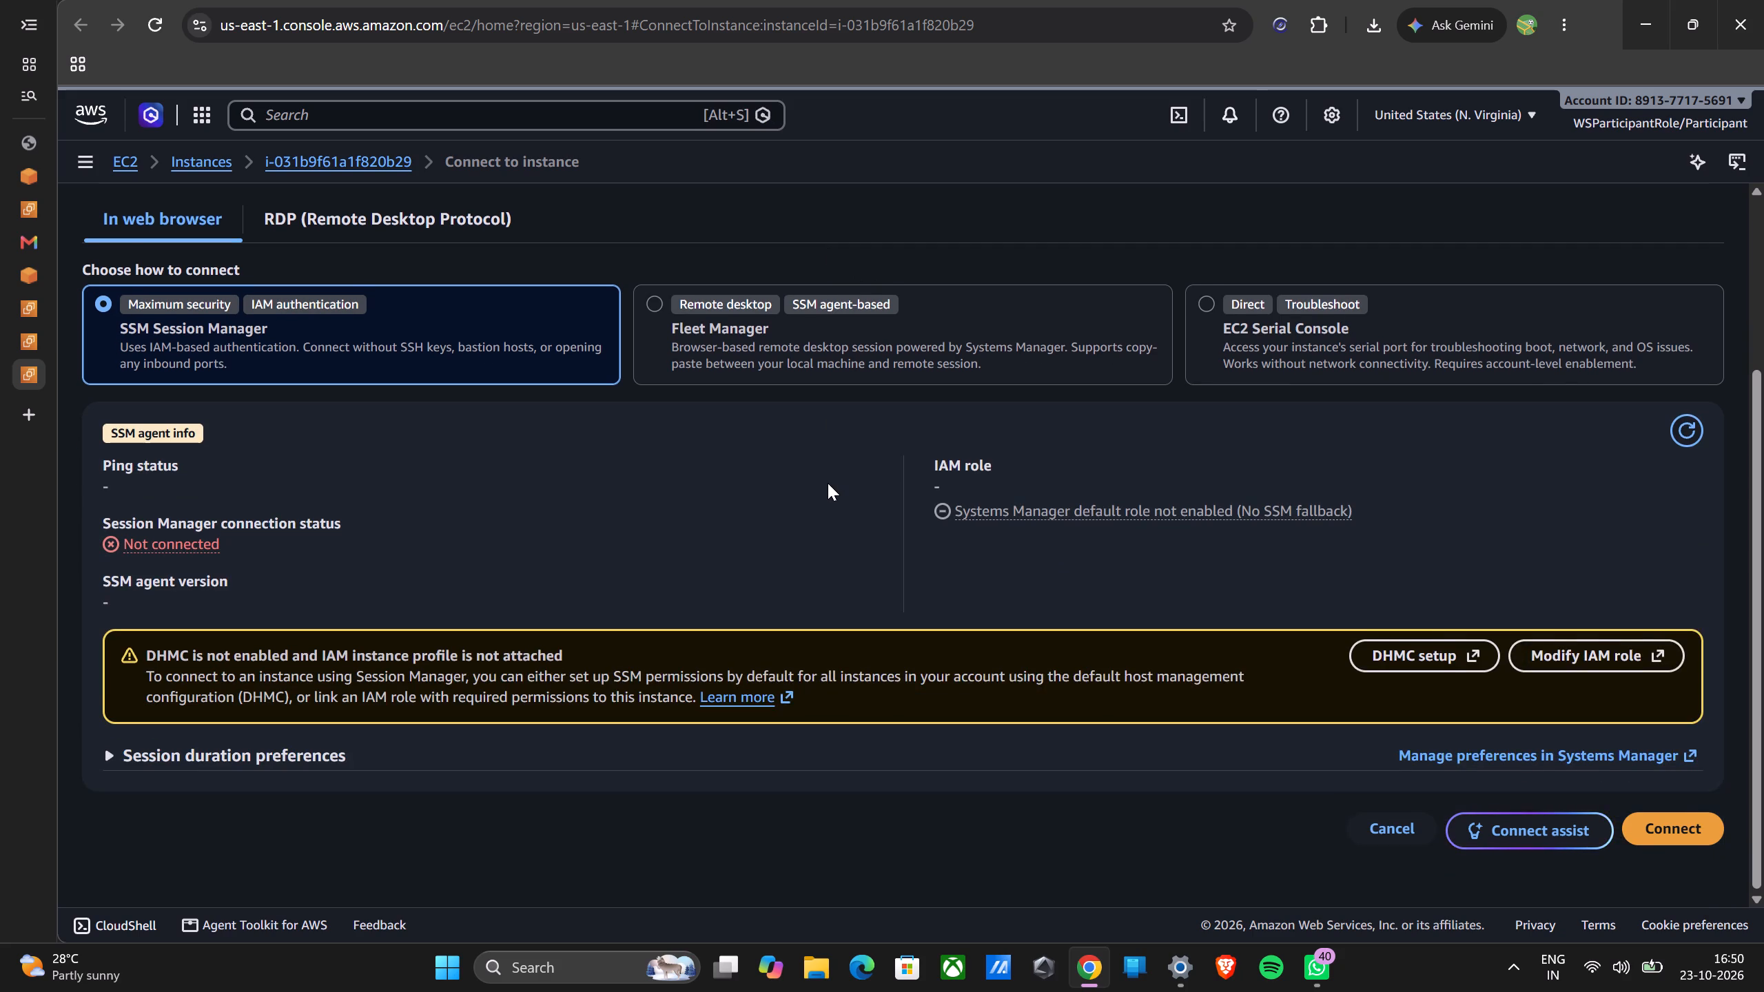
{"action": "scroll", "coordinate": [828, 483], "scroll_direction": "up", "scroll_amount": 1}
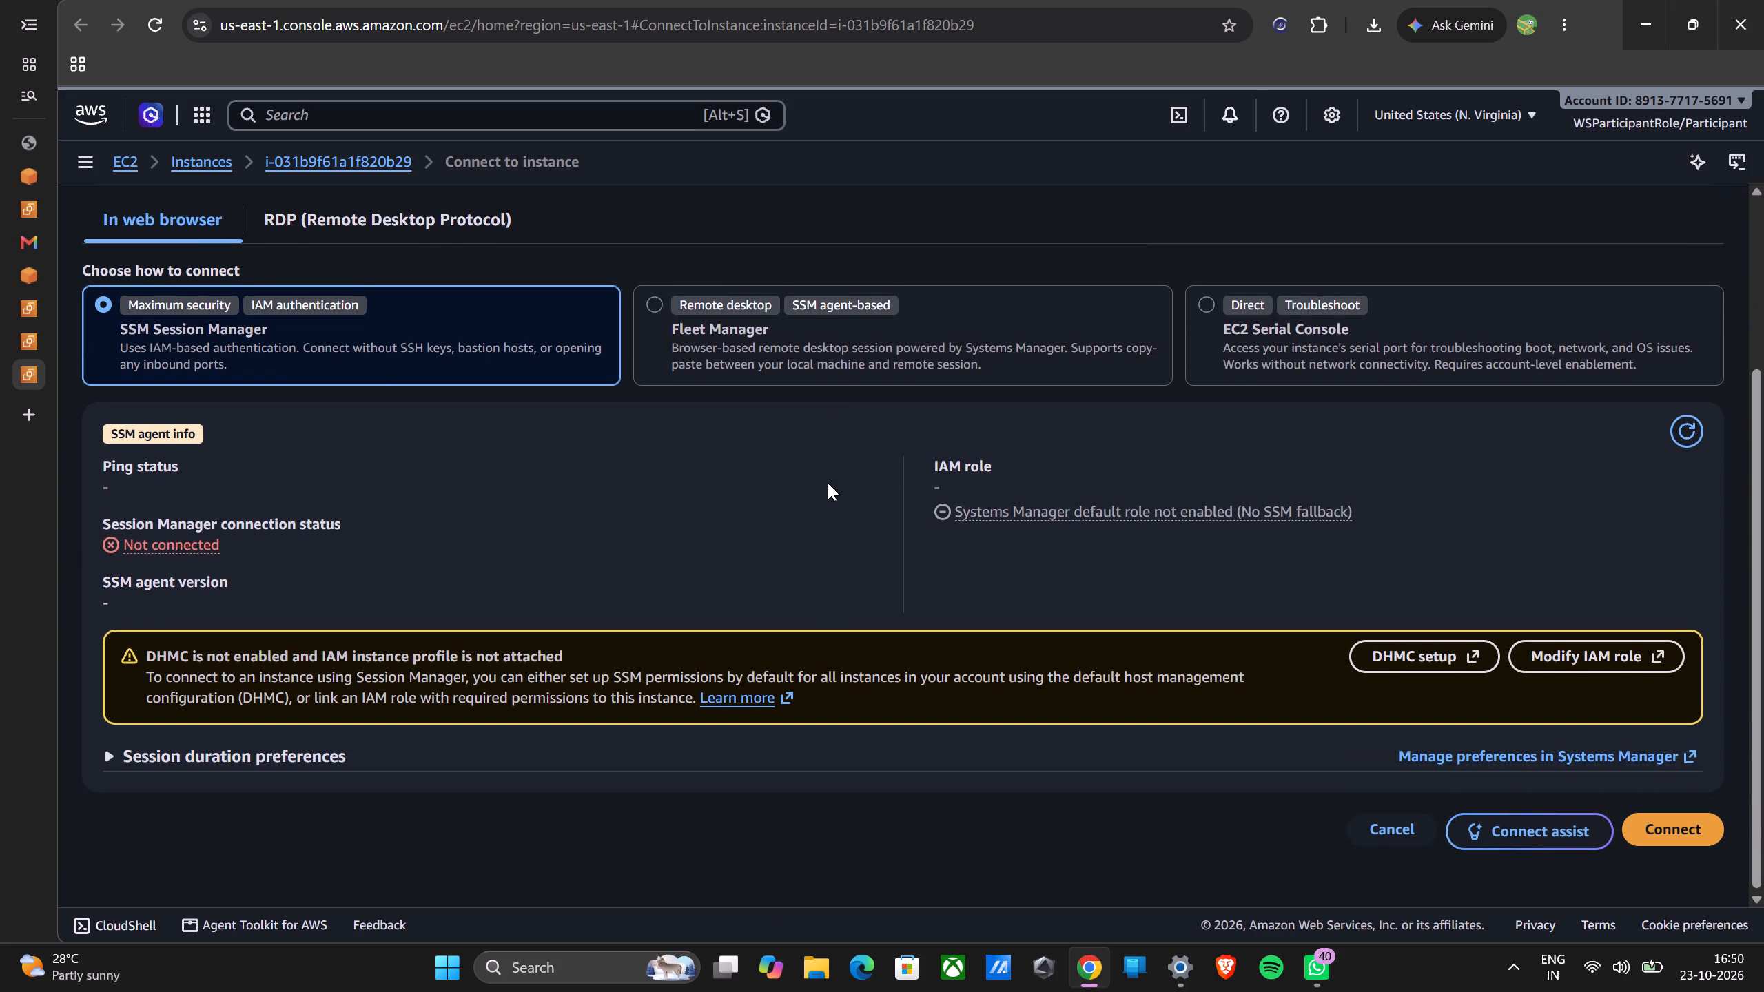
{"action": "scroll", "coordinate": [828, 483], "scroll_direction": "up", "scroll_amount": 1}
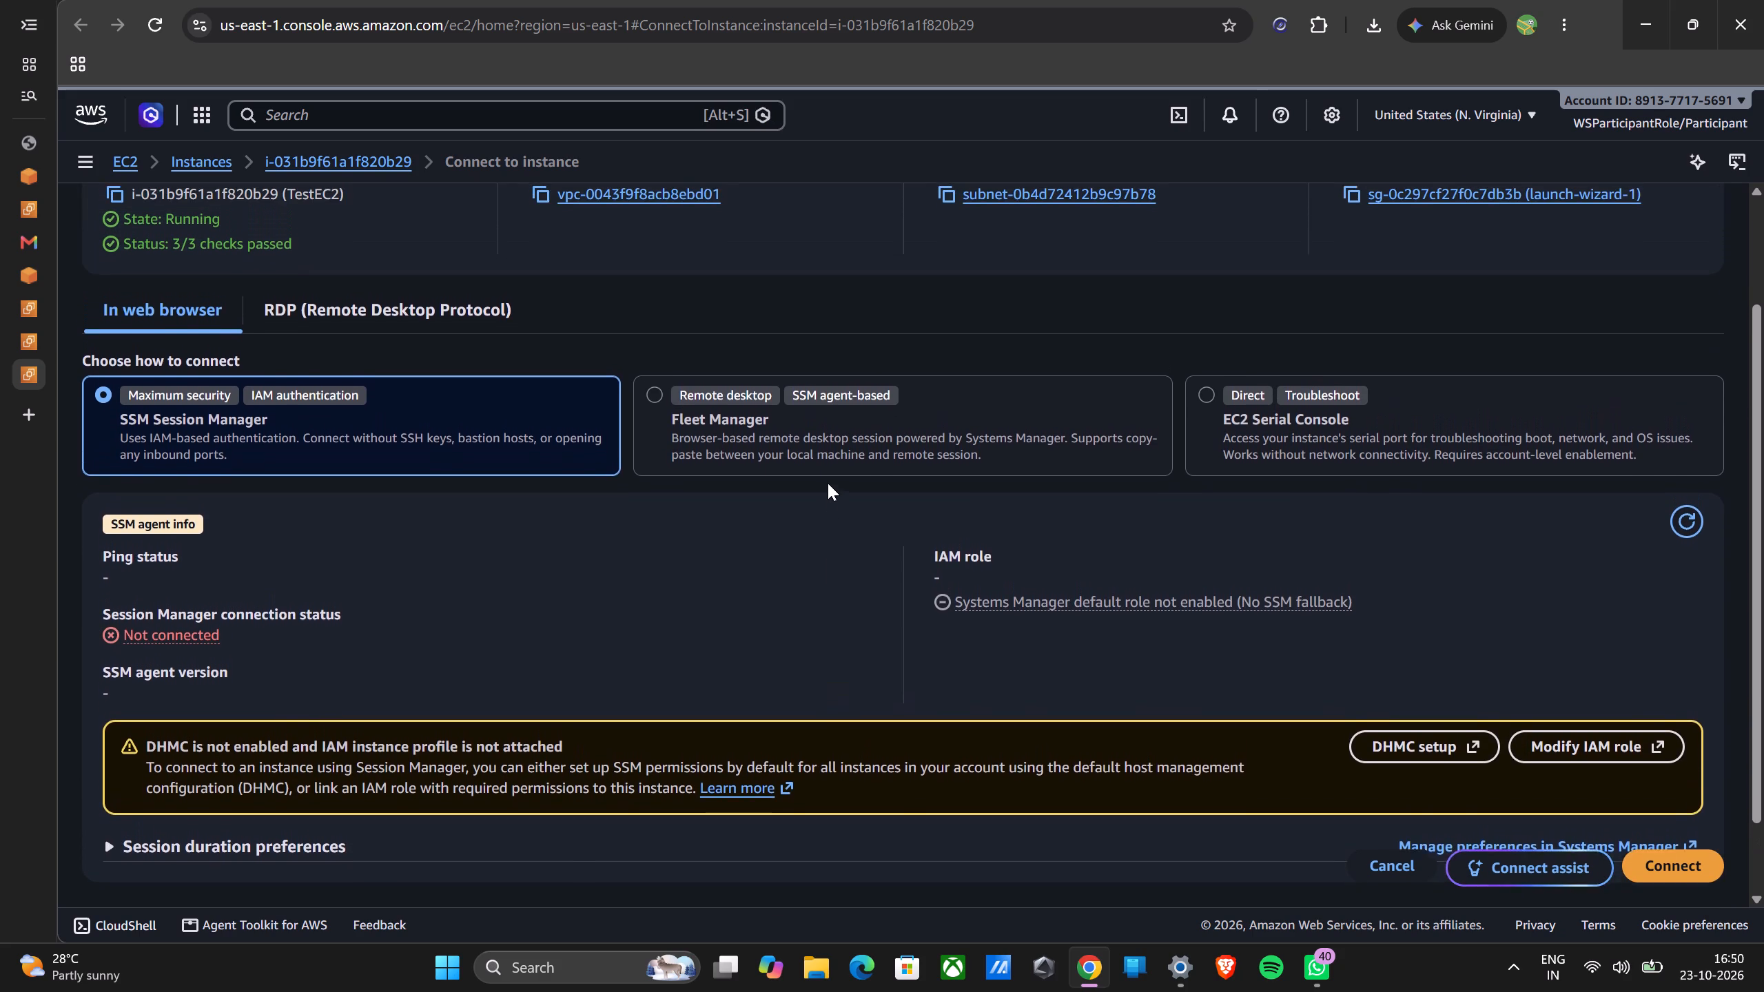
{"action": "scroll", "coordinate": [828, 483], "scroll_direction": "up", "scroll_amount": 1}
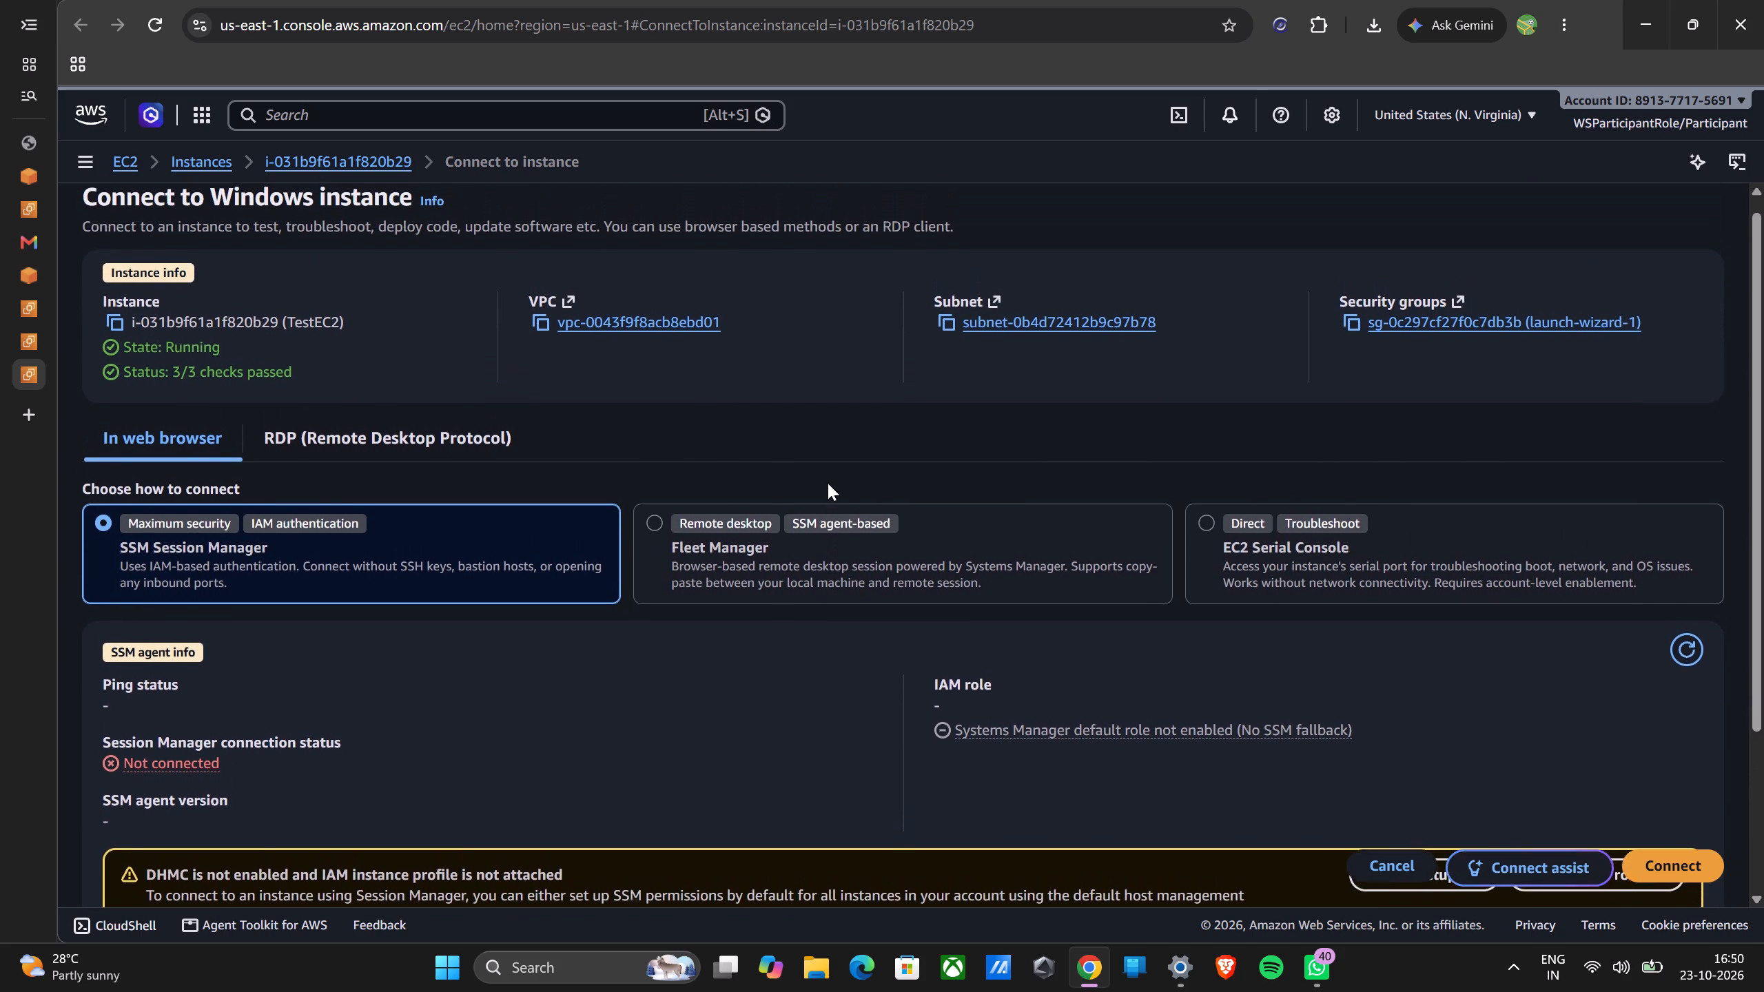
{"action": "scroll", "coordinate": [828, 483], "scroll_direction": "up", "scroll_amount": 2}
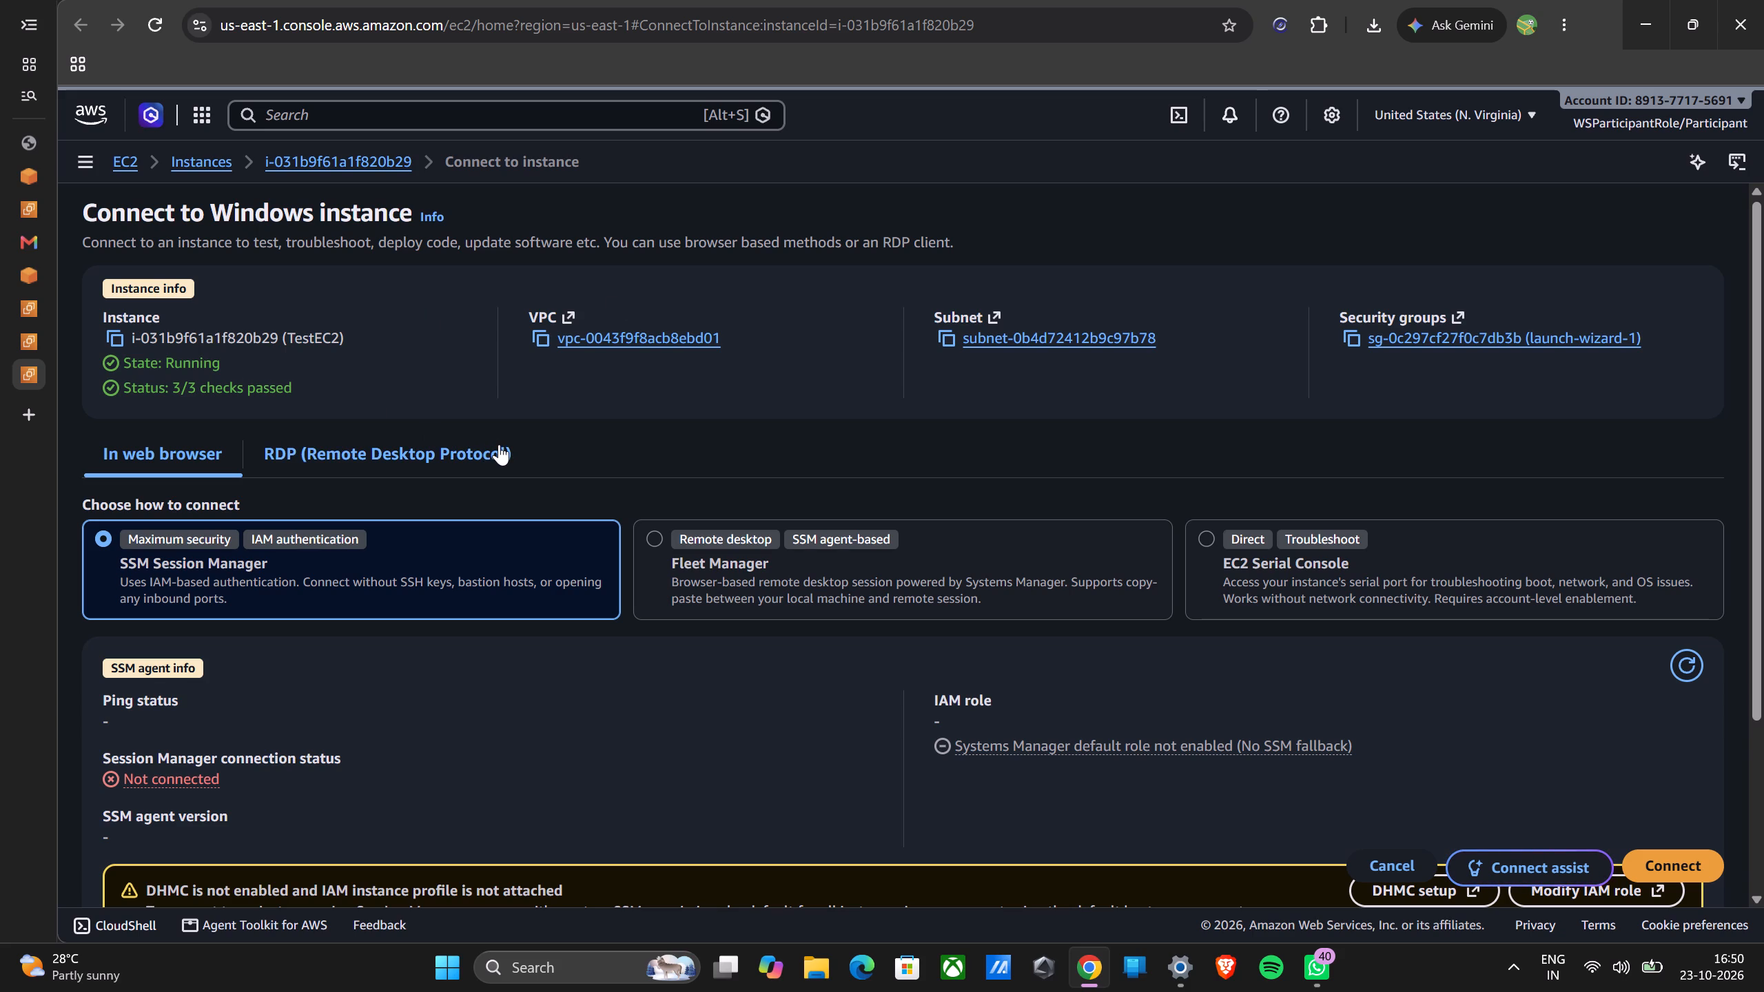
{"action": "scroll", "coordinate": [797, 701], "scroll_direction": "down", "scroll_amount": 2}
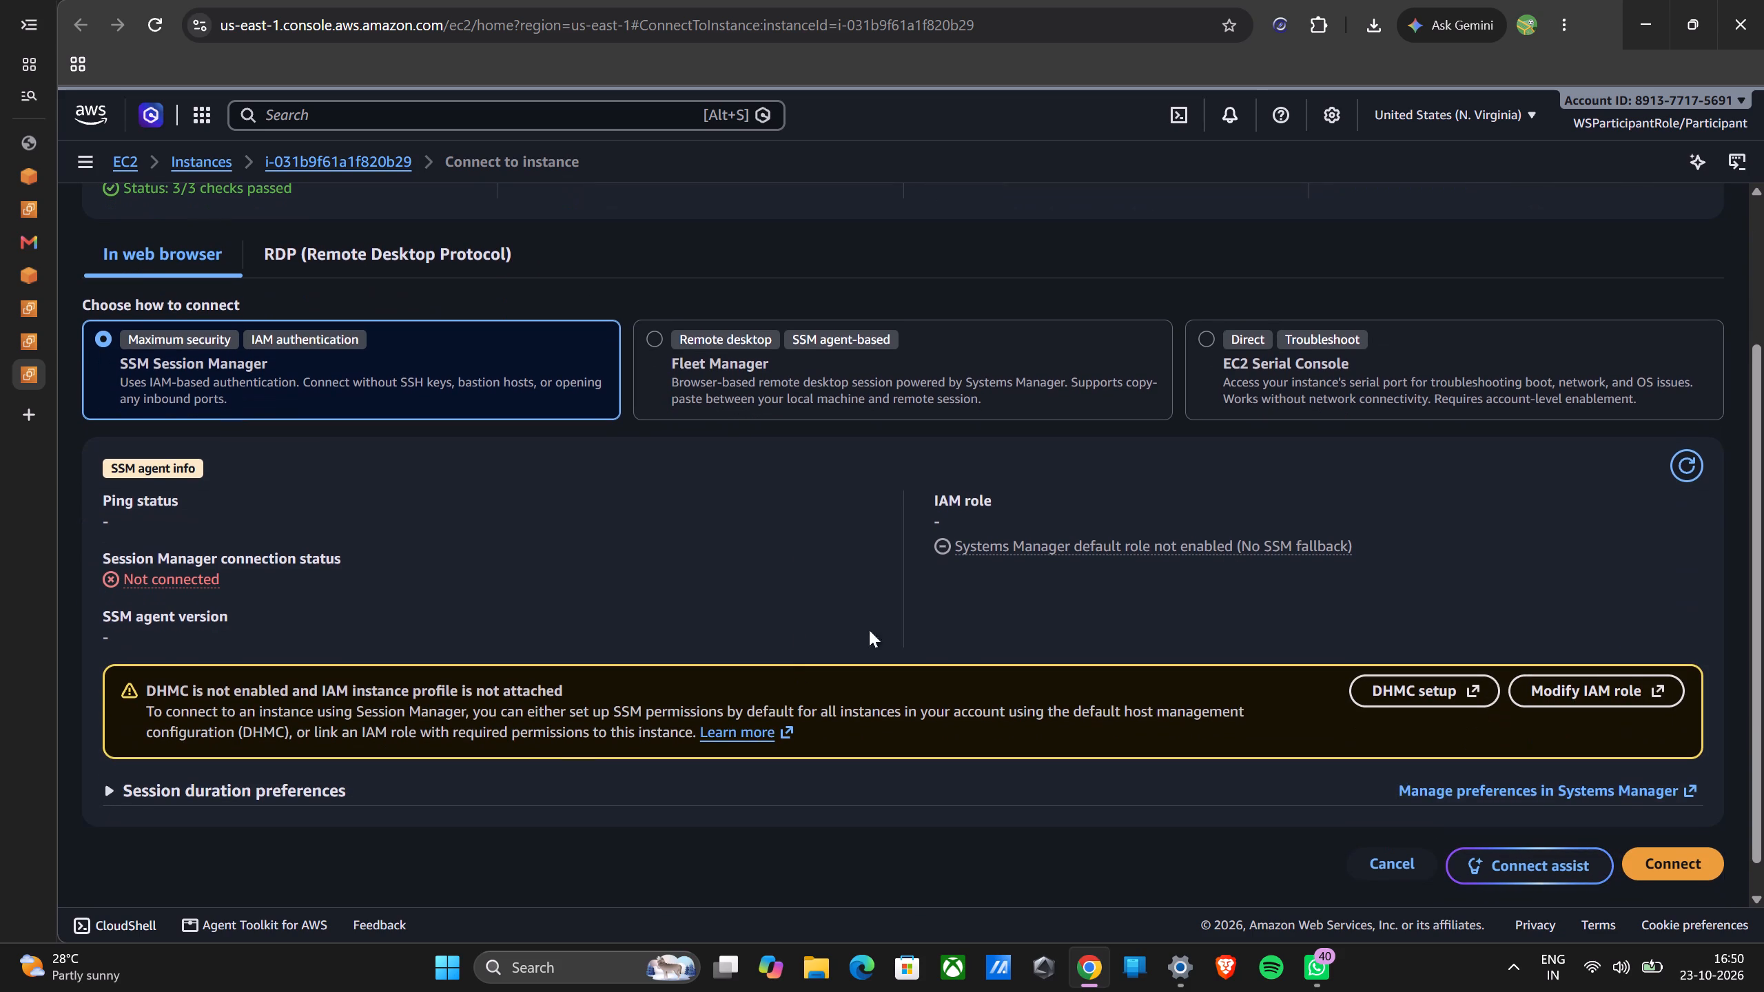
{"action": "left_click", "coordinate": [1685, 474]}
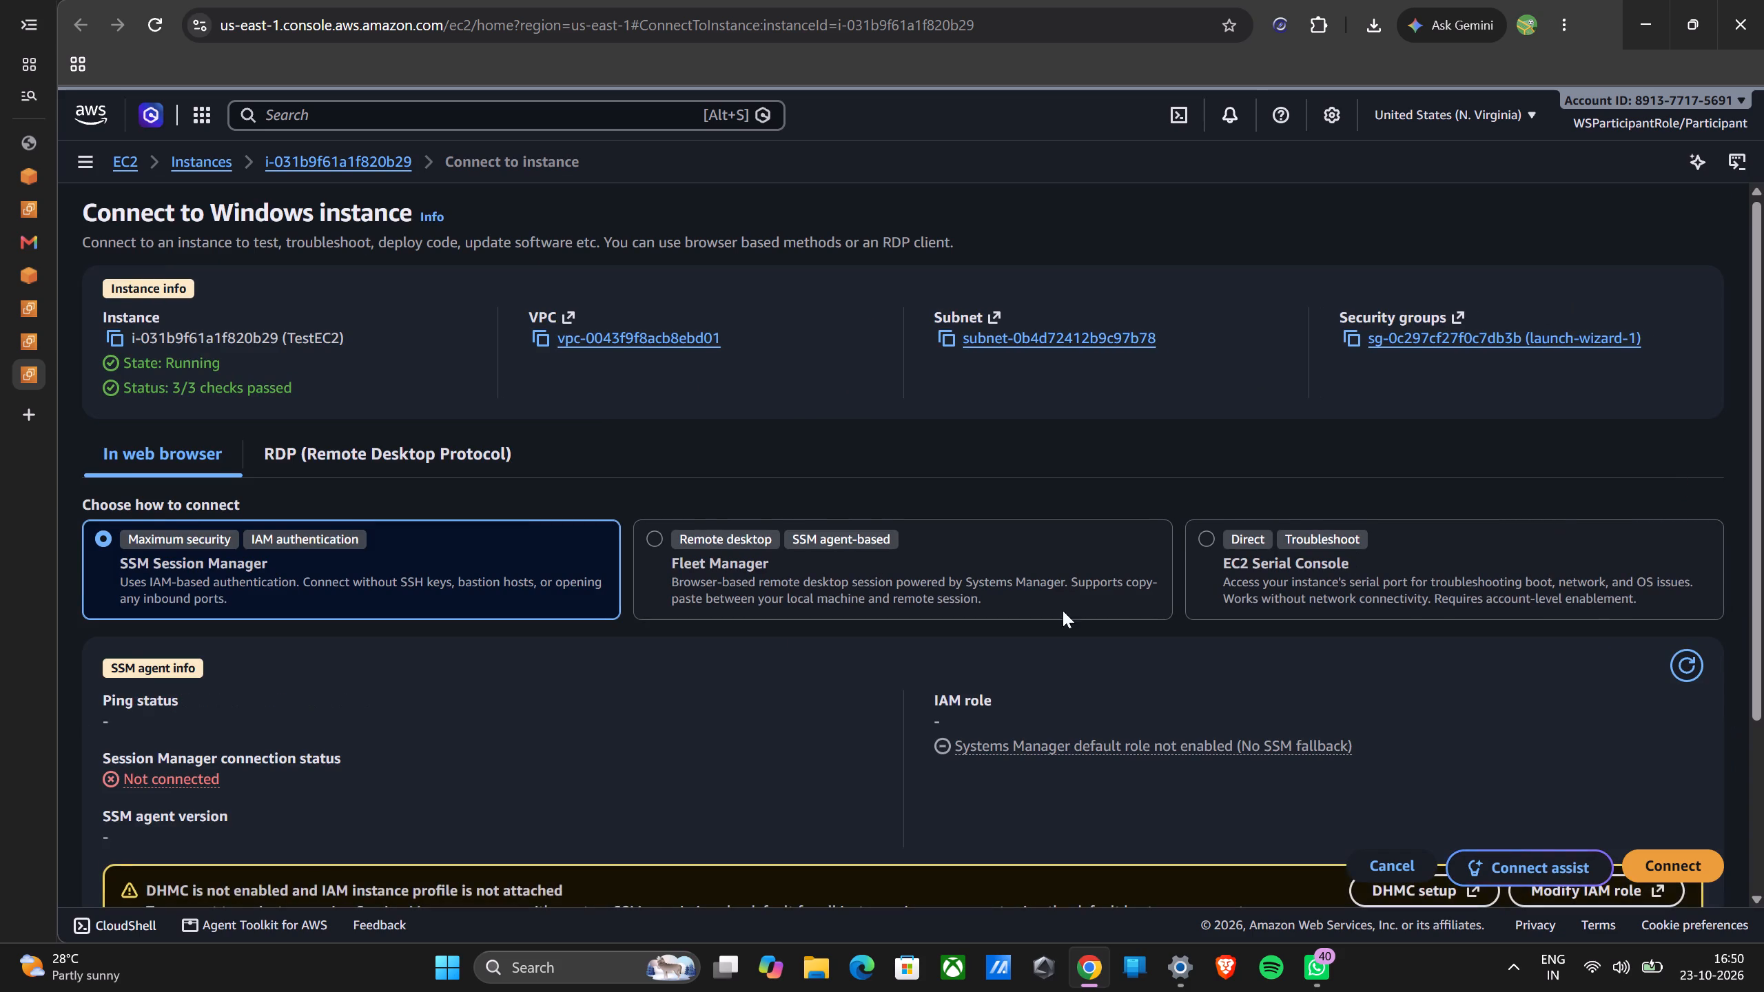
{"action": "scroll", "coordinate": [982, 638], "scroll_direction": "down", "scroll_amount": 2}
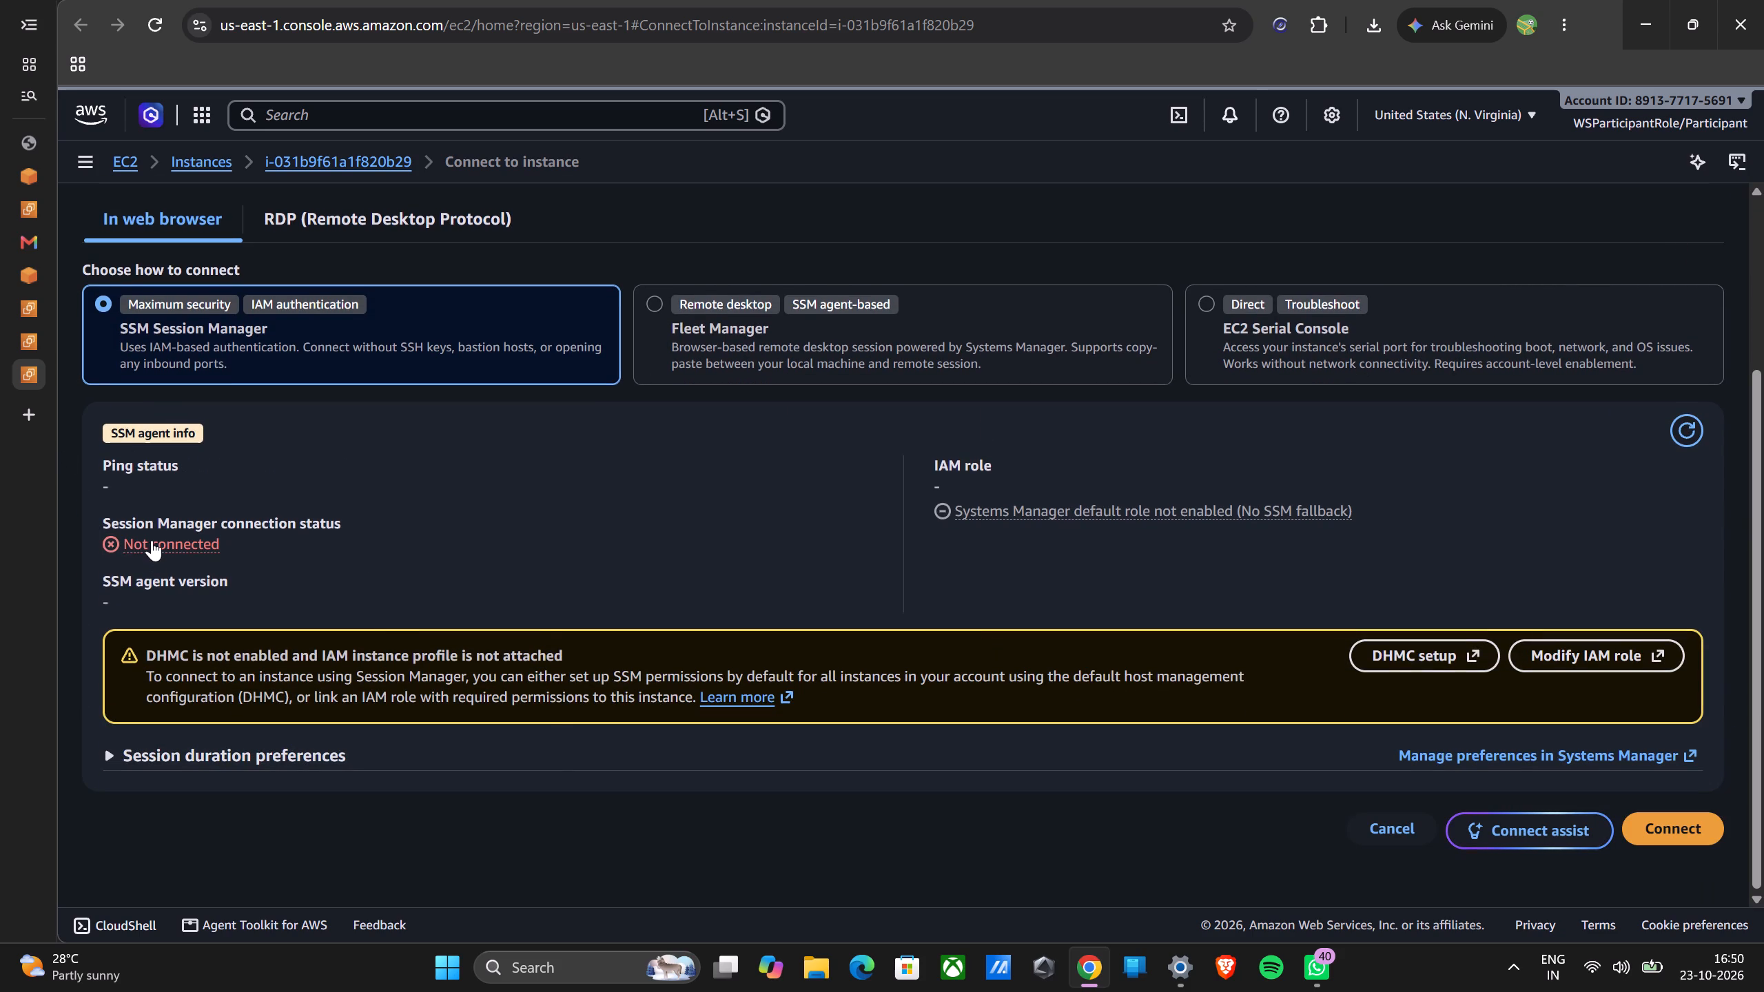
{"action": "left_click", "coordinate": [152, 540]}
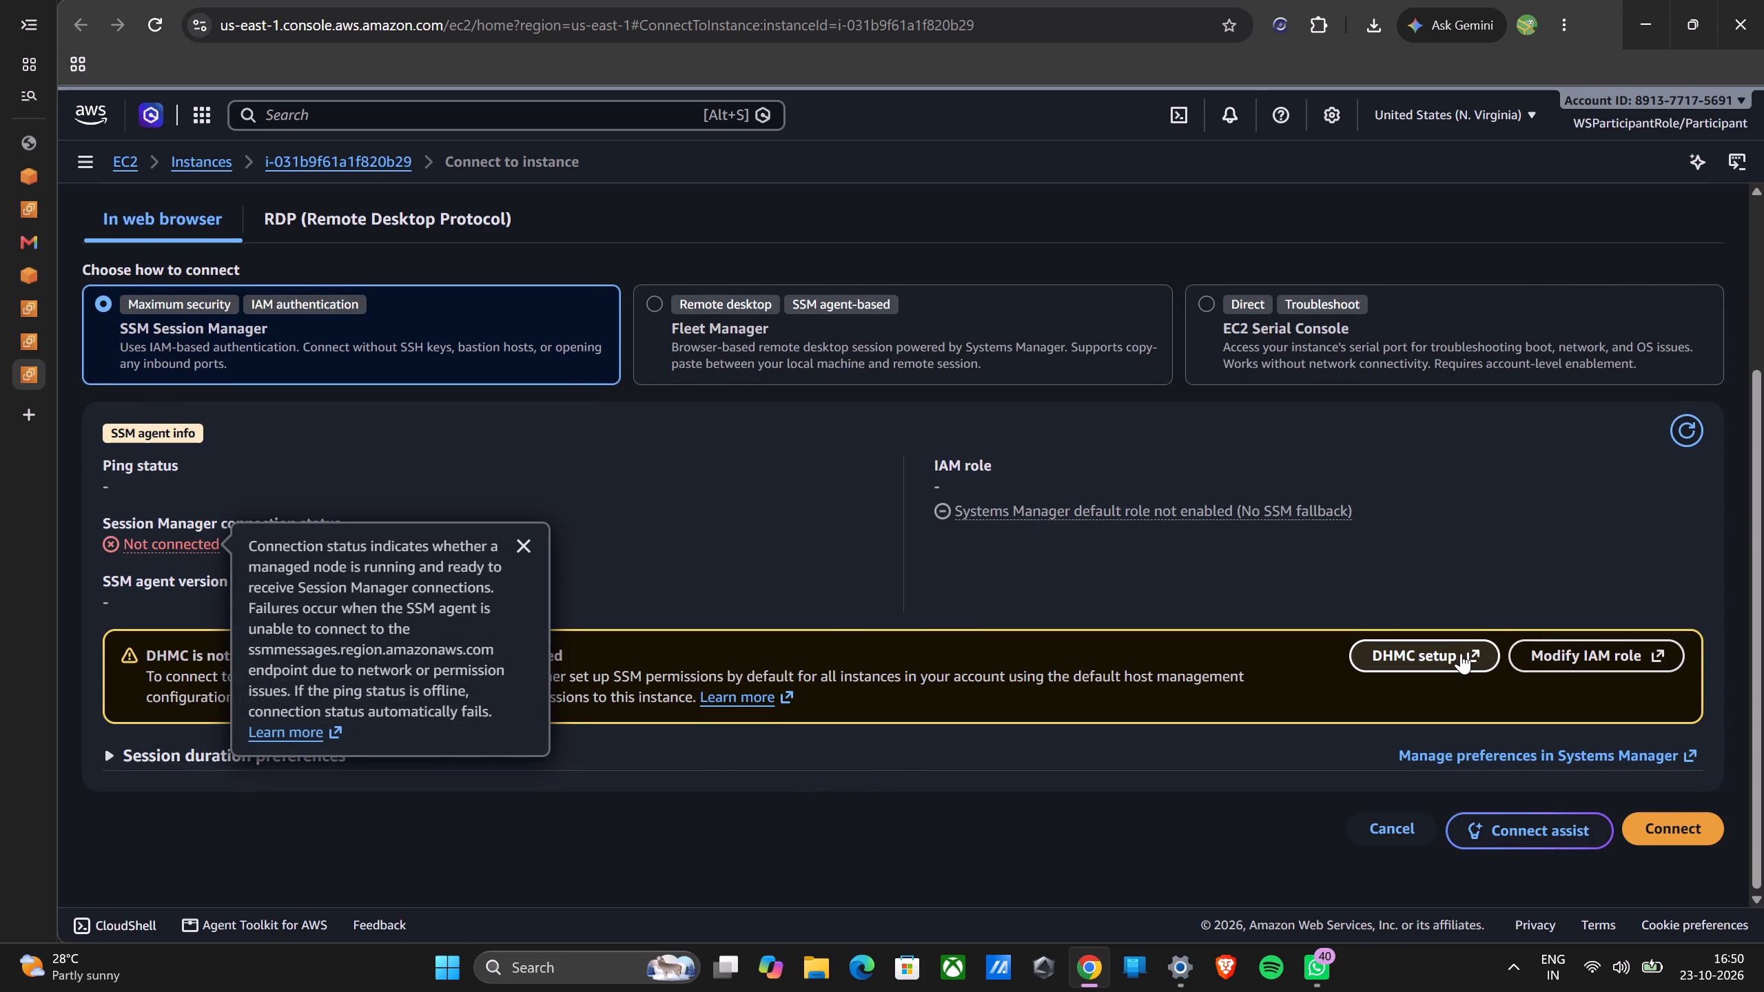
Open the DHMC setup from TestEC2's connection options and enable Default Host Management Configuration in Systems Manager.
{"action": "left_click", "coordinate": [1461, 653]}
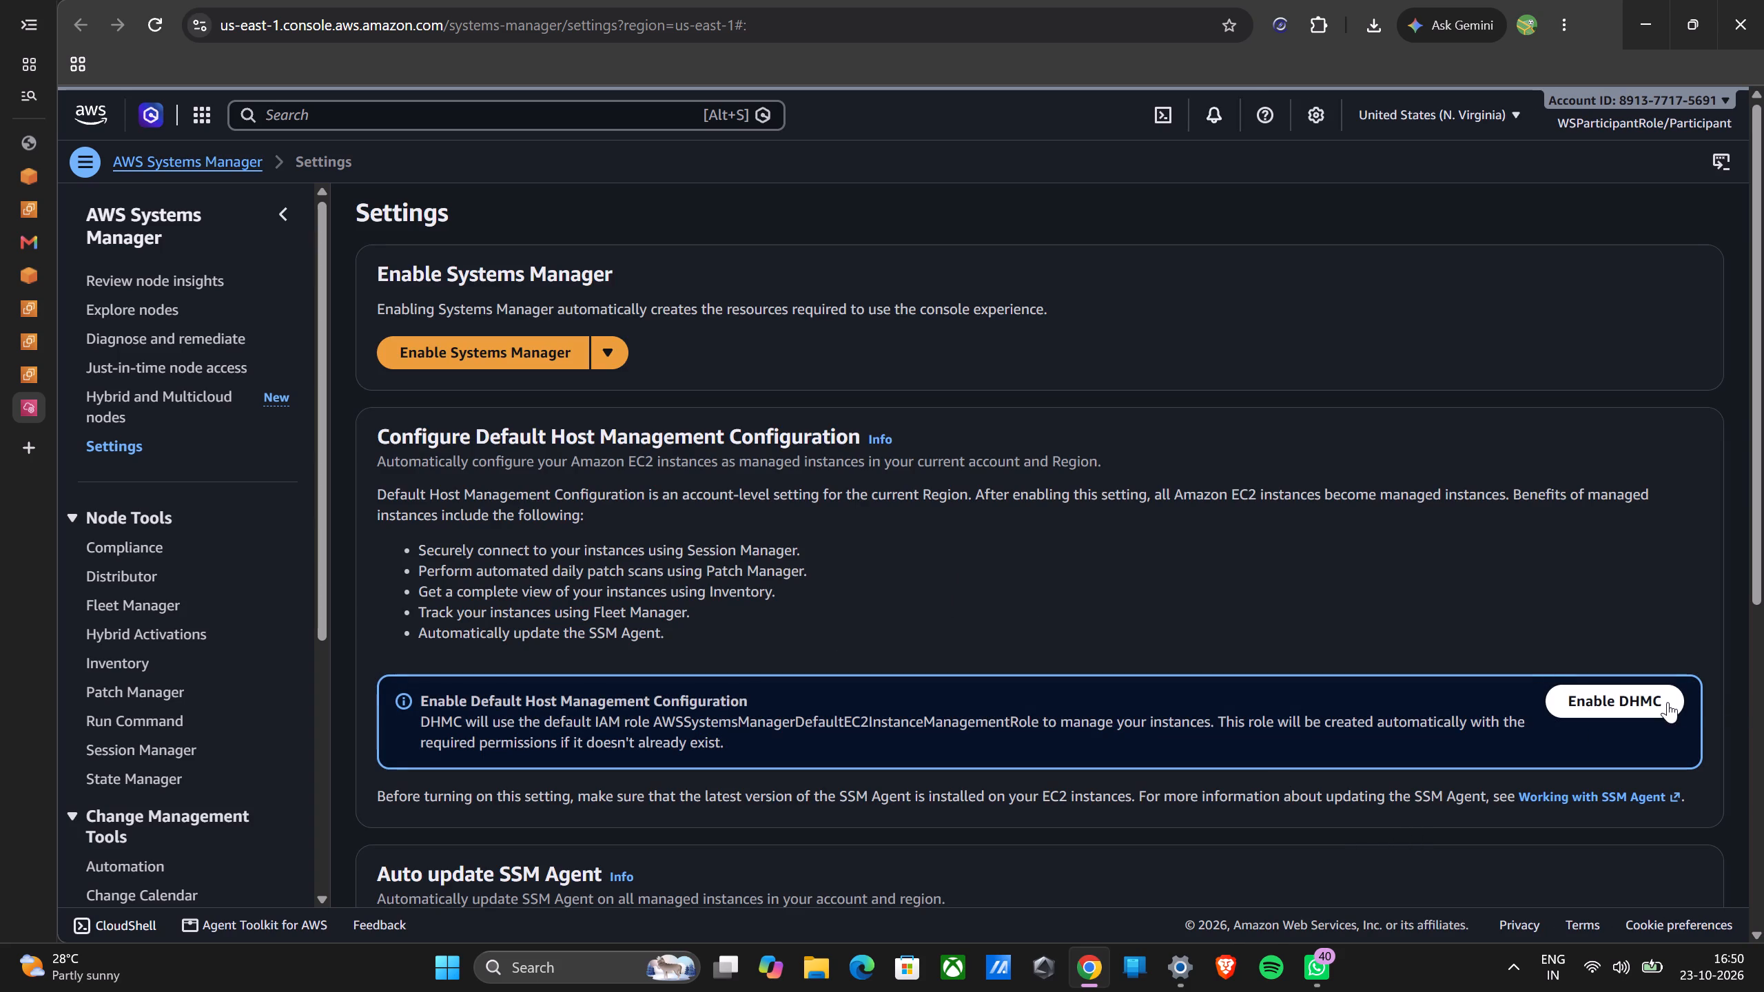
{"action": "left_click", "coordinate": [1668, 702]}
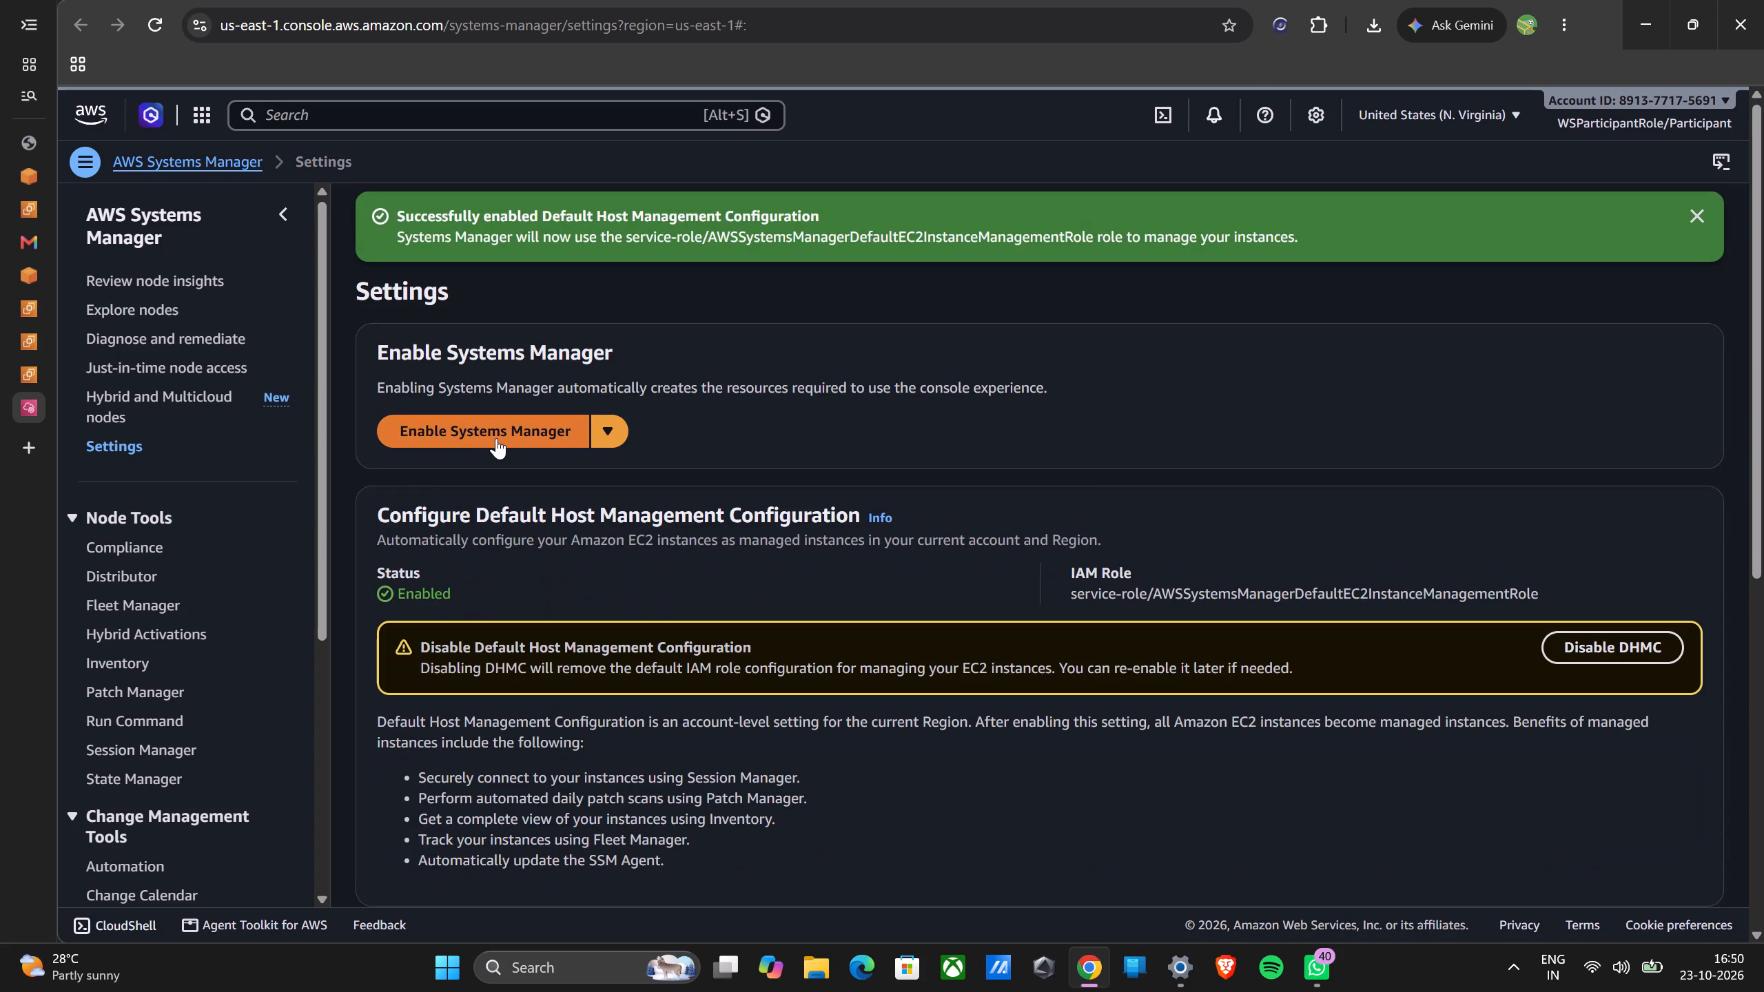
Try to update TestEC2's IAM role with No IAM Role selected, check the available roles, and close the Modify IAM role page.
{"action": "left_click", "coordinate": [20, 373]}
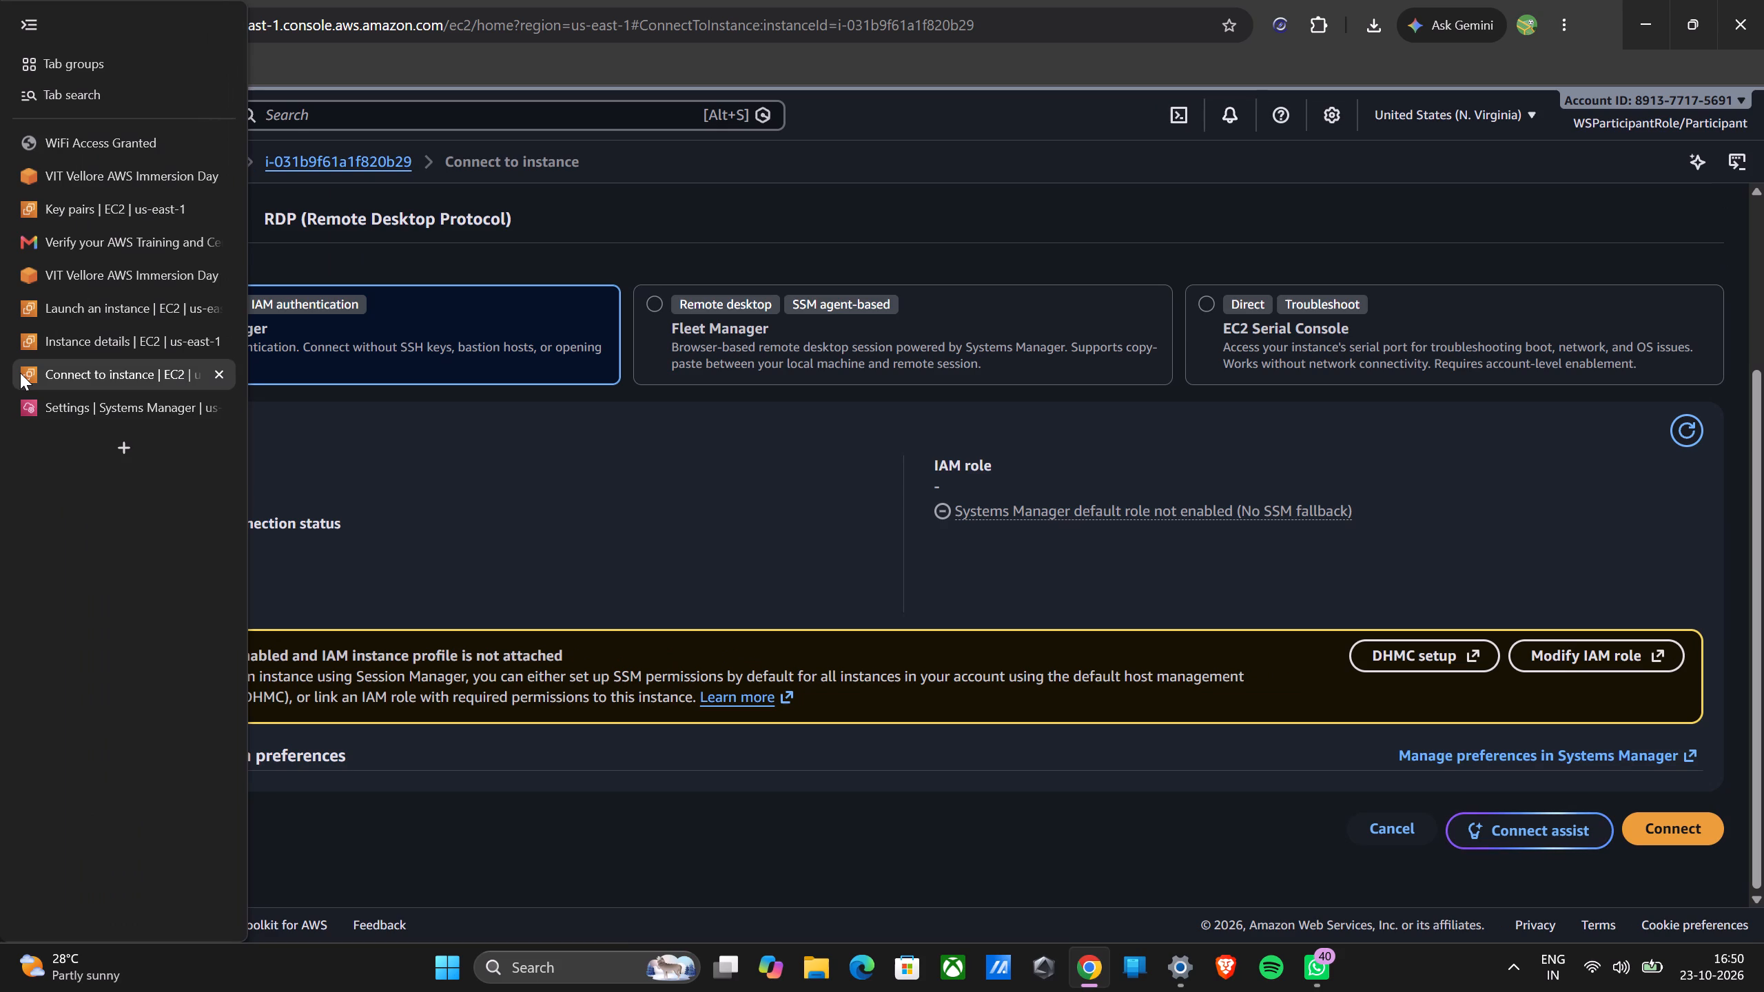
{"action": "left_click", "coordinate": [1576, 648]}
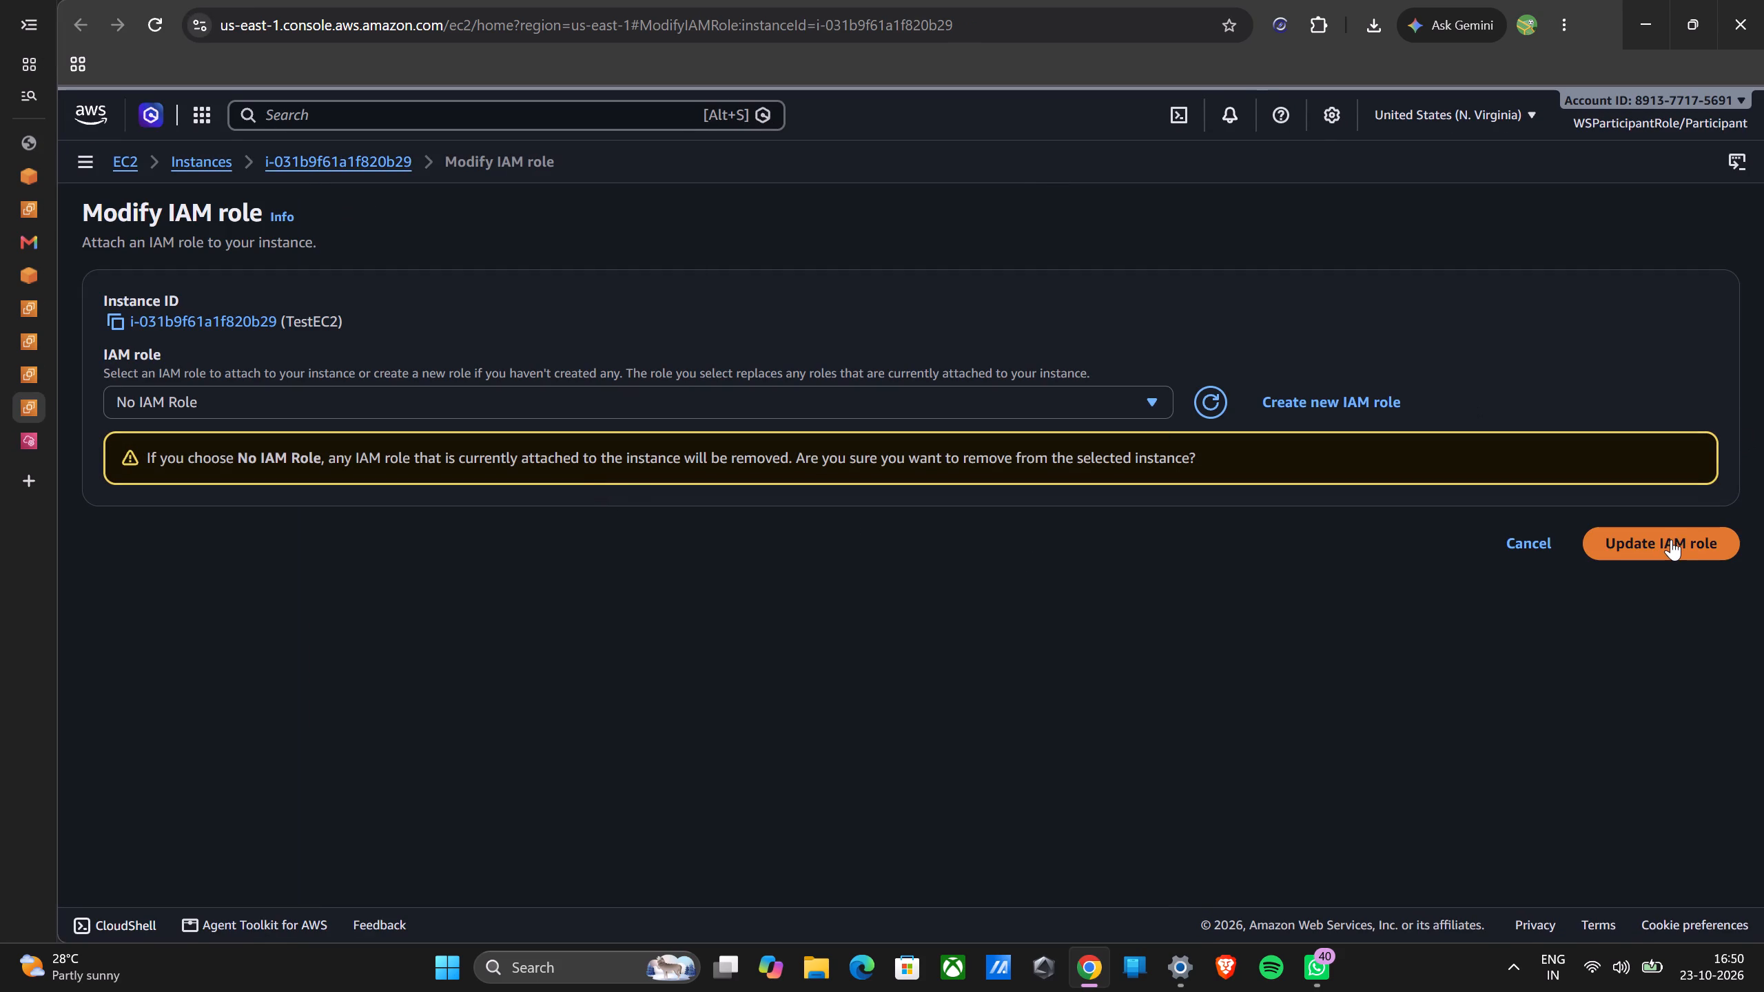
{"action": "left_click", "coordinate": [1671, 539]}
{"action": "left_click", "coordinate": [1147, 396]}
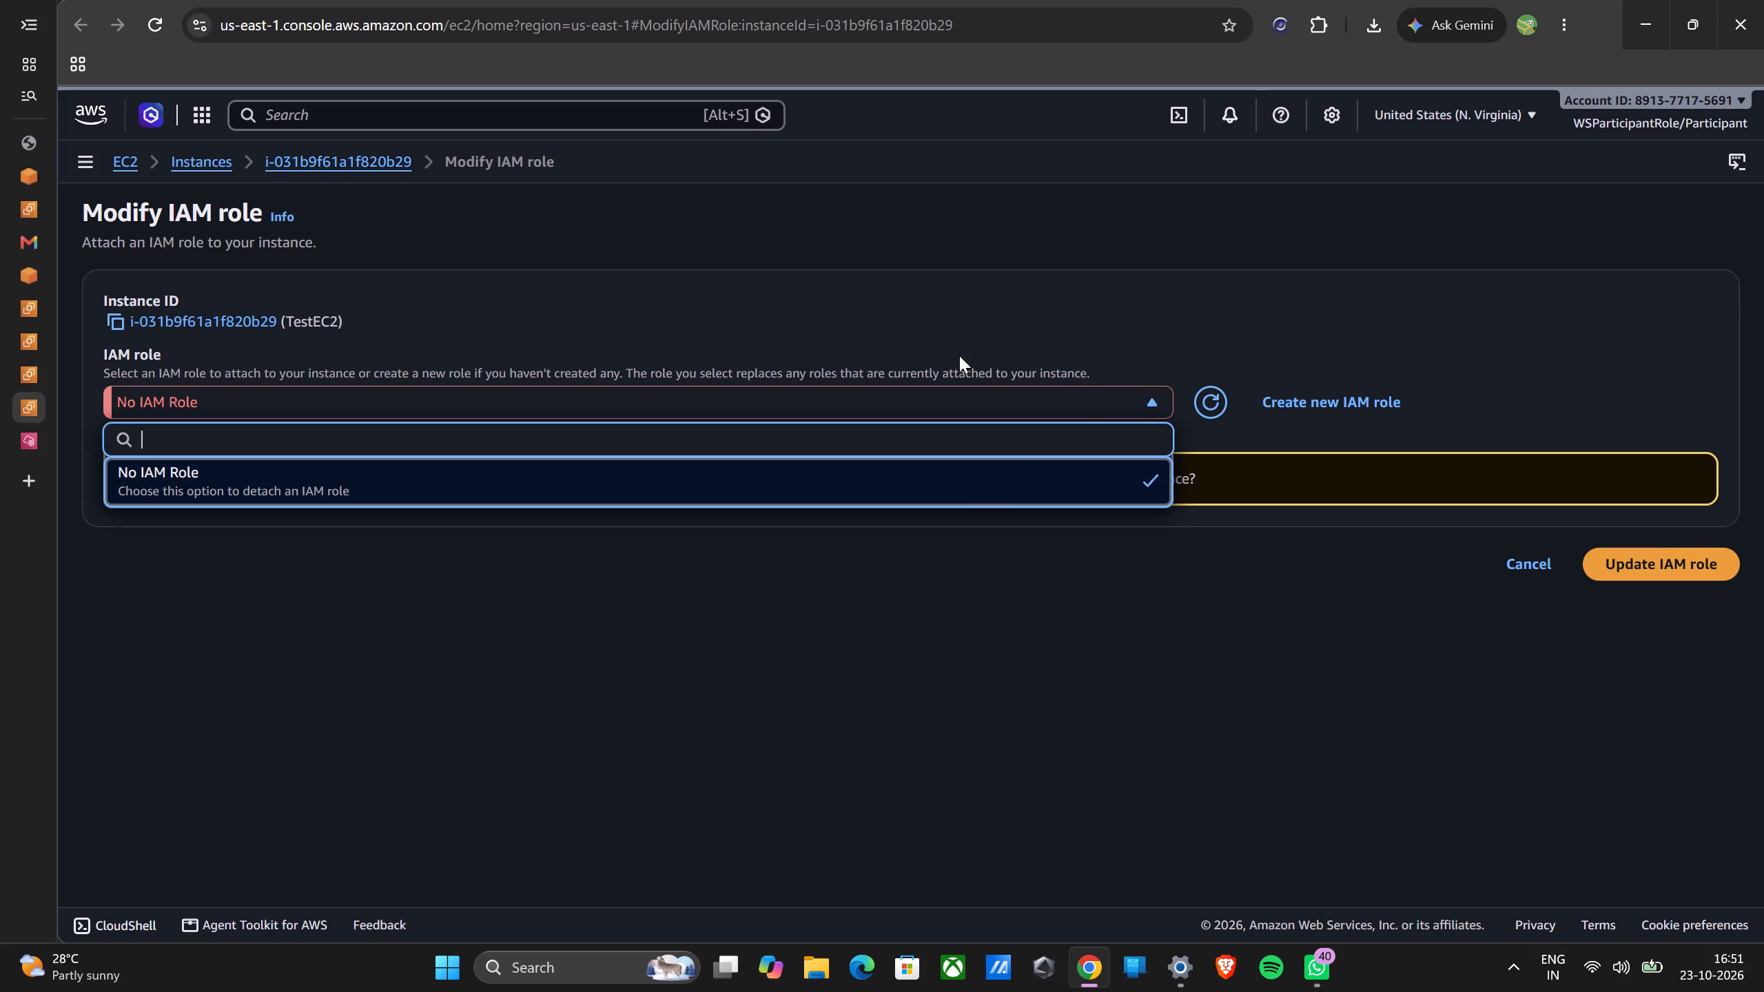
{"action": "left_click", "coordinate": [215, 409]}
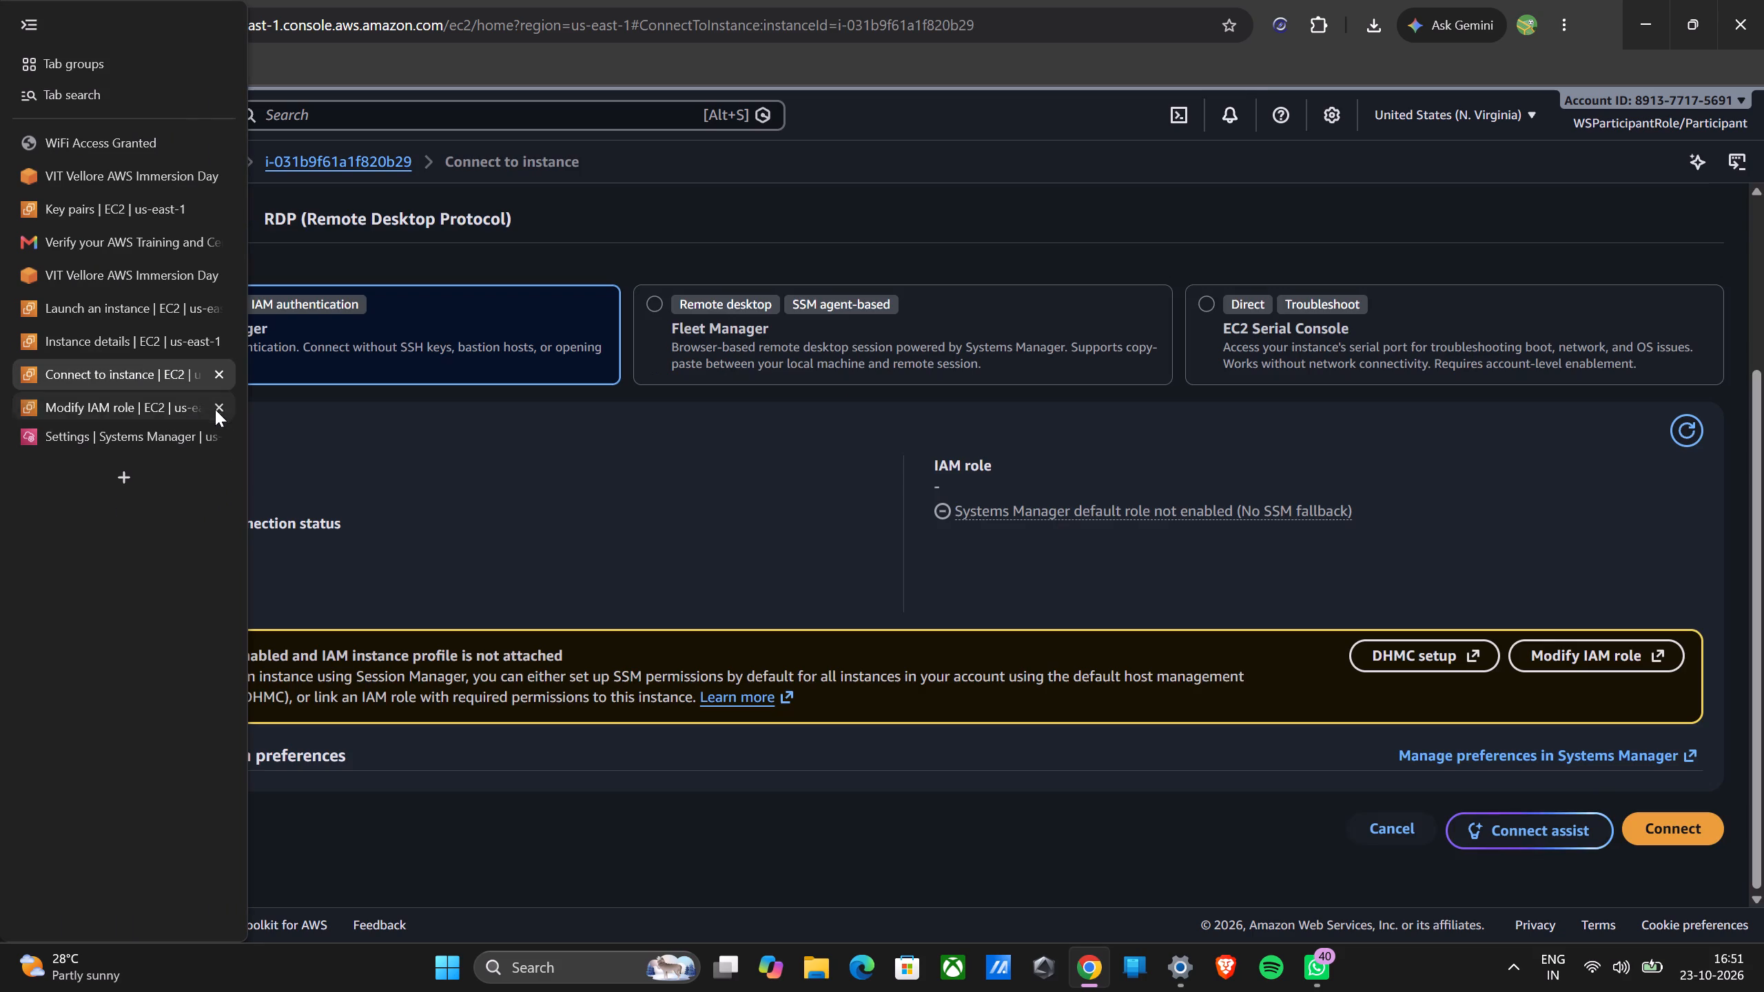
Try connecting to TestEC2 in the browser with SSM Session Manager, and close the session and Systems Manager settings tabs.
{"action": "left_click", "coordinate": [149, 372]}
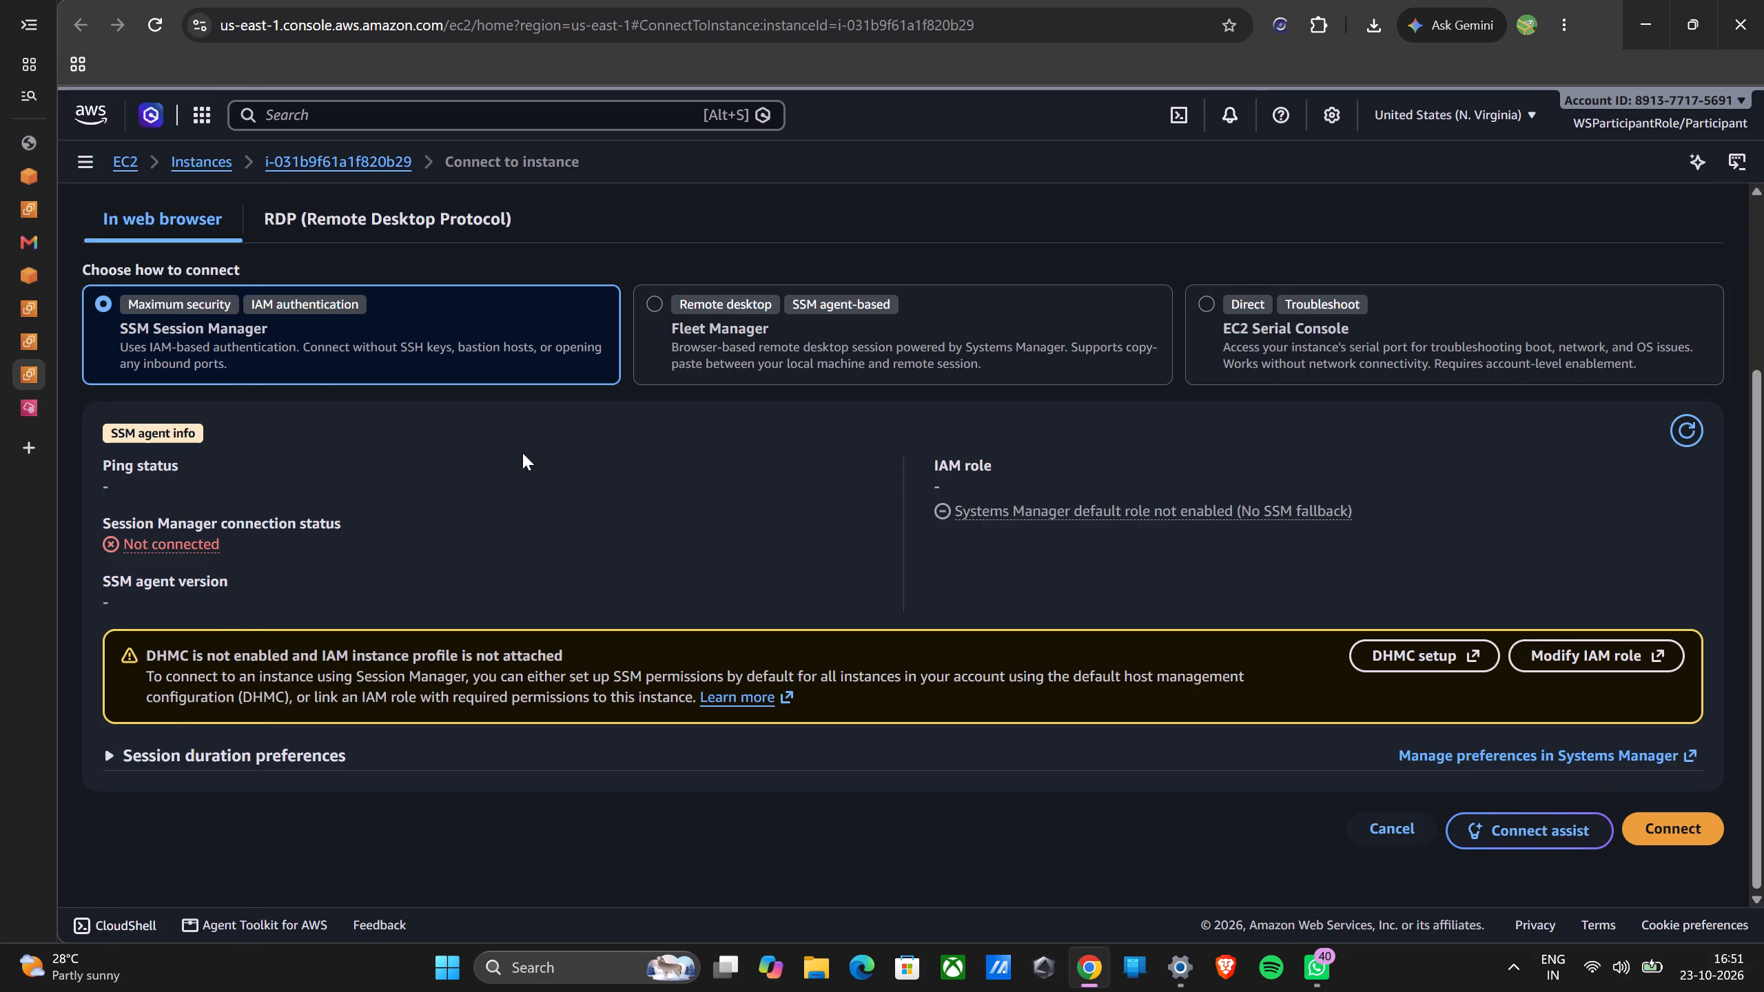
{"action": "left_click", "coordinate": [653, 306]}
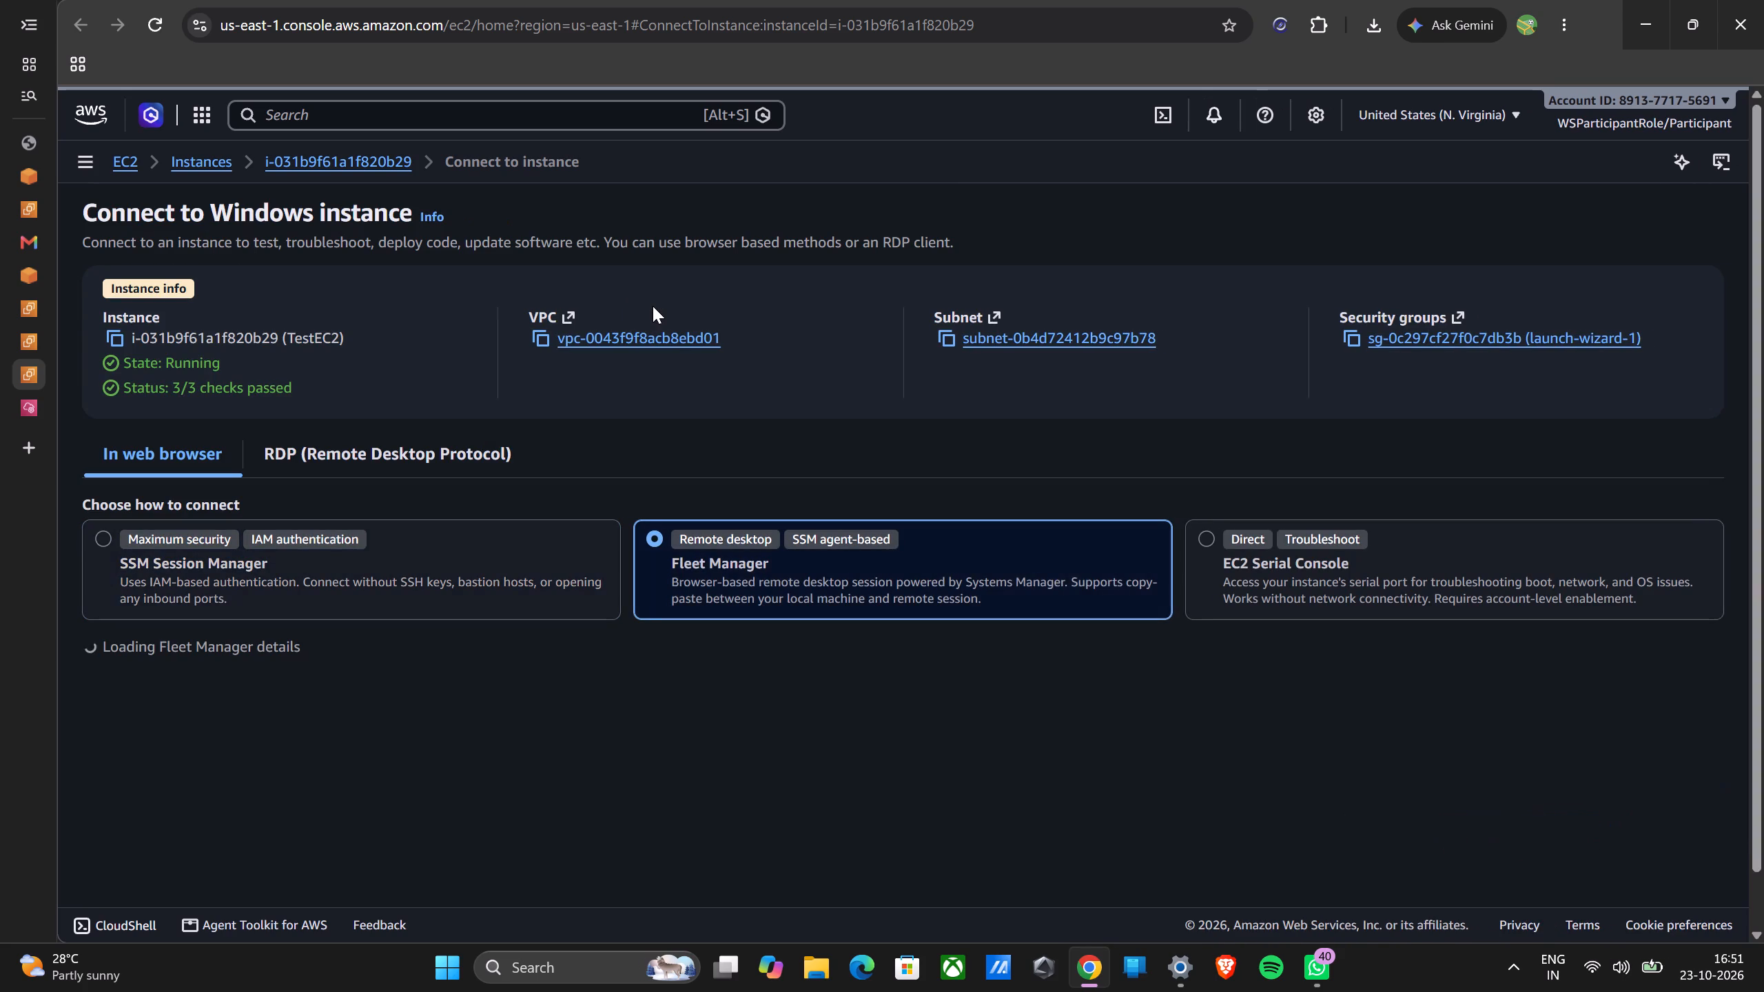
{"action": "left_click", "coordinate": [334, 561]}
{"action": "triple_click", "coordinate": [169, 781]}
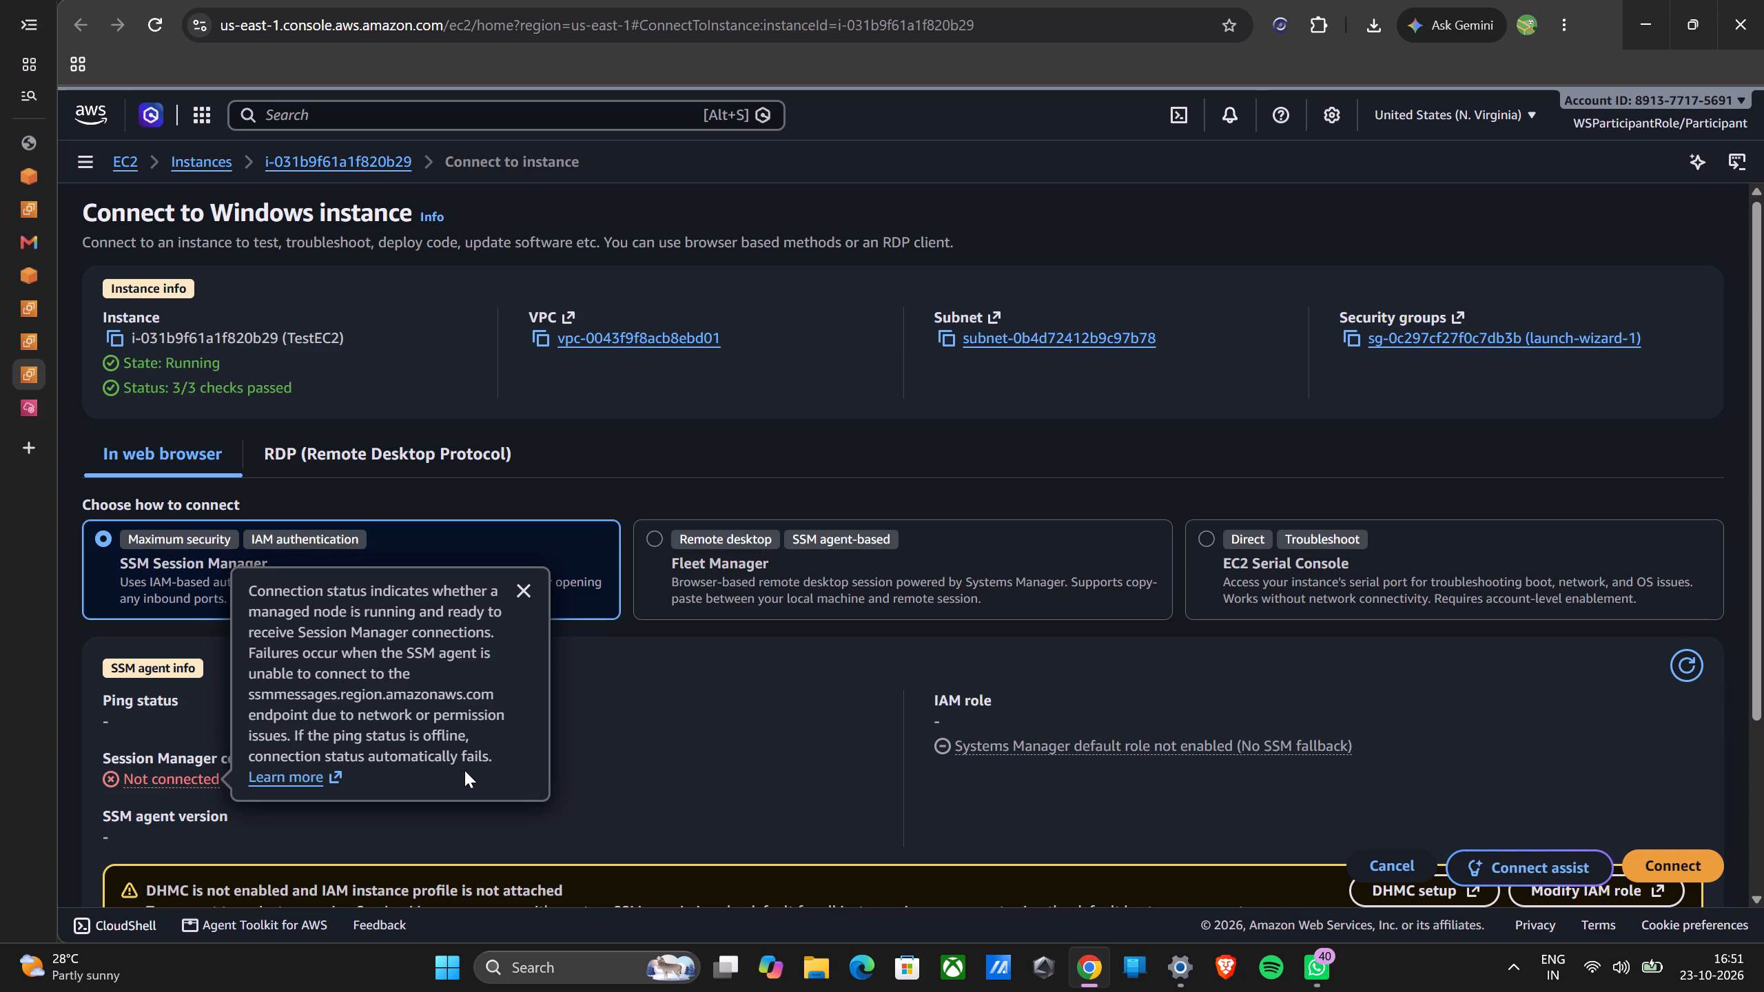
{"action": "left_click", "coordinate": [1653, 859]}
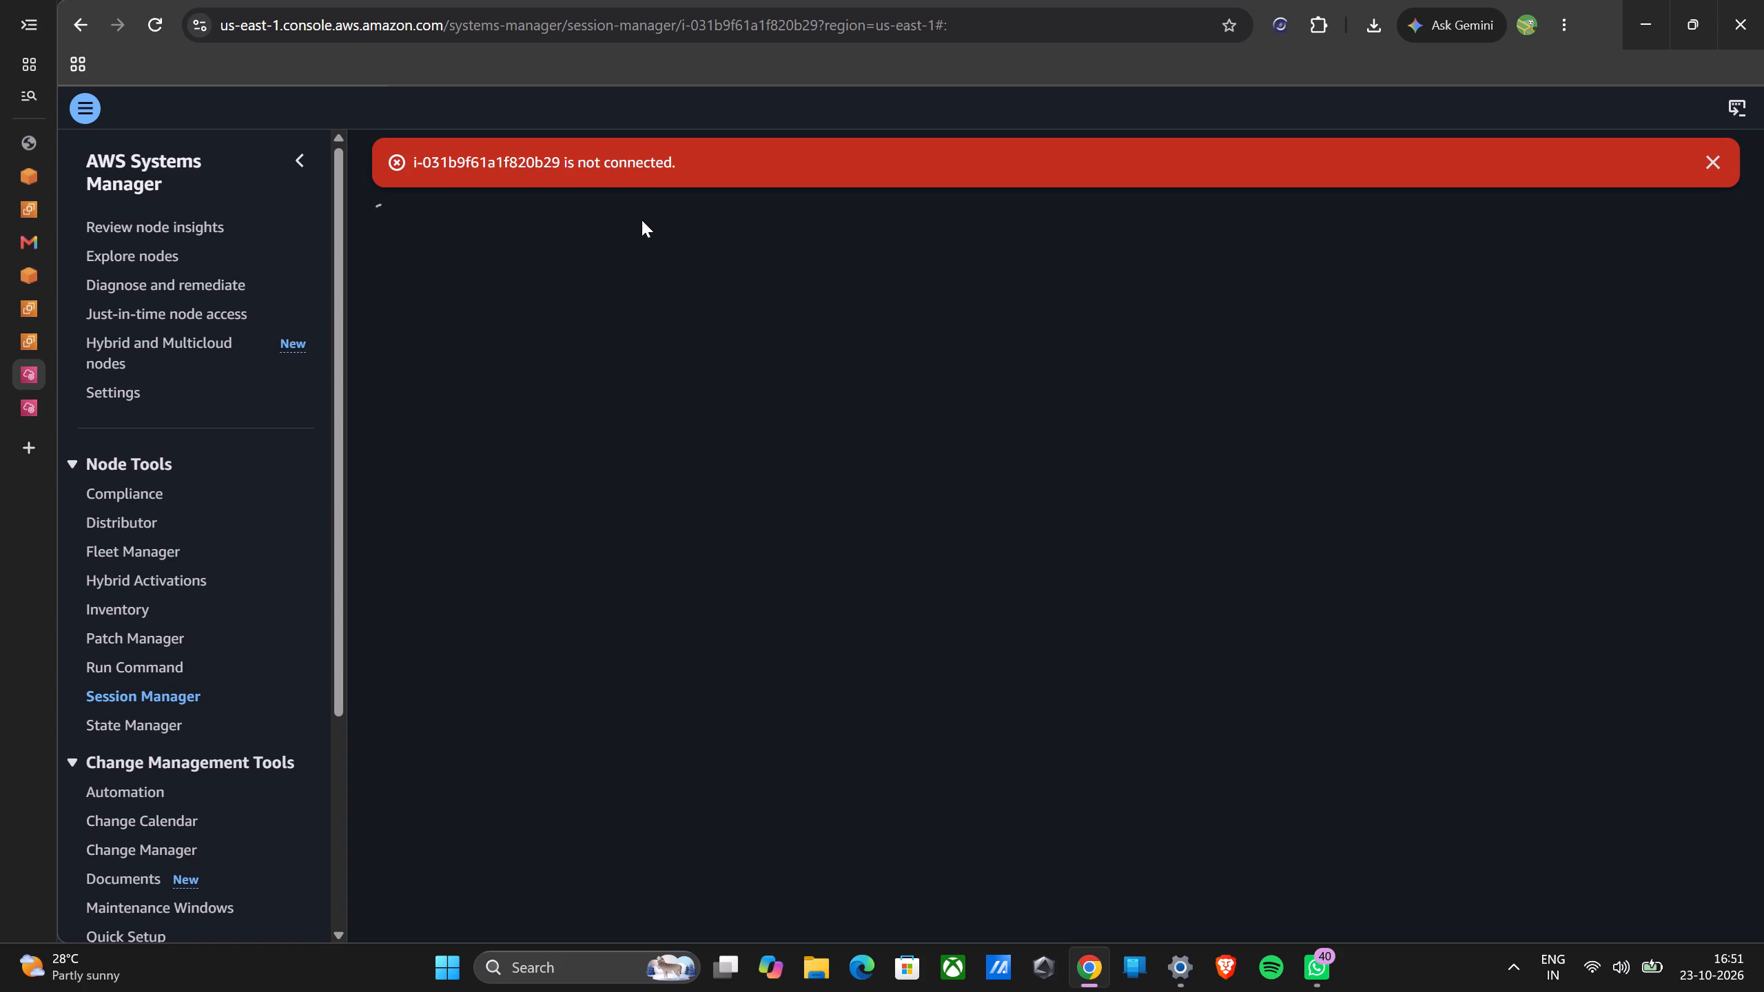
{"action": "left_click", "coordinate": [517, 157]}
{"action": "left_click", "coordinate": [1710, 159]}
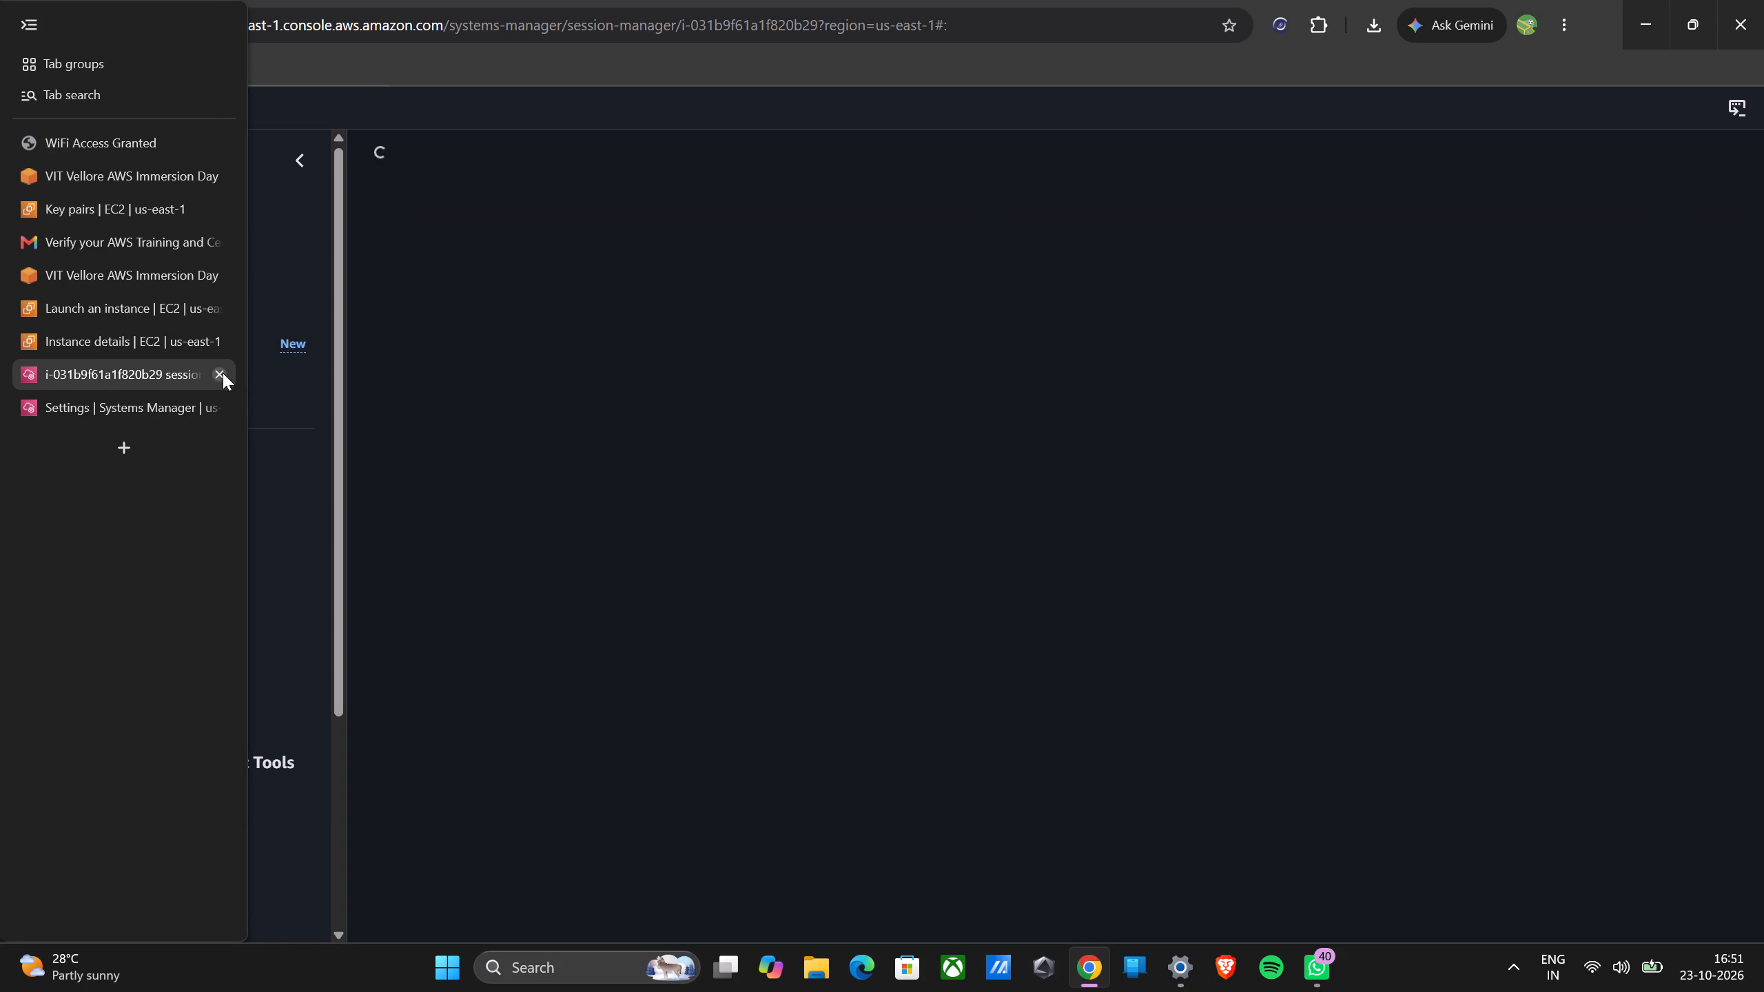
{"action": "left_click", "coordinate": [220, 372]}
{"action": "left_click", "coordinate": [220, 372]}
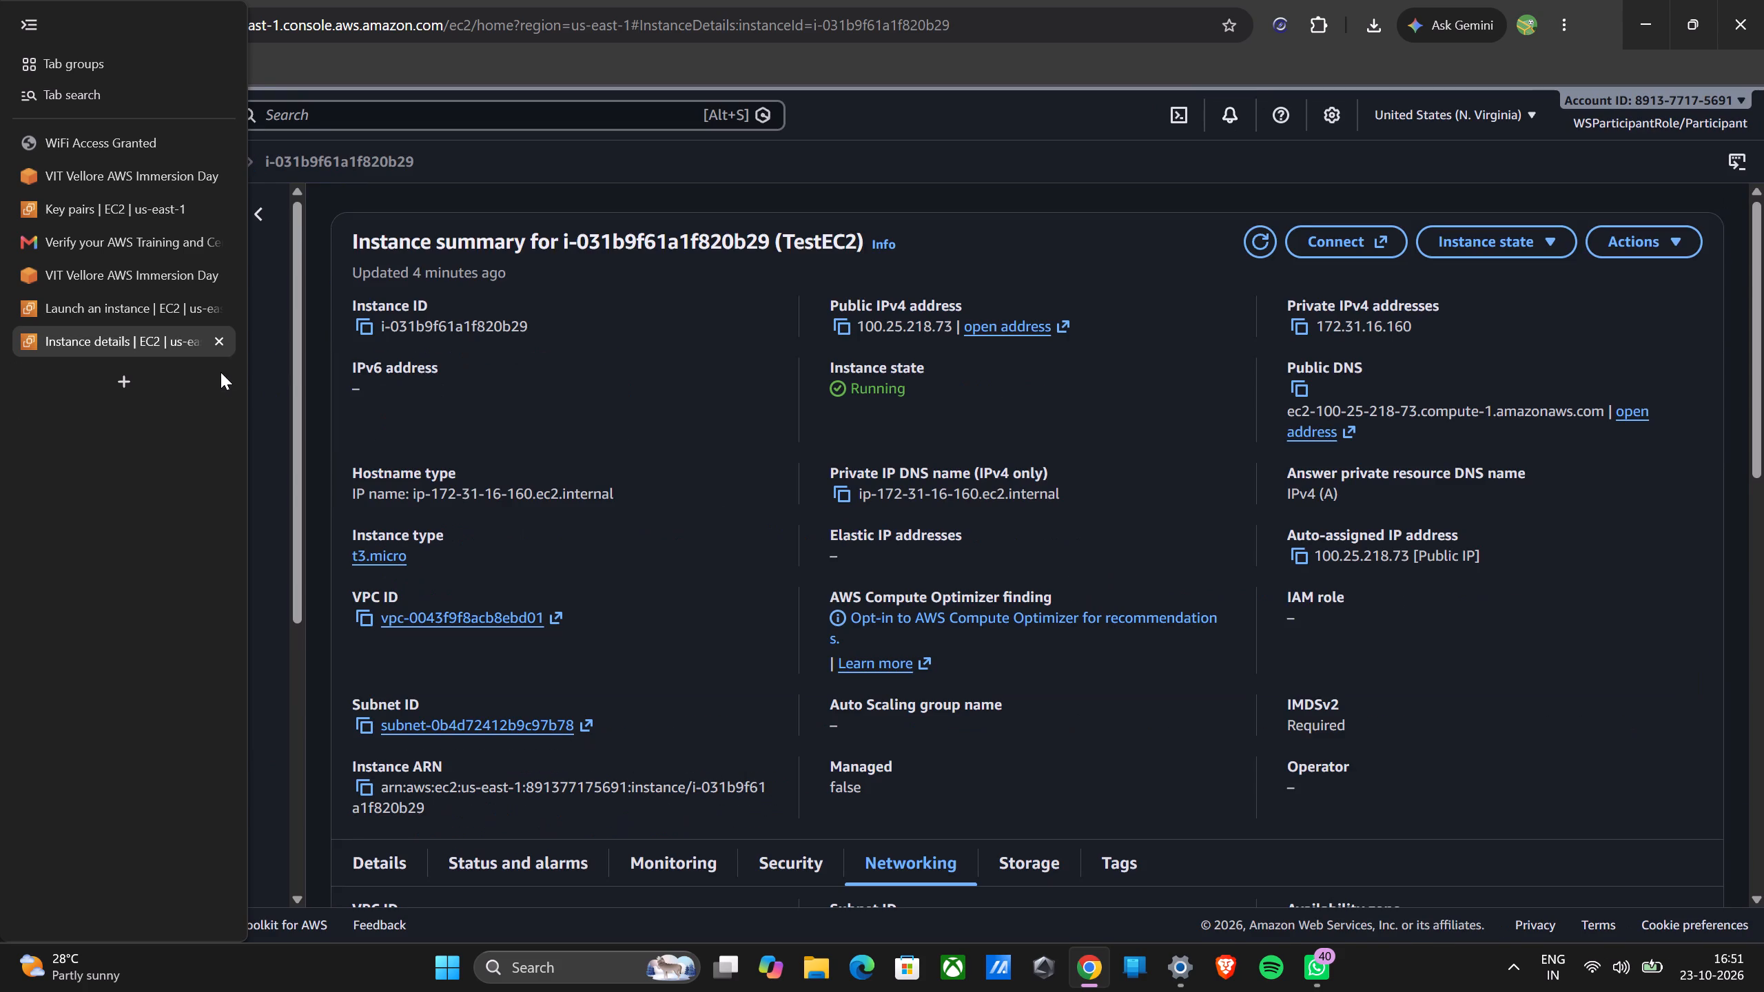
Copy TestEC2's auto-assigned public IP address, 100.25.218.73, and open it in a new browser tab.
{"action": "scroll", "coordinate": [910, 596], "scroll_direction": "down", "scroll_amount": 1}
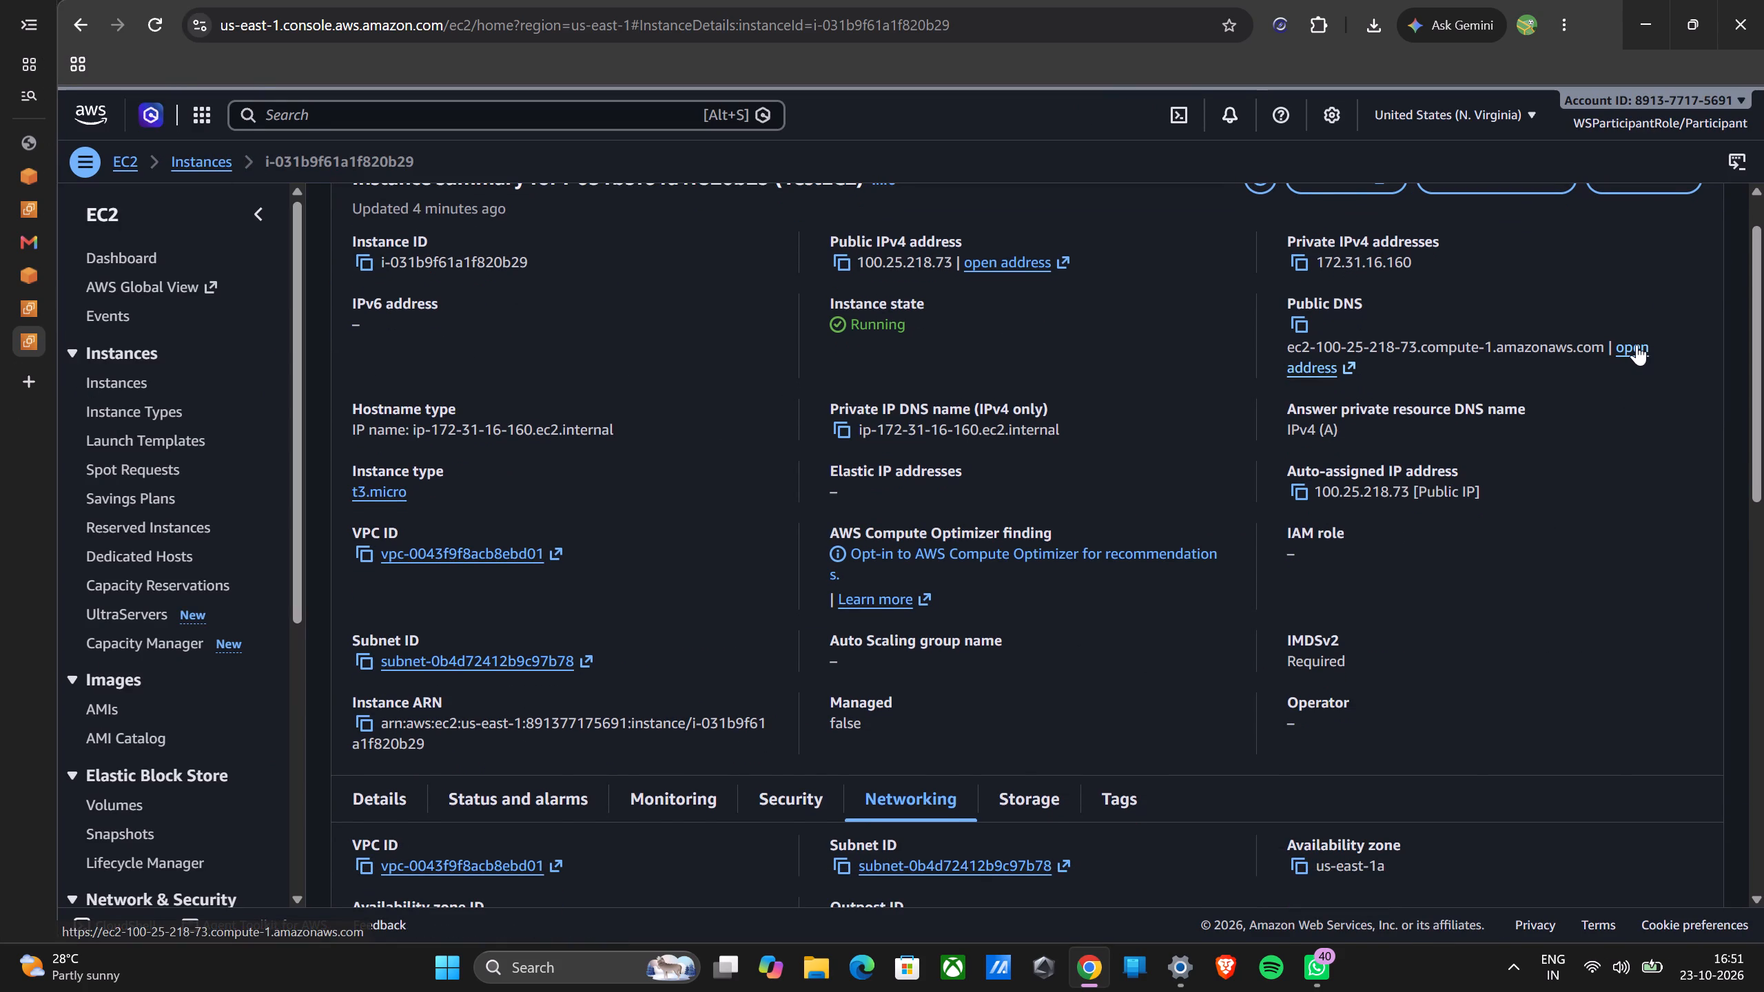
{"action": "left_click", "coordinate": [1298, 500]}
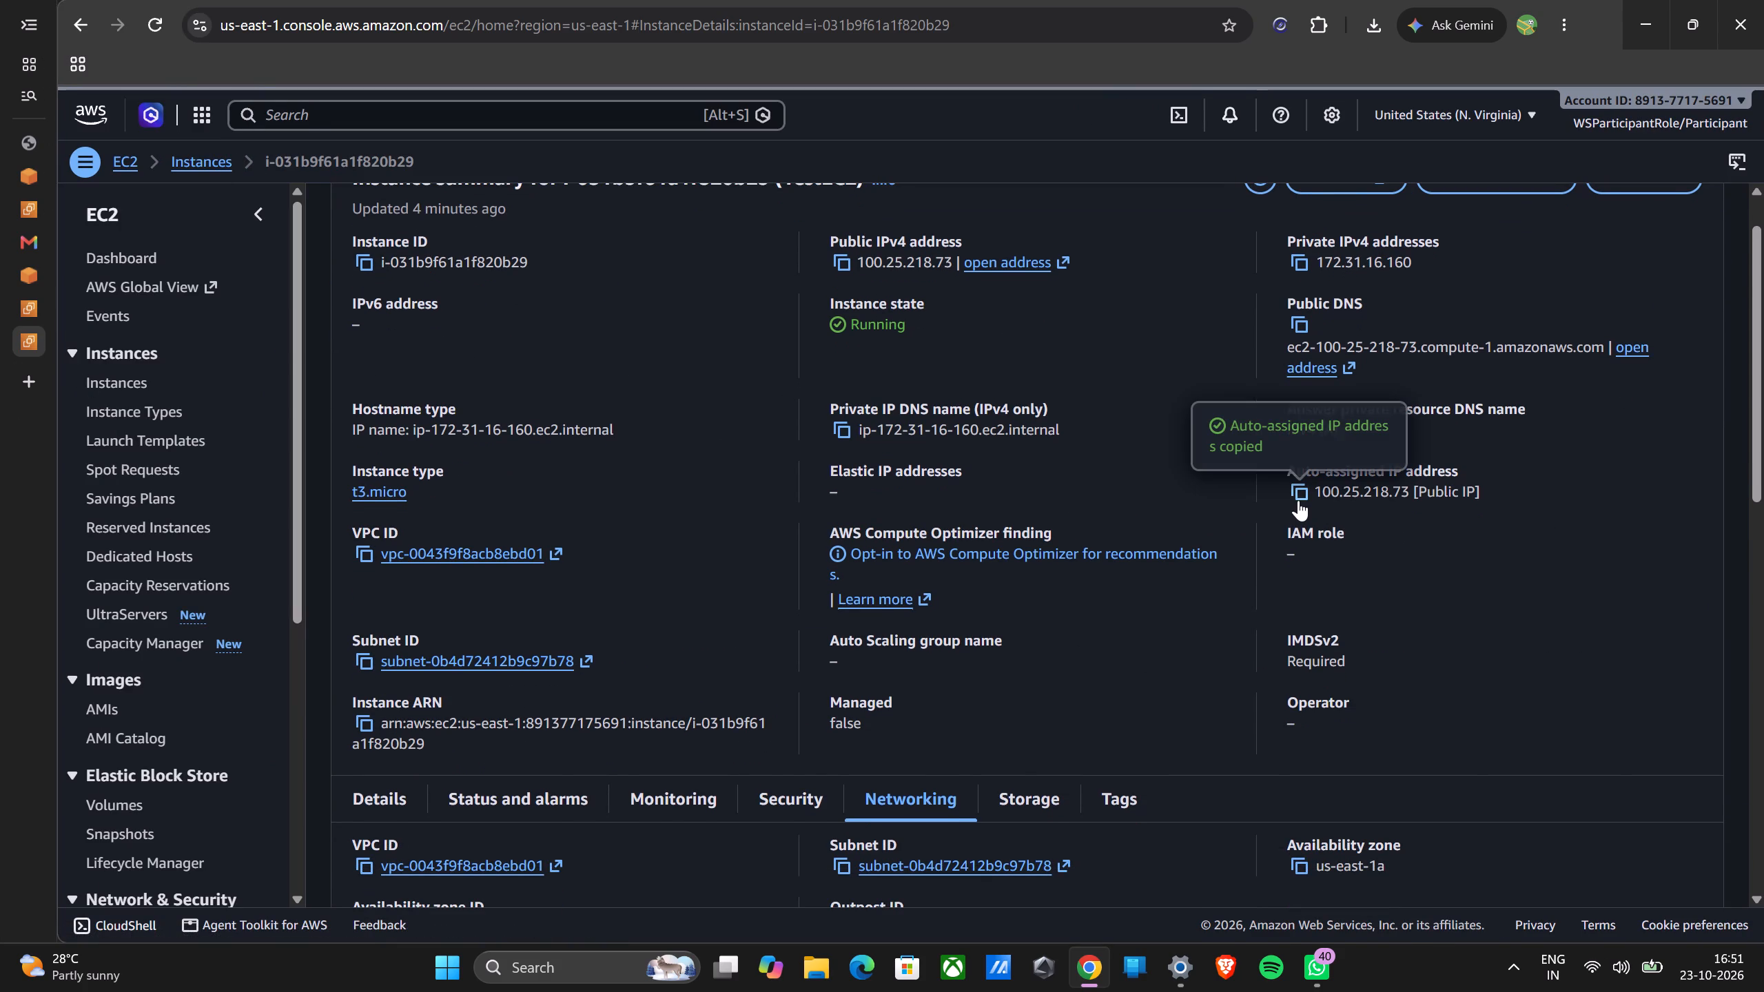
{"action": "left_click", "coordinate": [42, 390]}
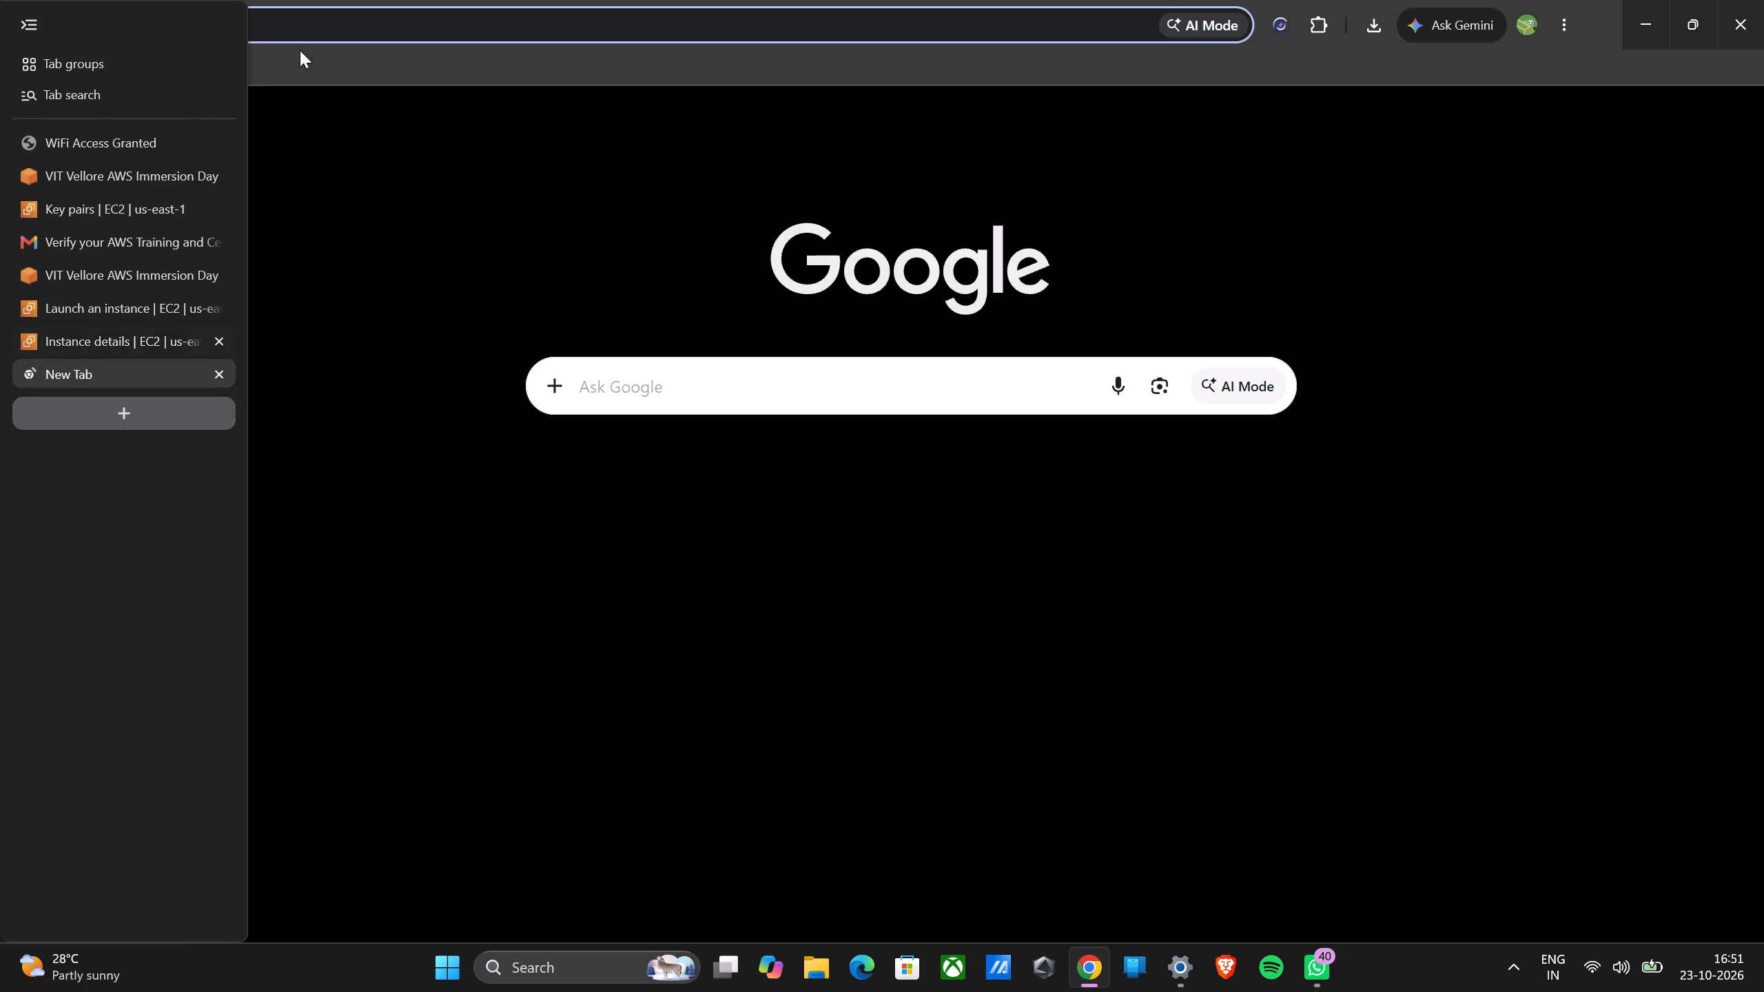
{"action": "key", "text": "ctrl+v"}
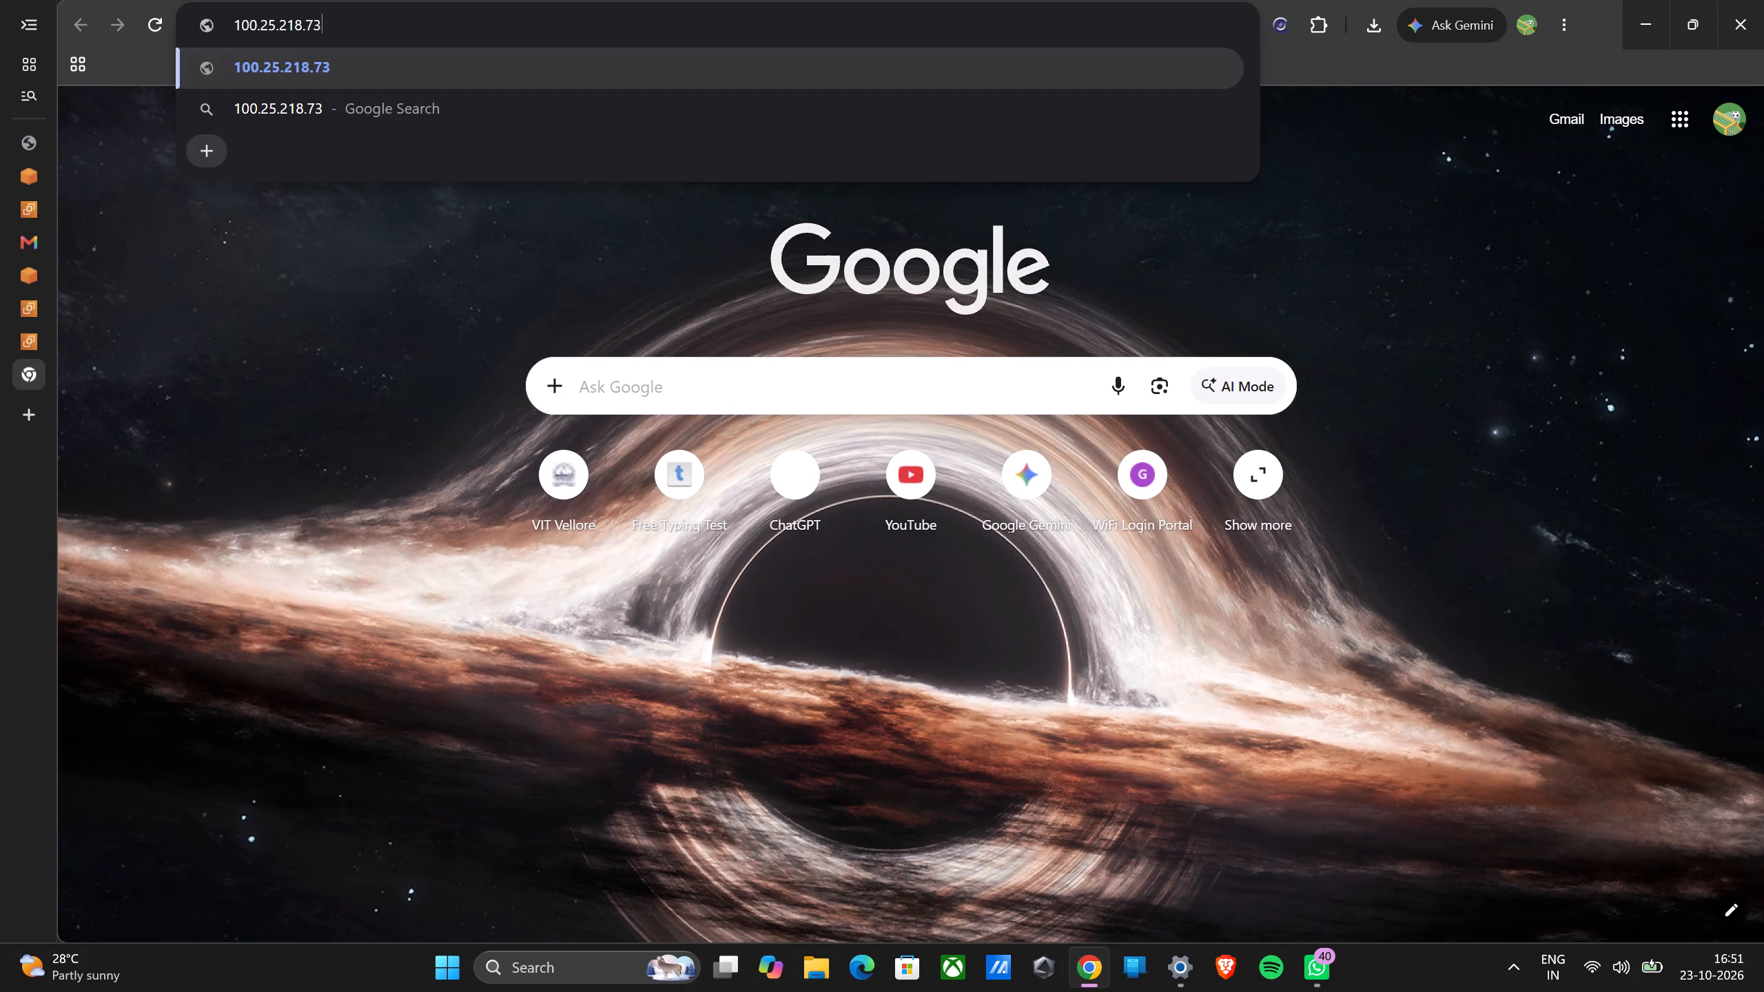
{"action": "key", "text": "Return"}
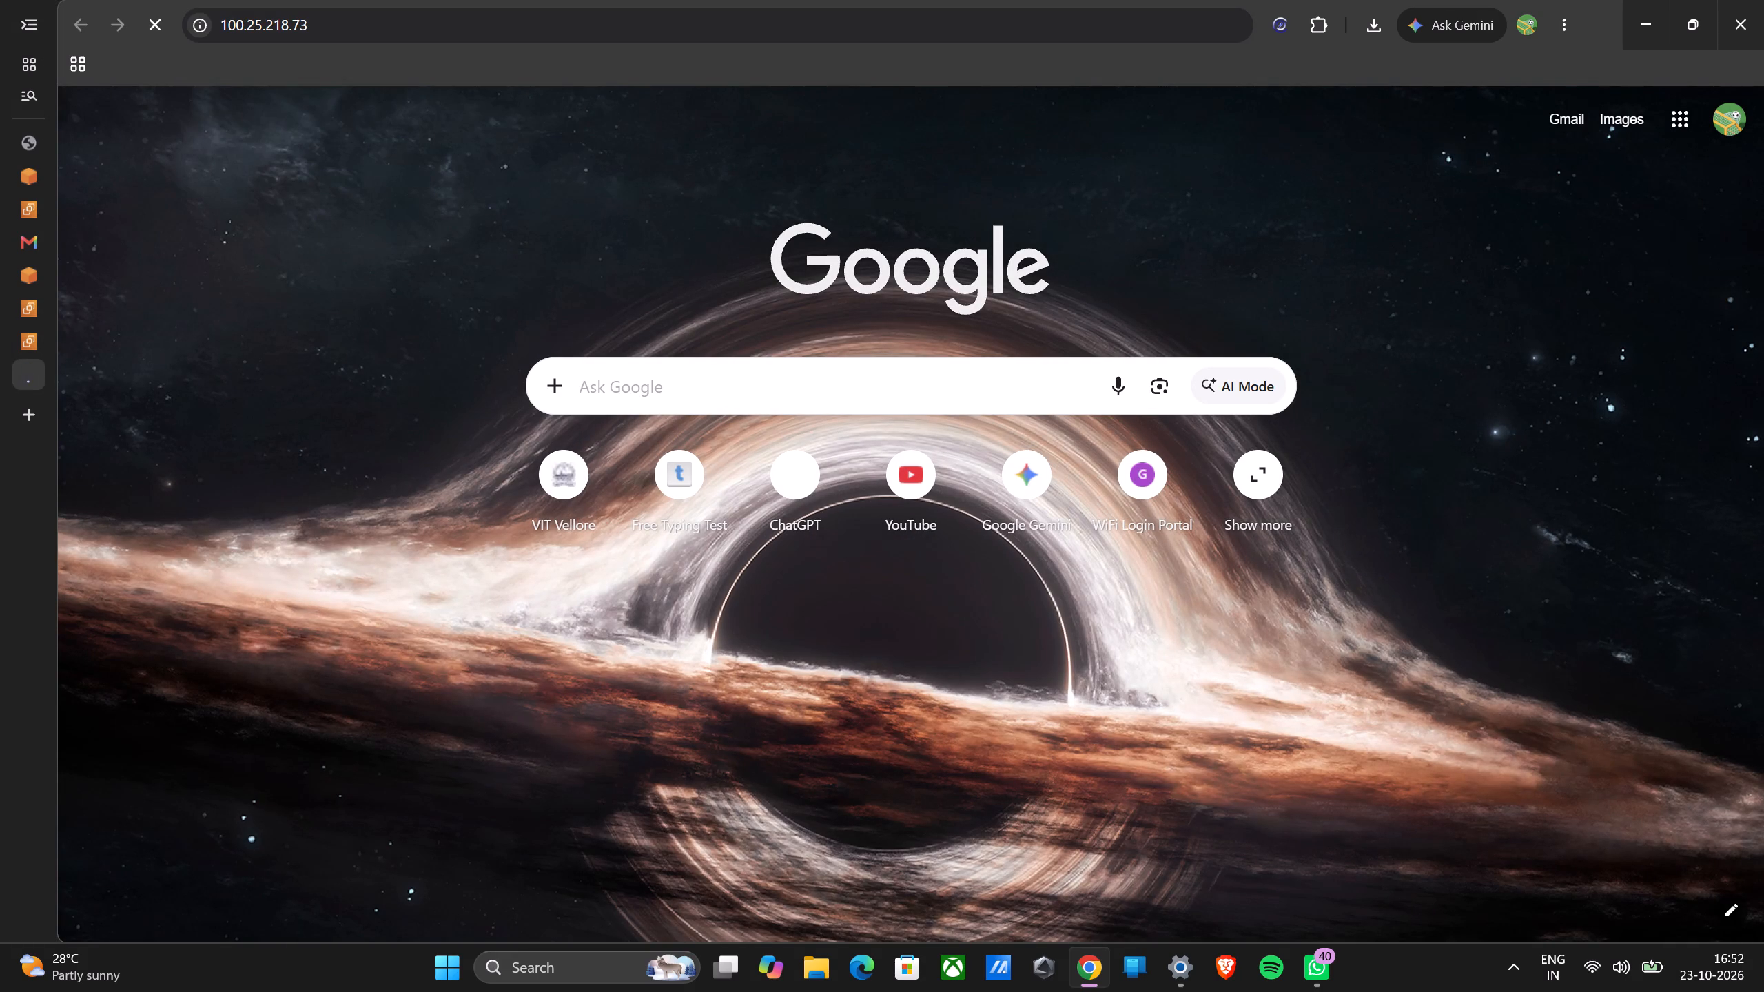
Return to TestEC2's instance details and re-examine its summary, IP addresses, and Hostname and DNS information.
{"action": "left_click", "coordinate": [50, 347]}
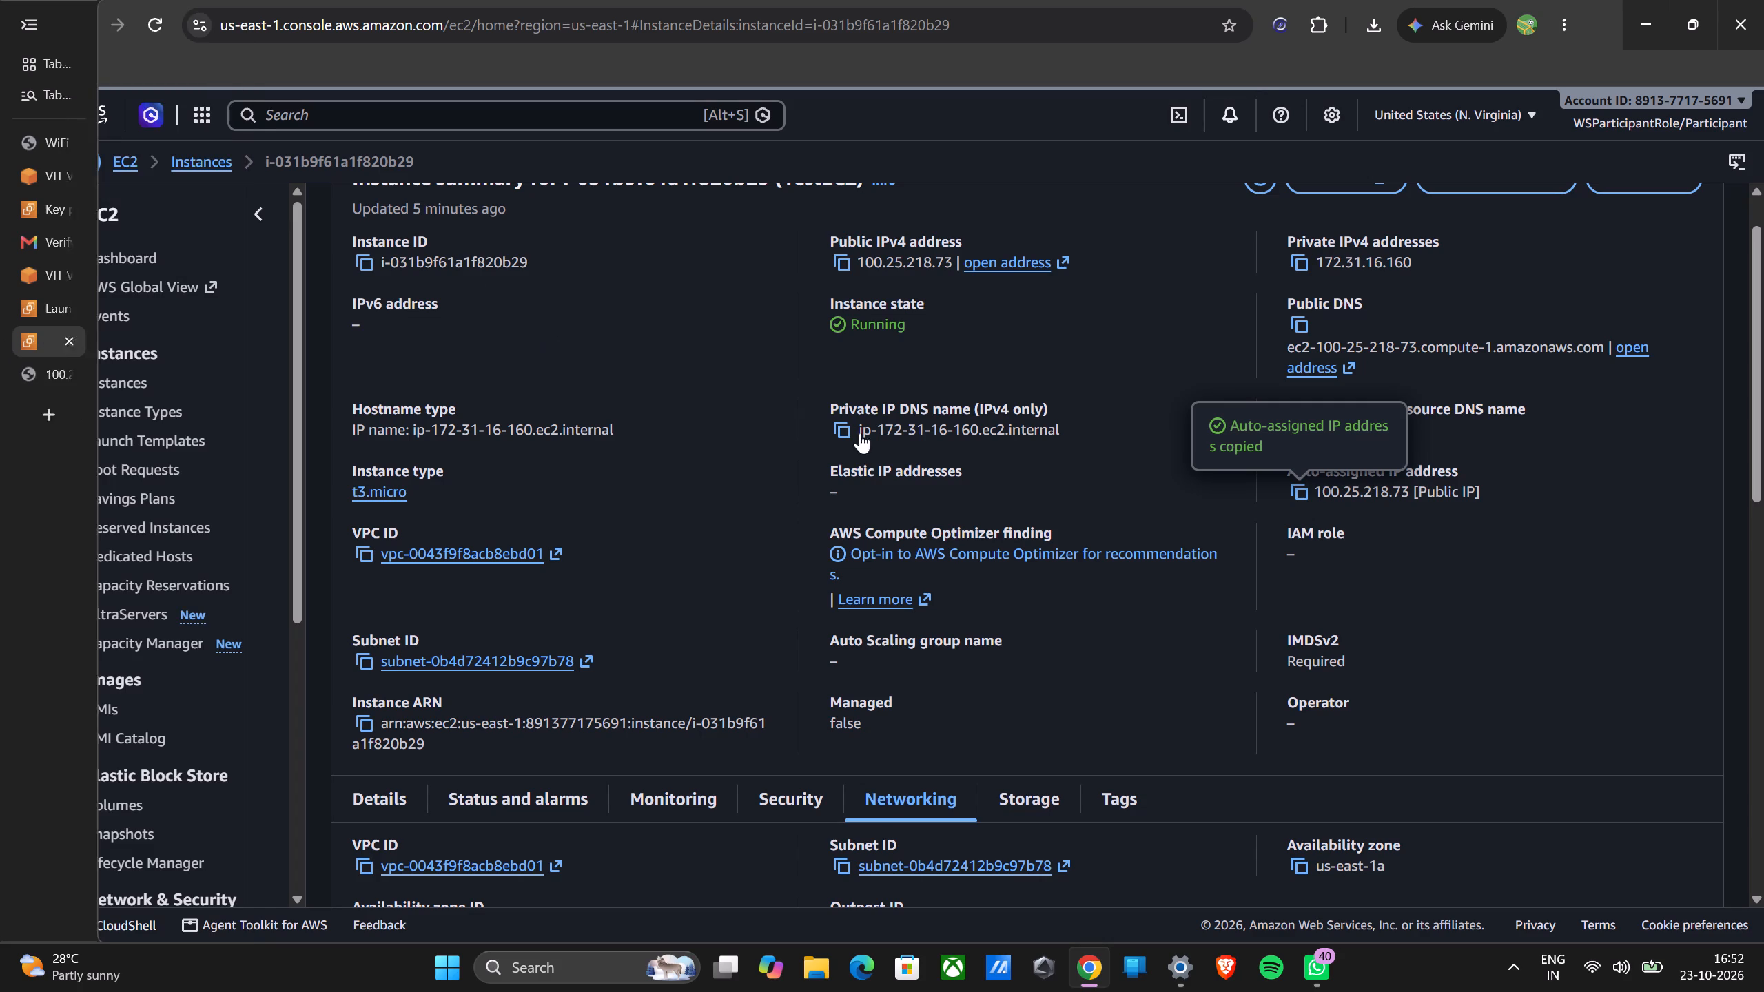
{"action": "scroll", "coordinate": [961, 499], "scroll_direction": "up", "scroll_amount": 8}
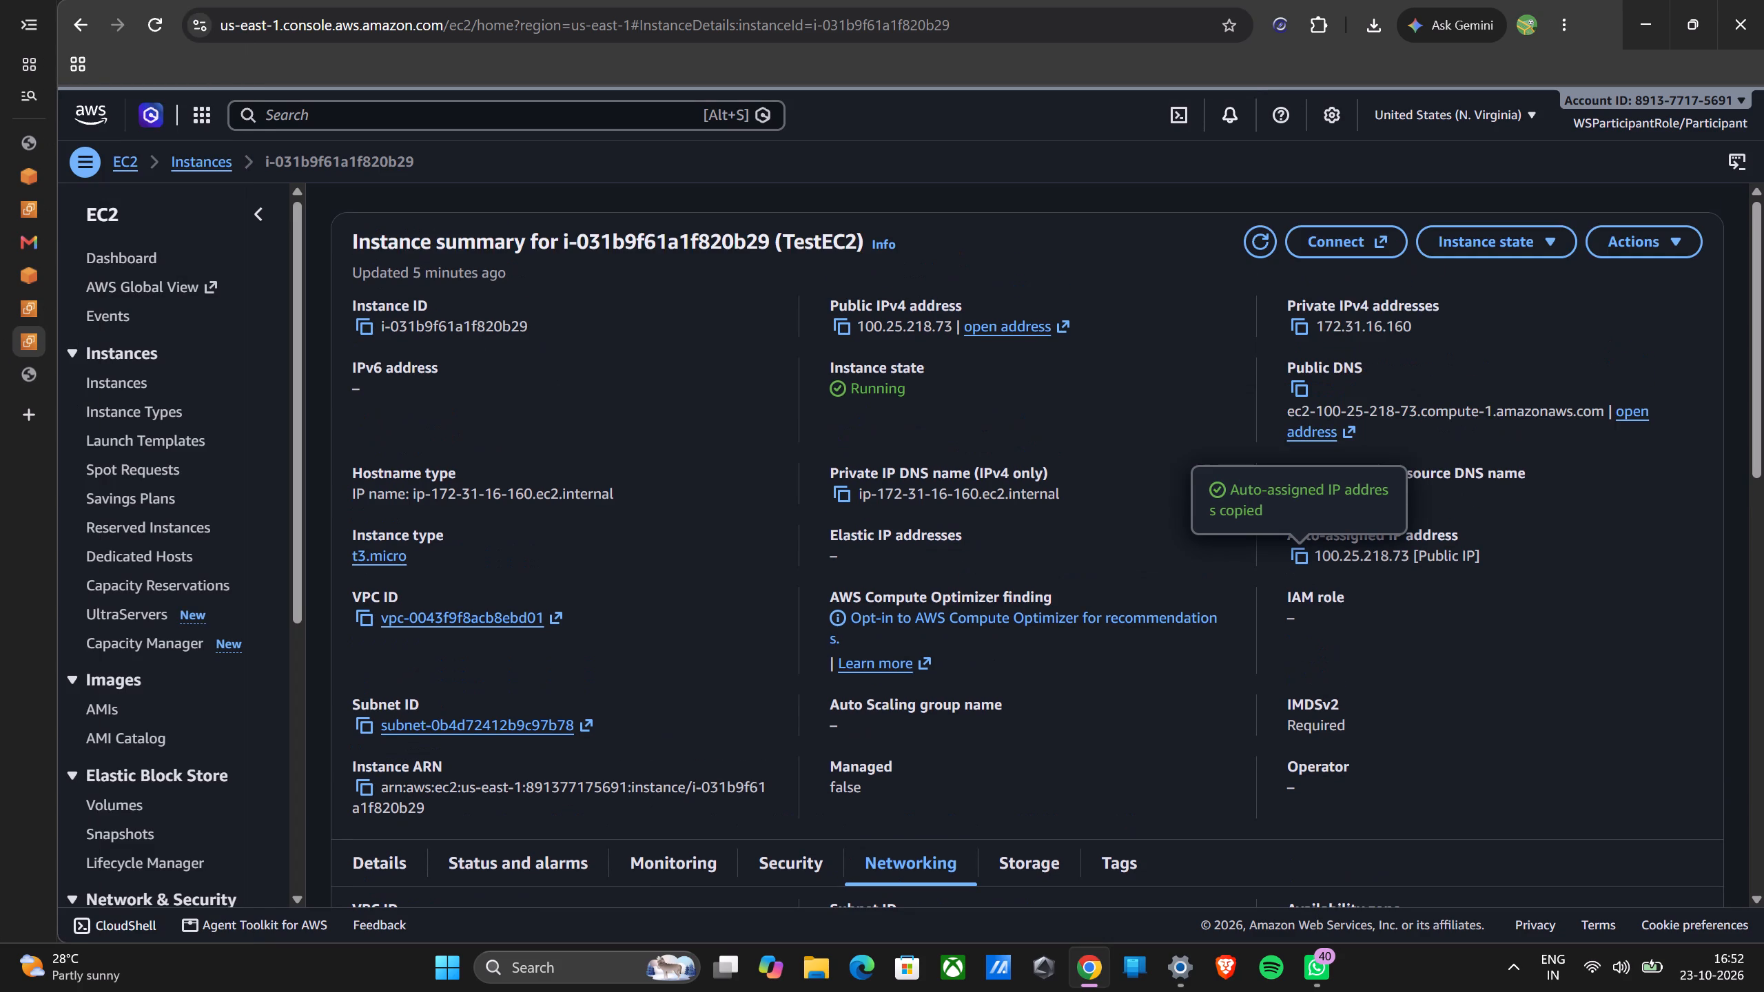
{"action": "scroll", "coordinate": [961, 499], "scroll_direction": "up", "scroll_amount": 1}
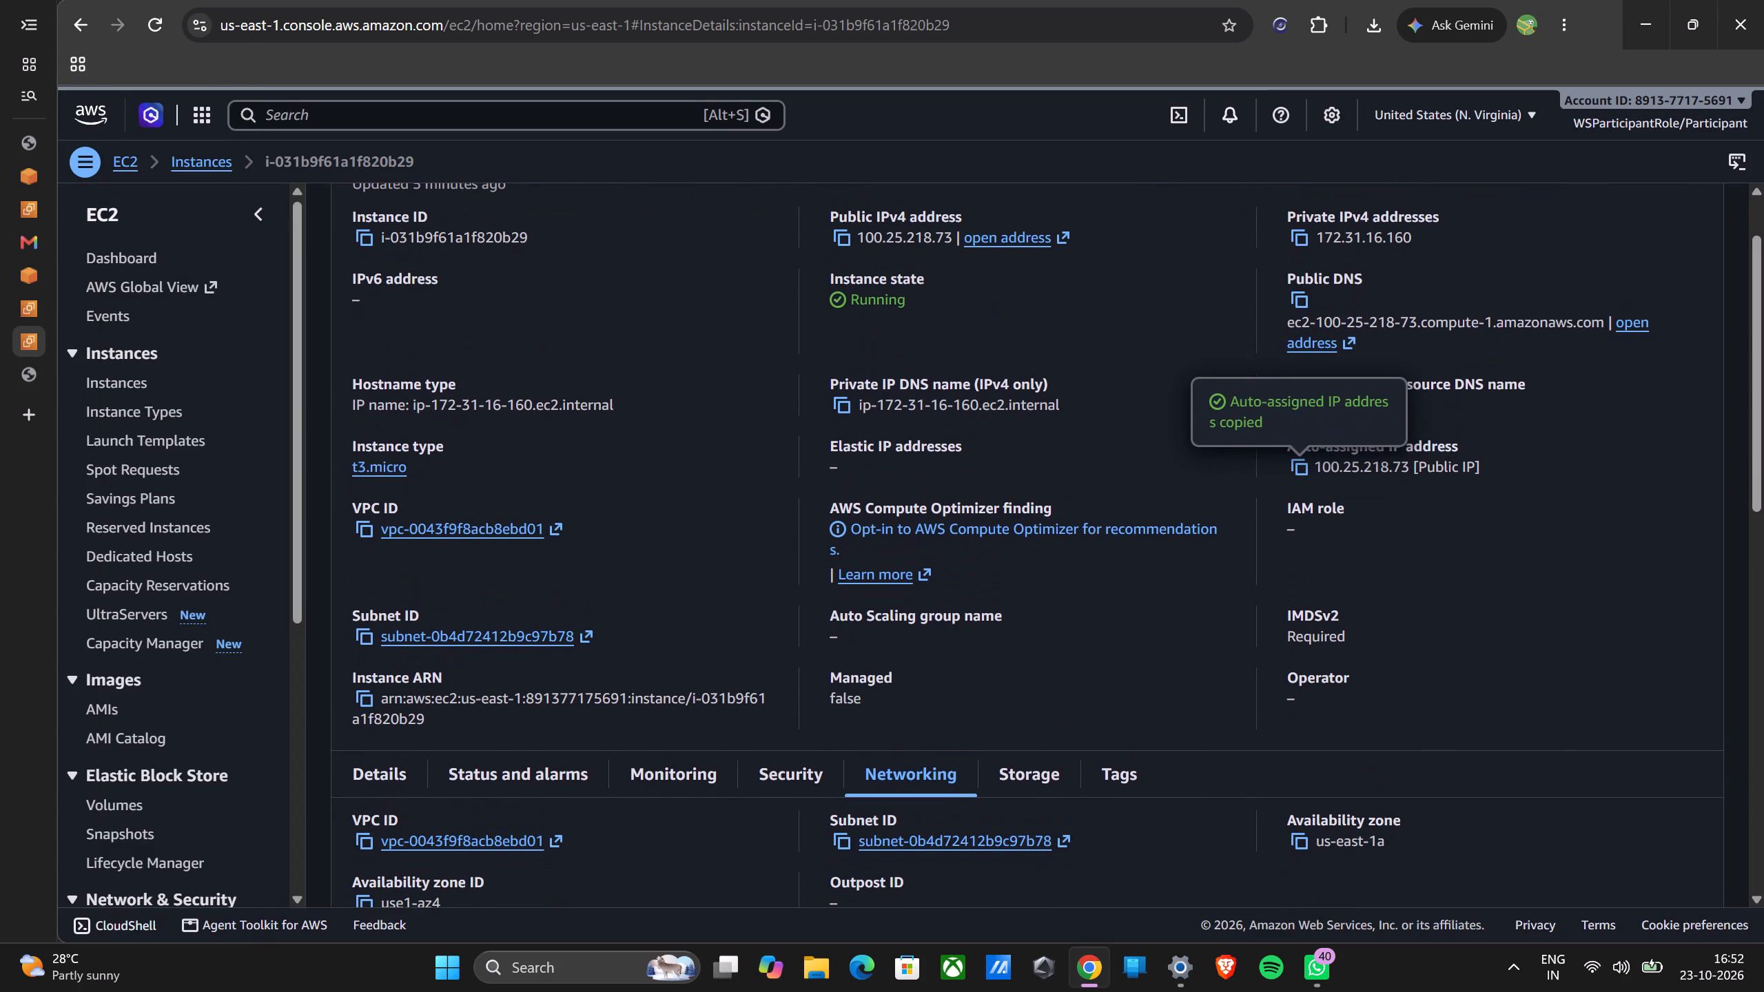
{"action": "scroll", "coordinate": [961, 499], "scroll_direction": "up", "scroll_amount": 2}
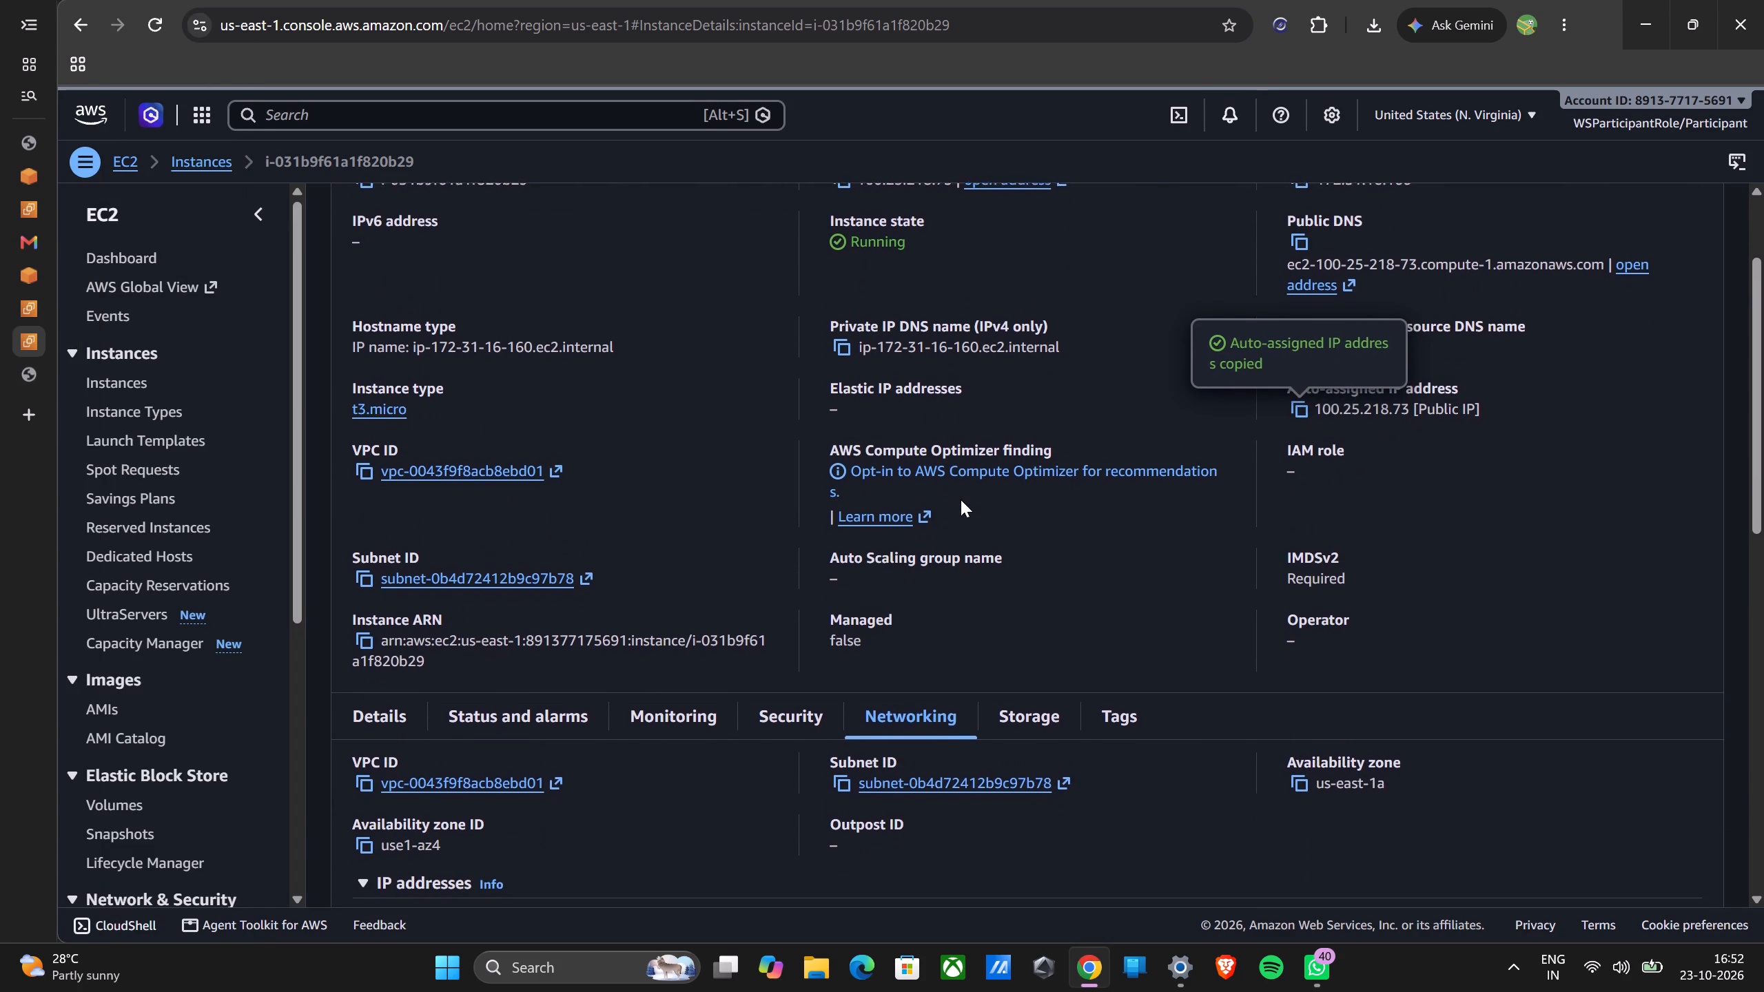
{"action": "scroll", "coordinate": [961, 499], "scroll_direction": "up", "scroll_amount": 1}
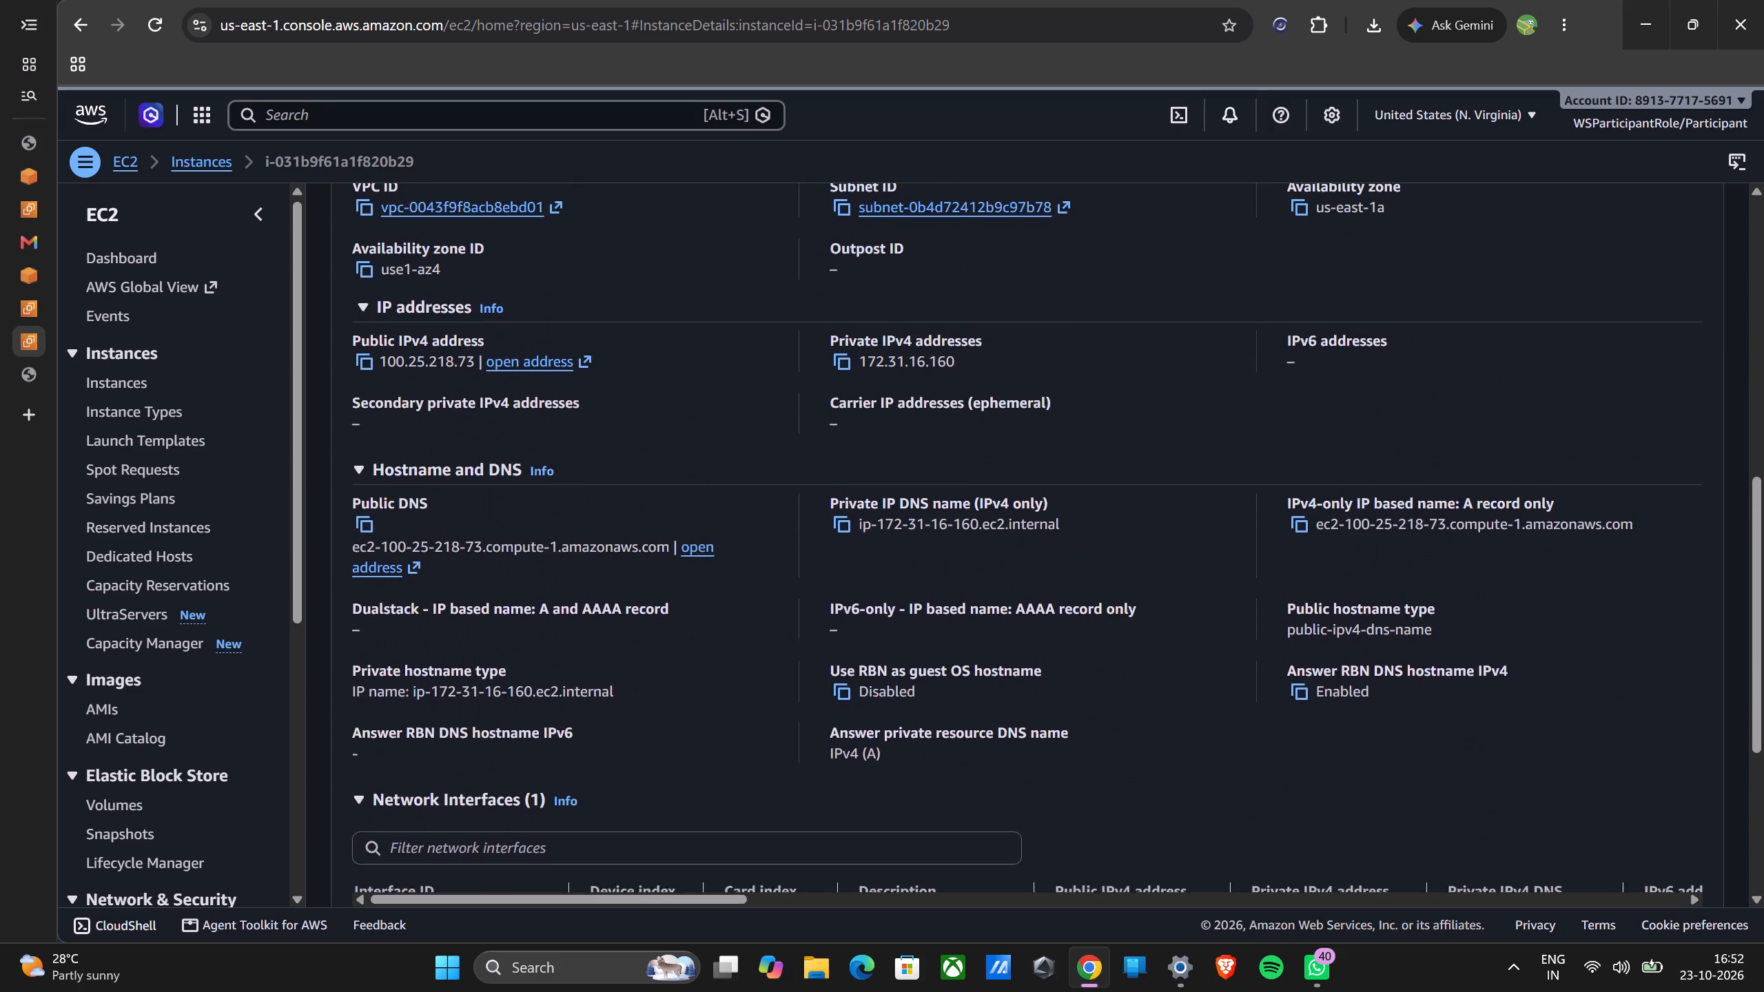
{"action": "scroll", "coordinate": [961, 499], "scroll_direction": "up", "scroll_amount": 1}
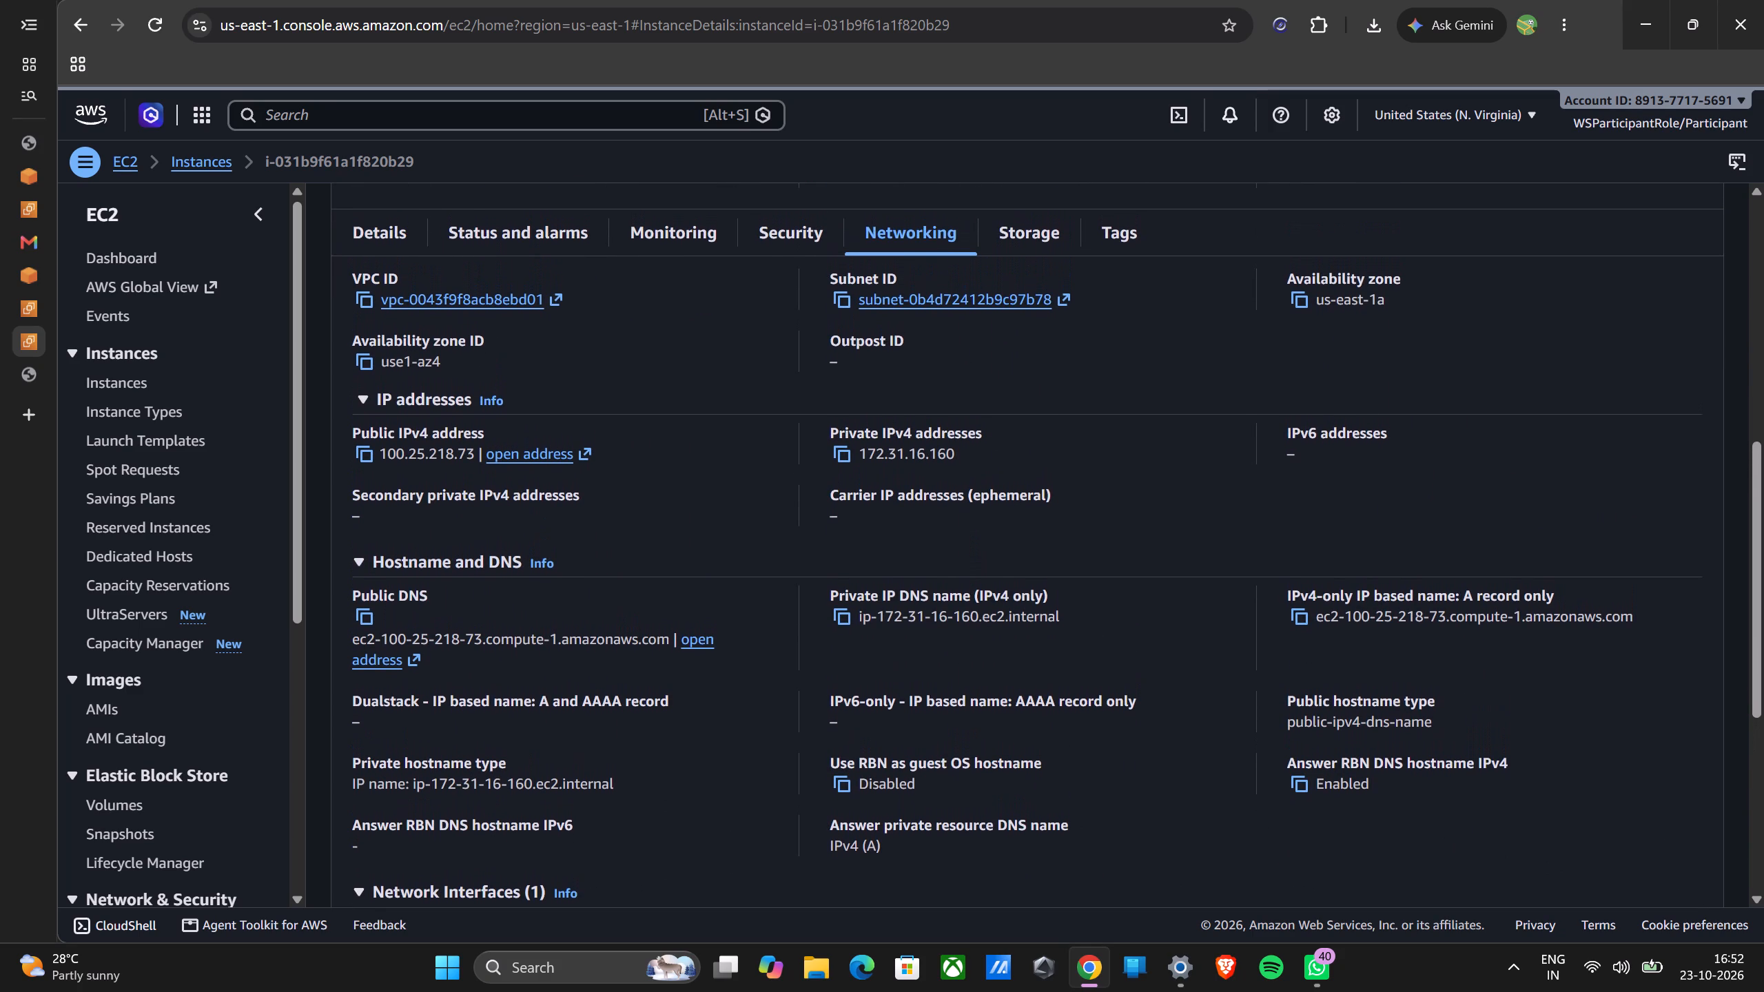
{"action": "scroll", "coordinate": [961, 499], "scroll_direction": "up", "scroll_amount": 9}
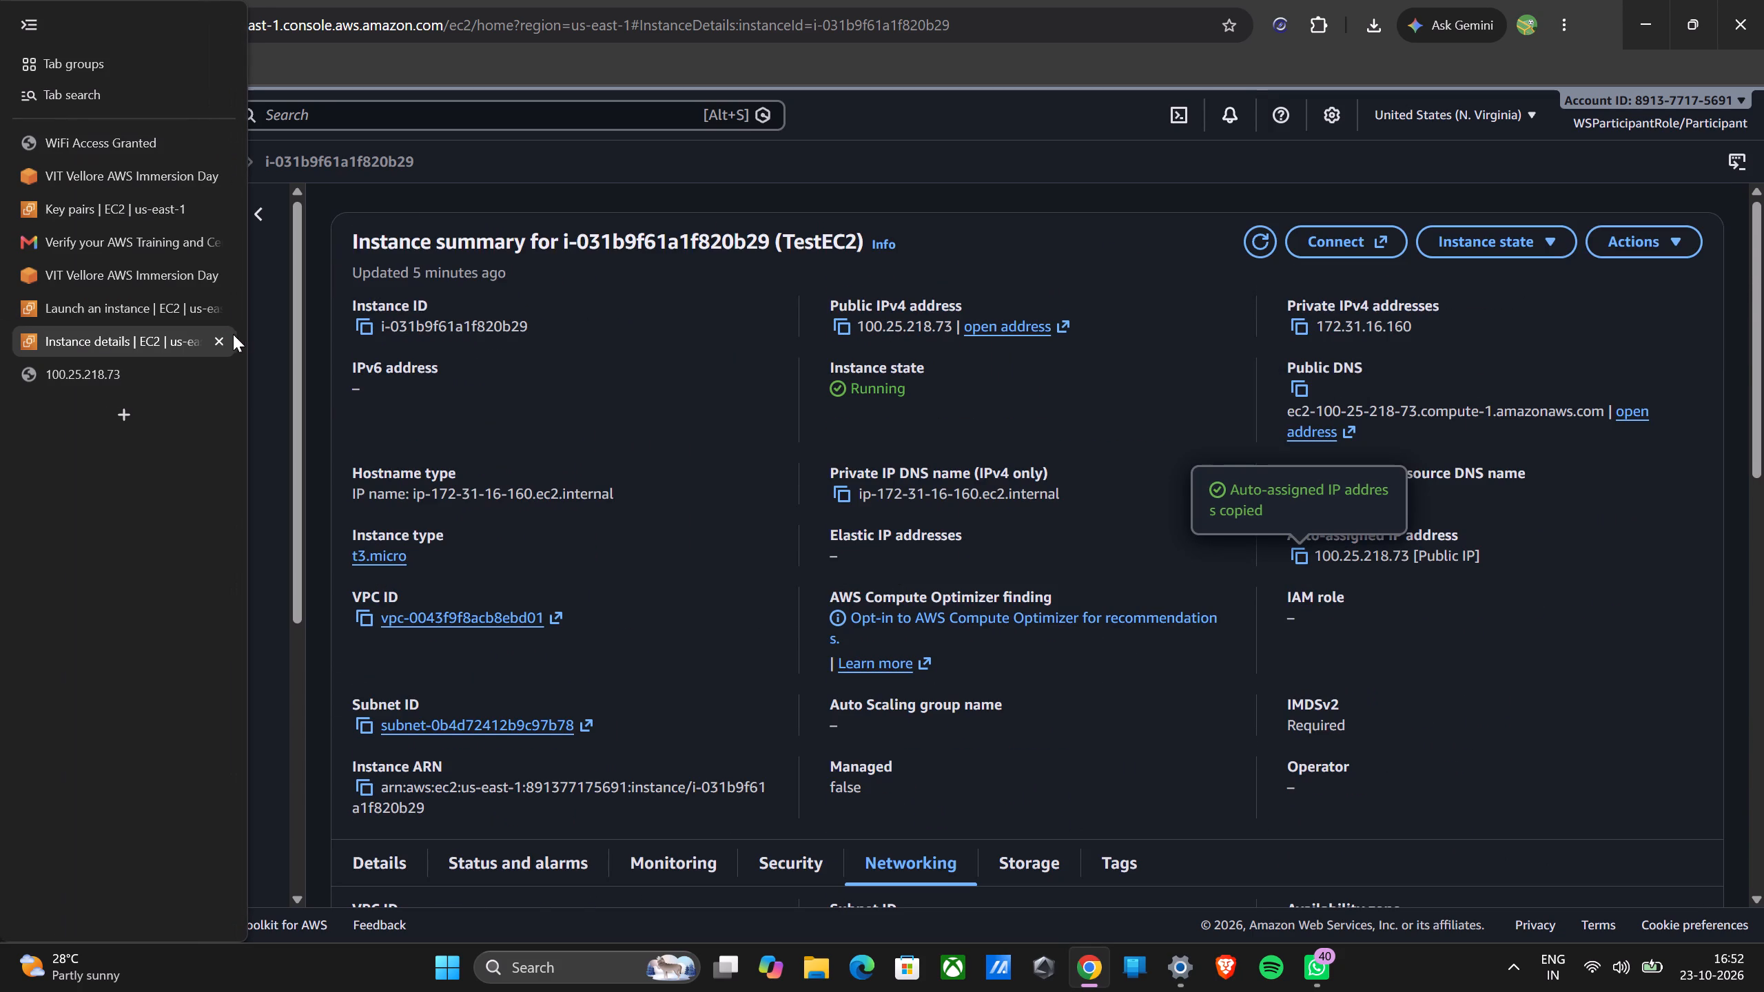
Close TestEC2's instance details tab, reload the page at 100.25.218.73 to retest web access, and close that tab too.
{"action": "left_click", "coordinate": [220, 338]}
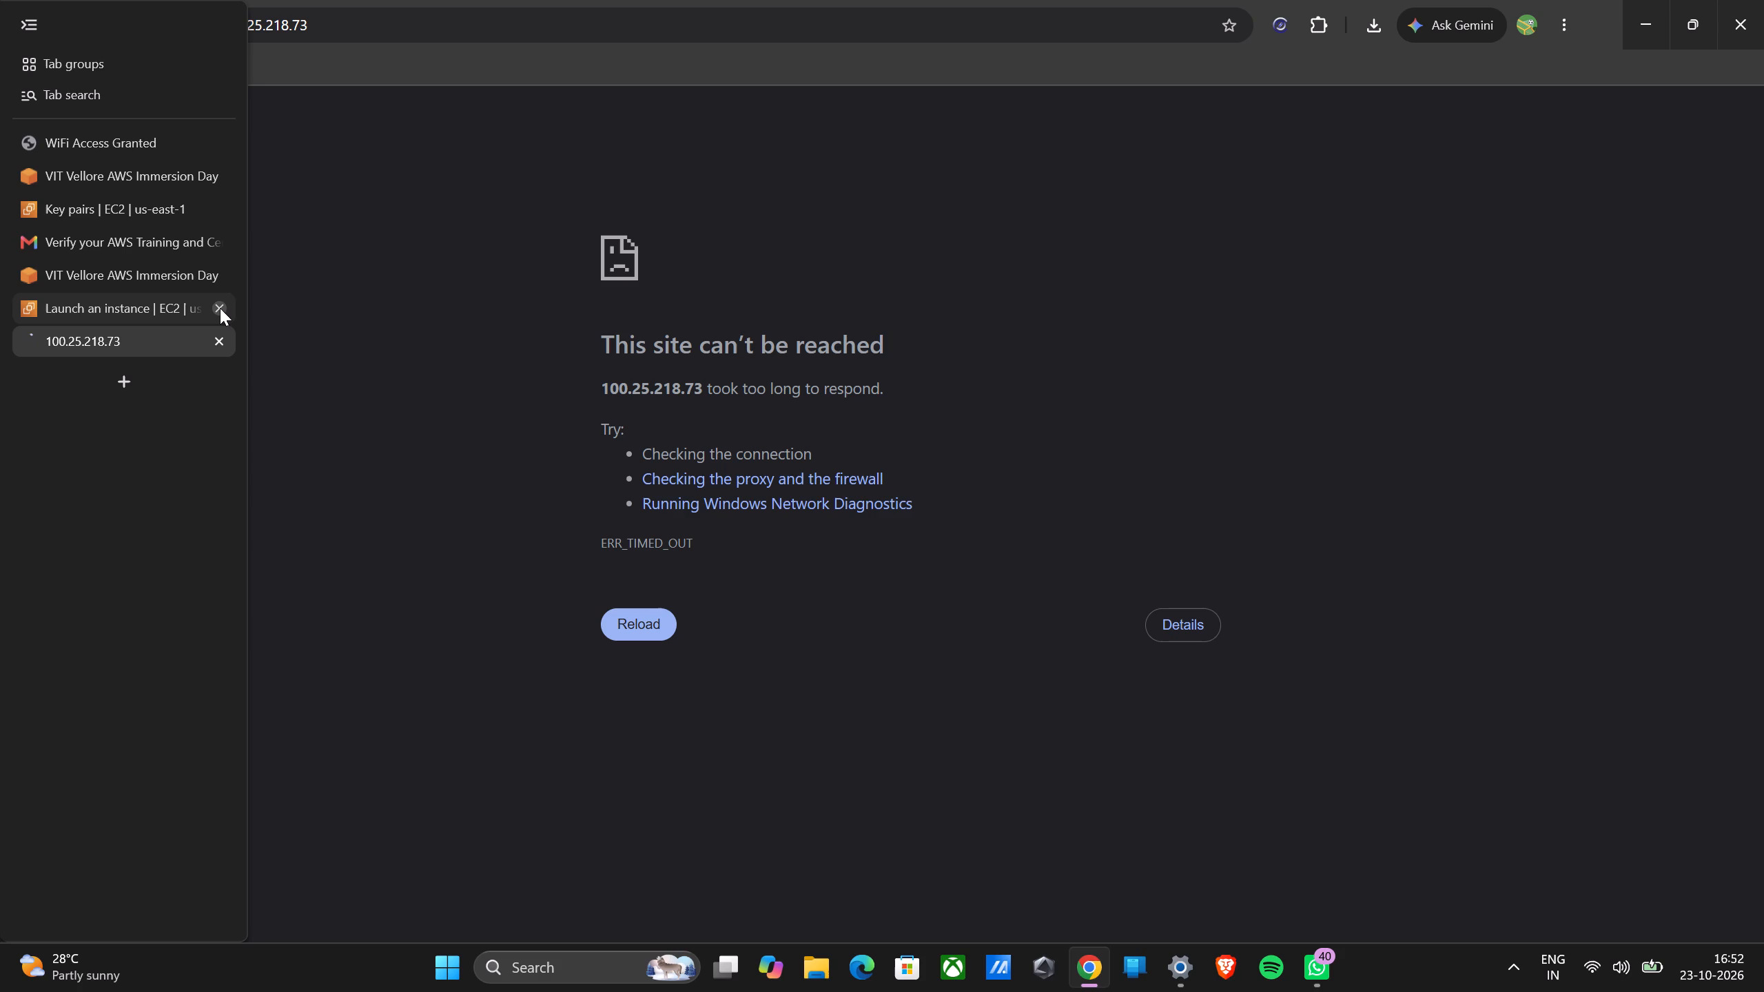
{"action": "left_click", "coordinate": [86, 177]}
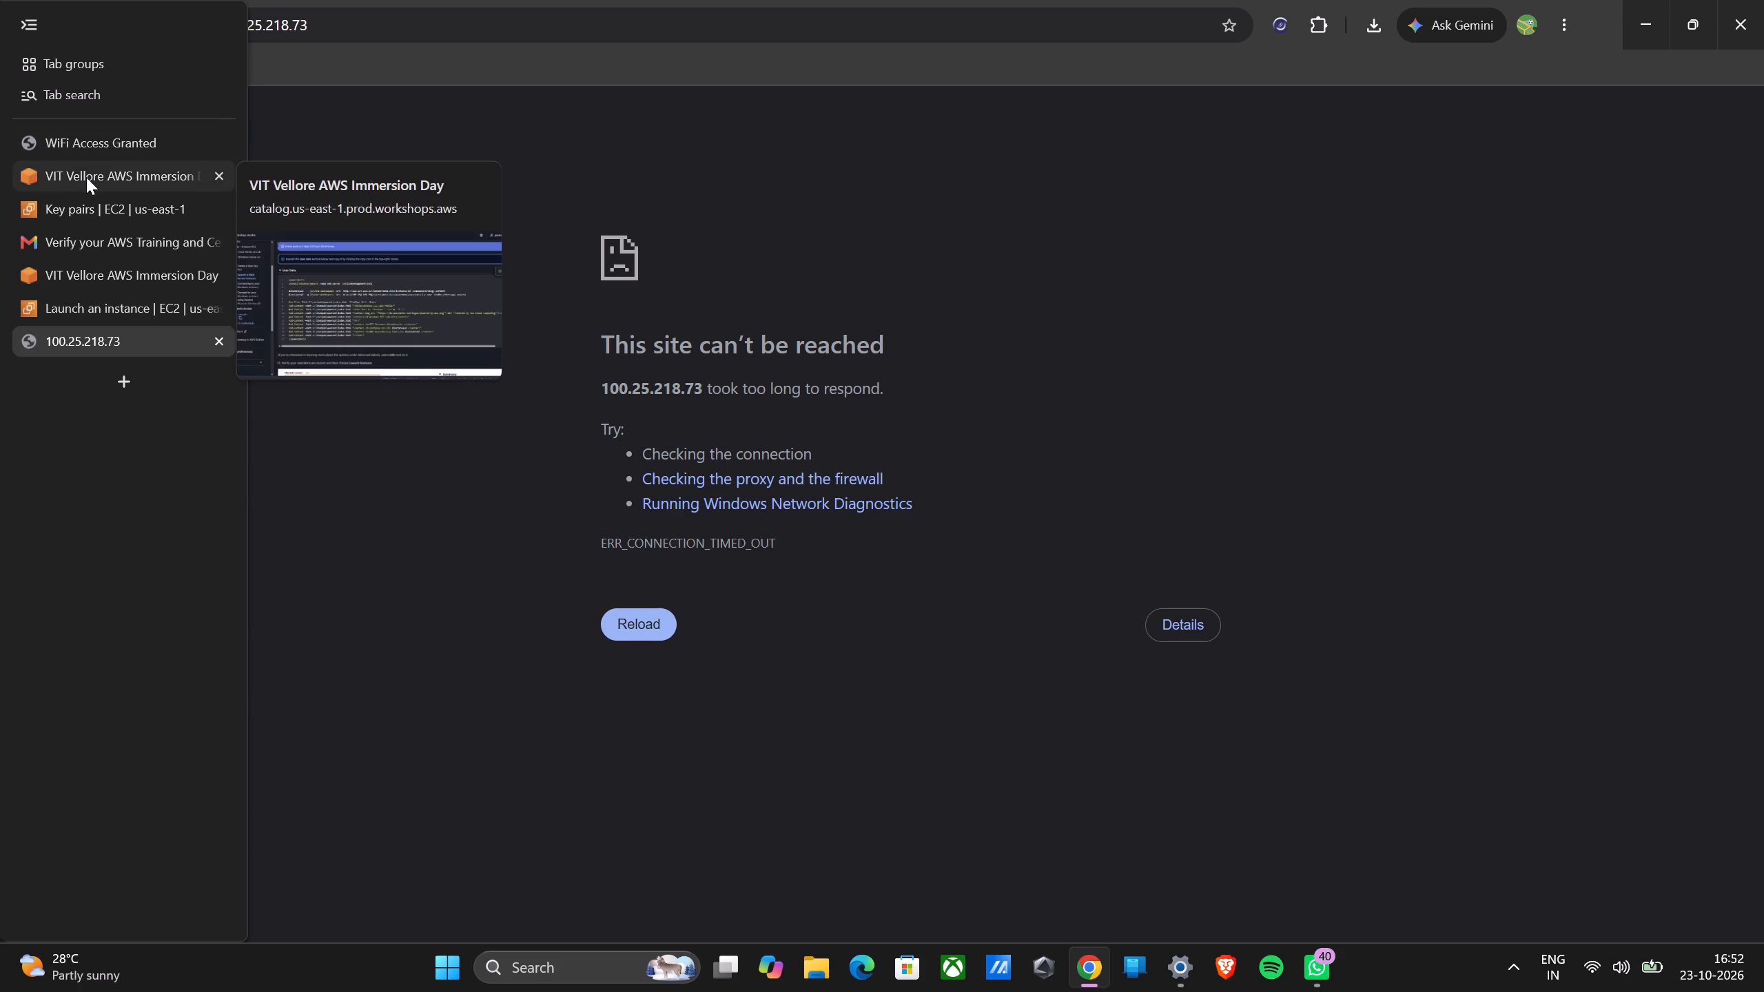
{"action": "left_click", "coordinate": [97, 349]}
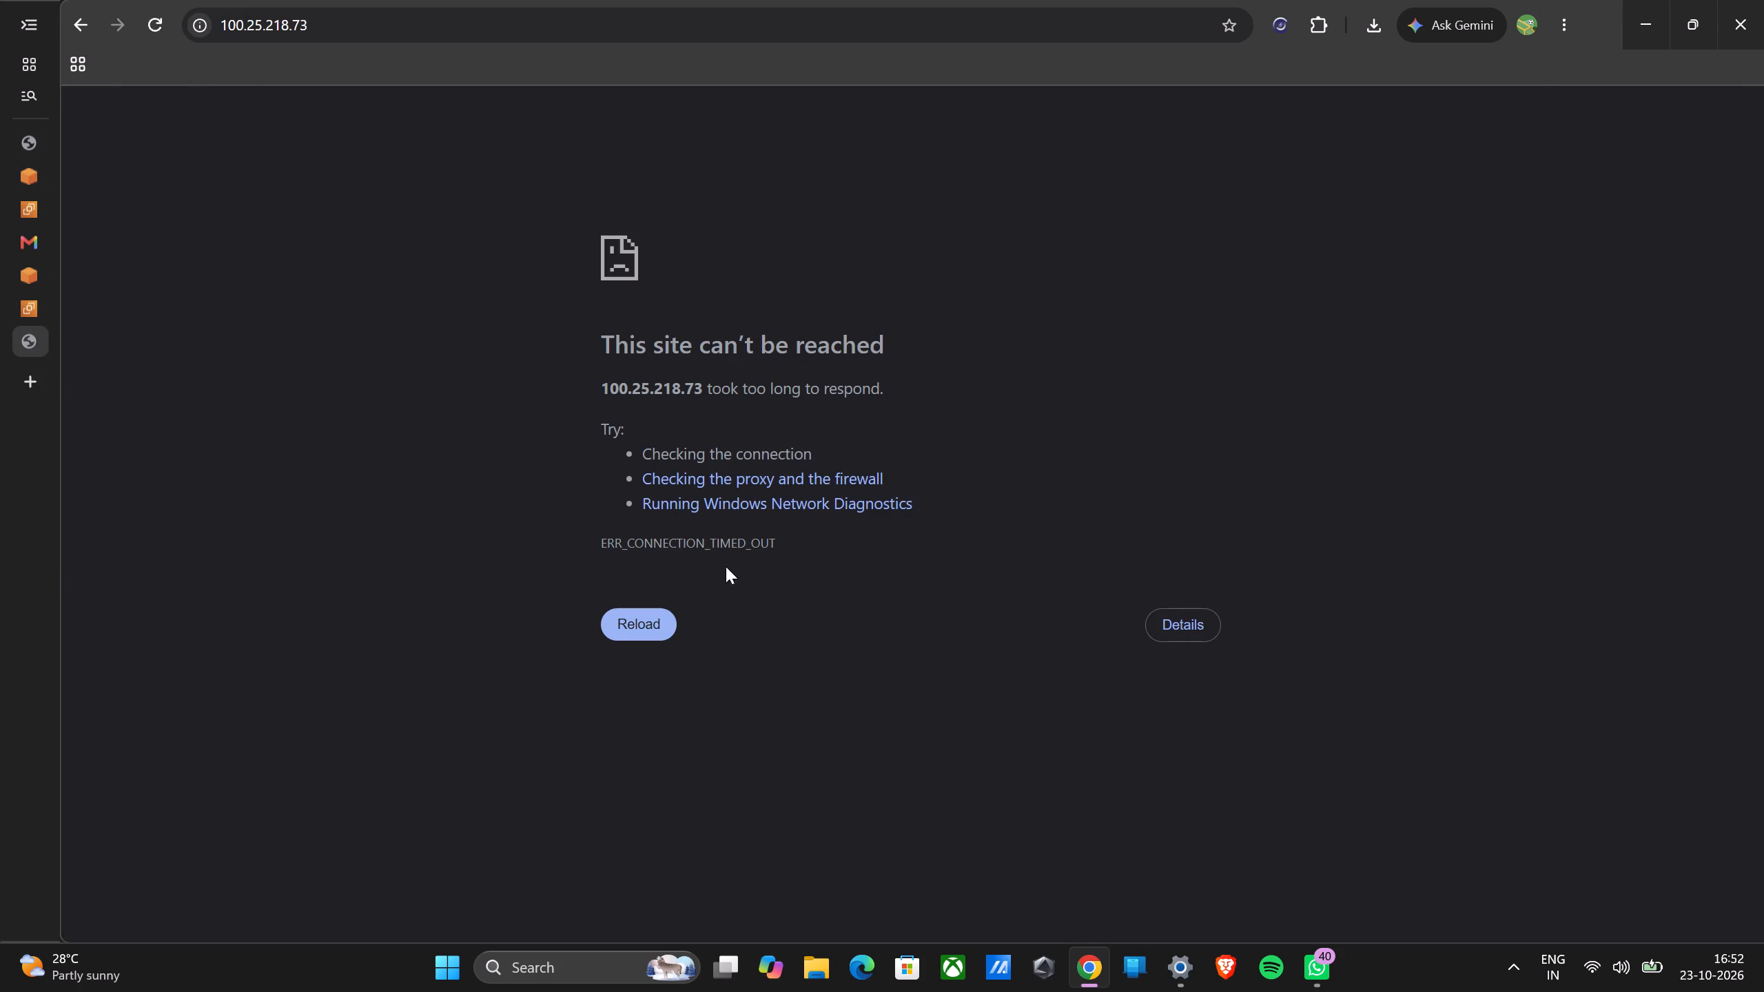
{"action": "left_click", "coordinate": [156, 32]}
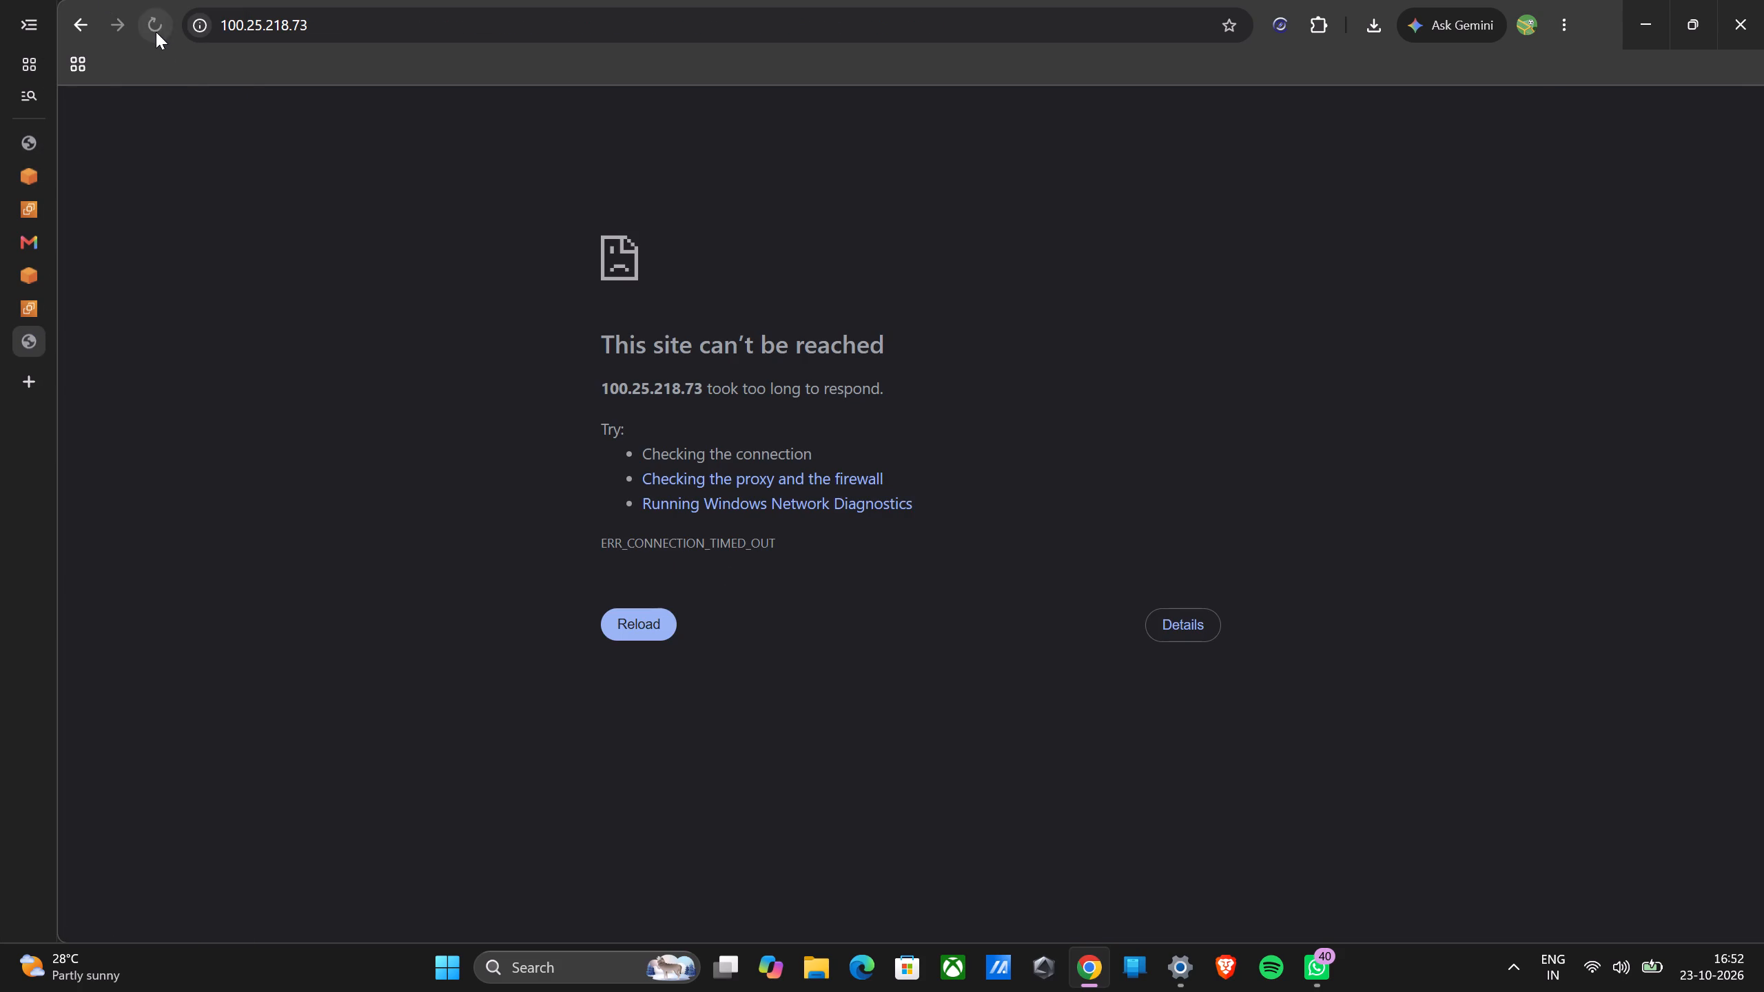
{"action": "left_click", "coordinate": [212, 340]}
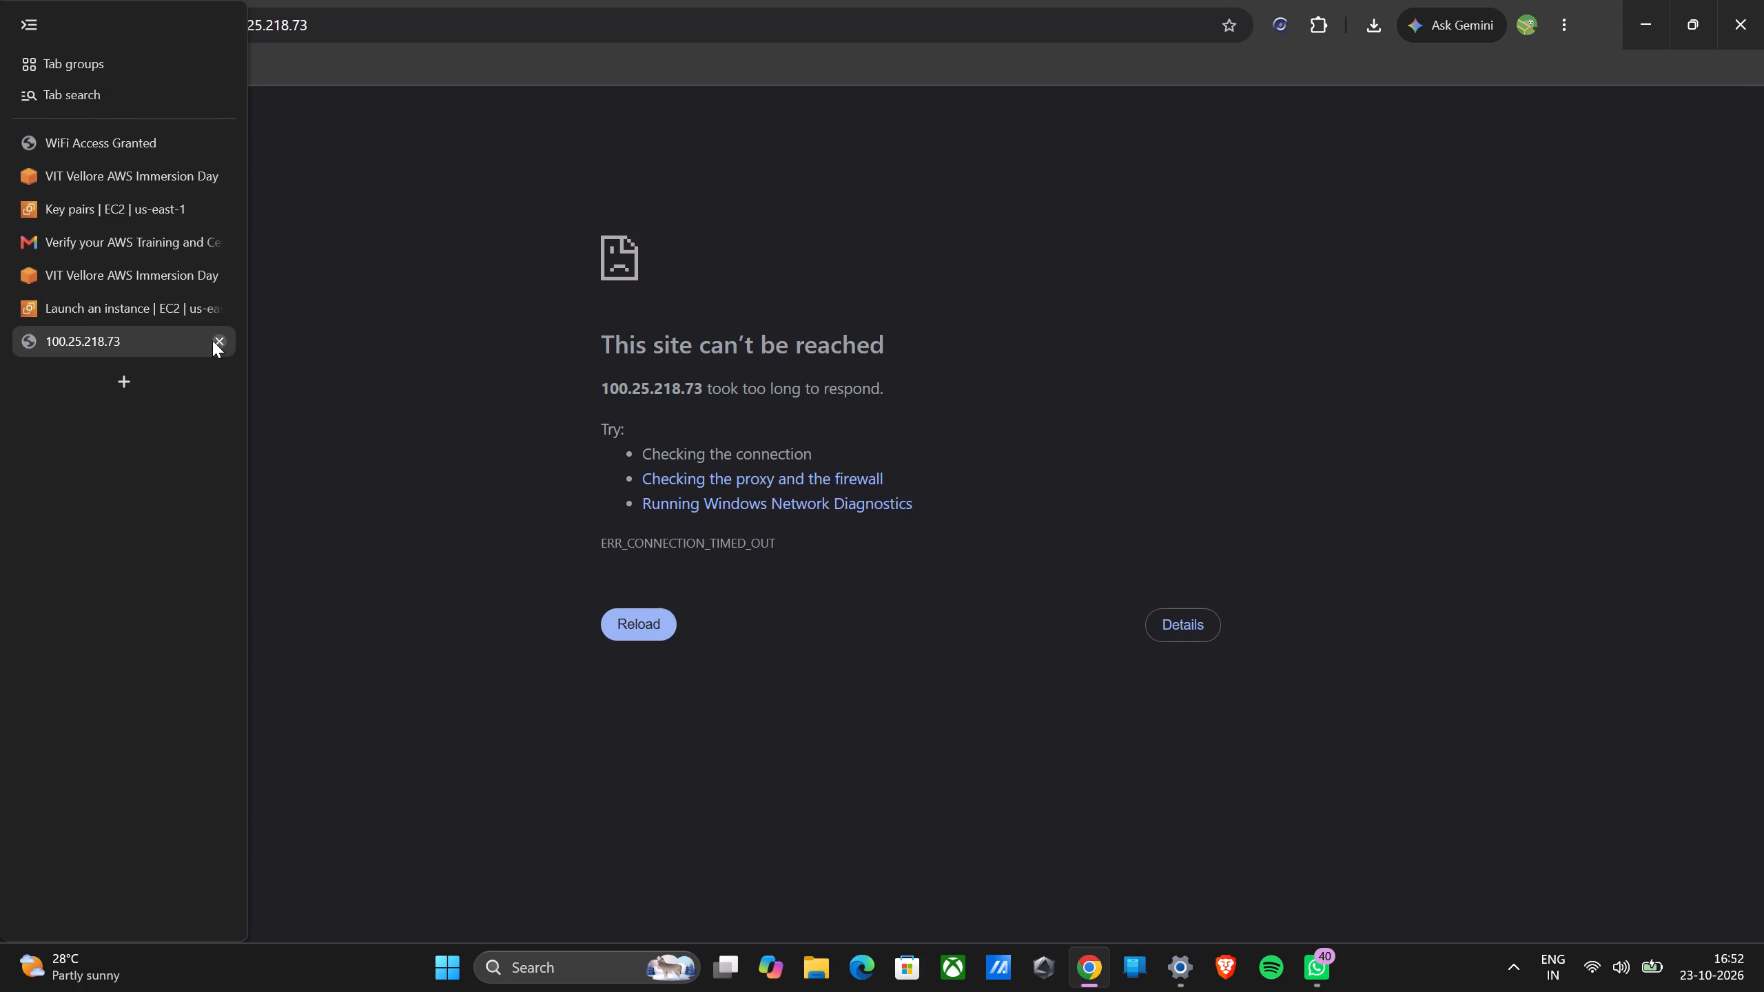
Return to the EC2 key pairs page and create a key pair named ttt, keeping the RSA type and .pem format.
{"action": "left_click", "coordinate": [122, 284]}
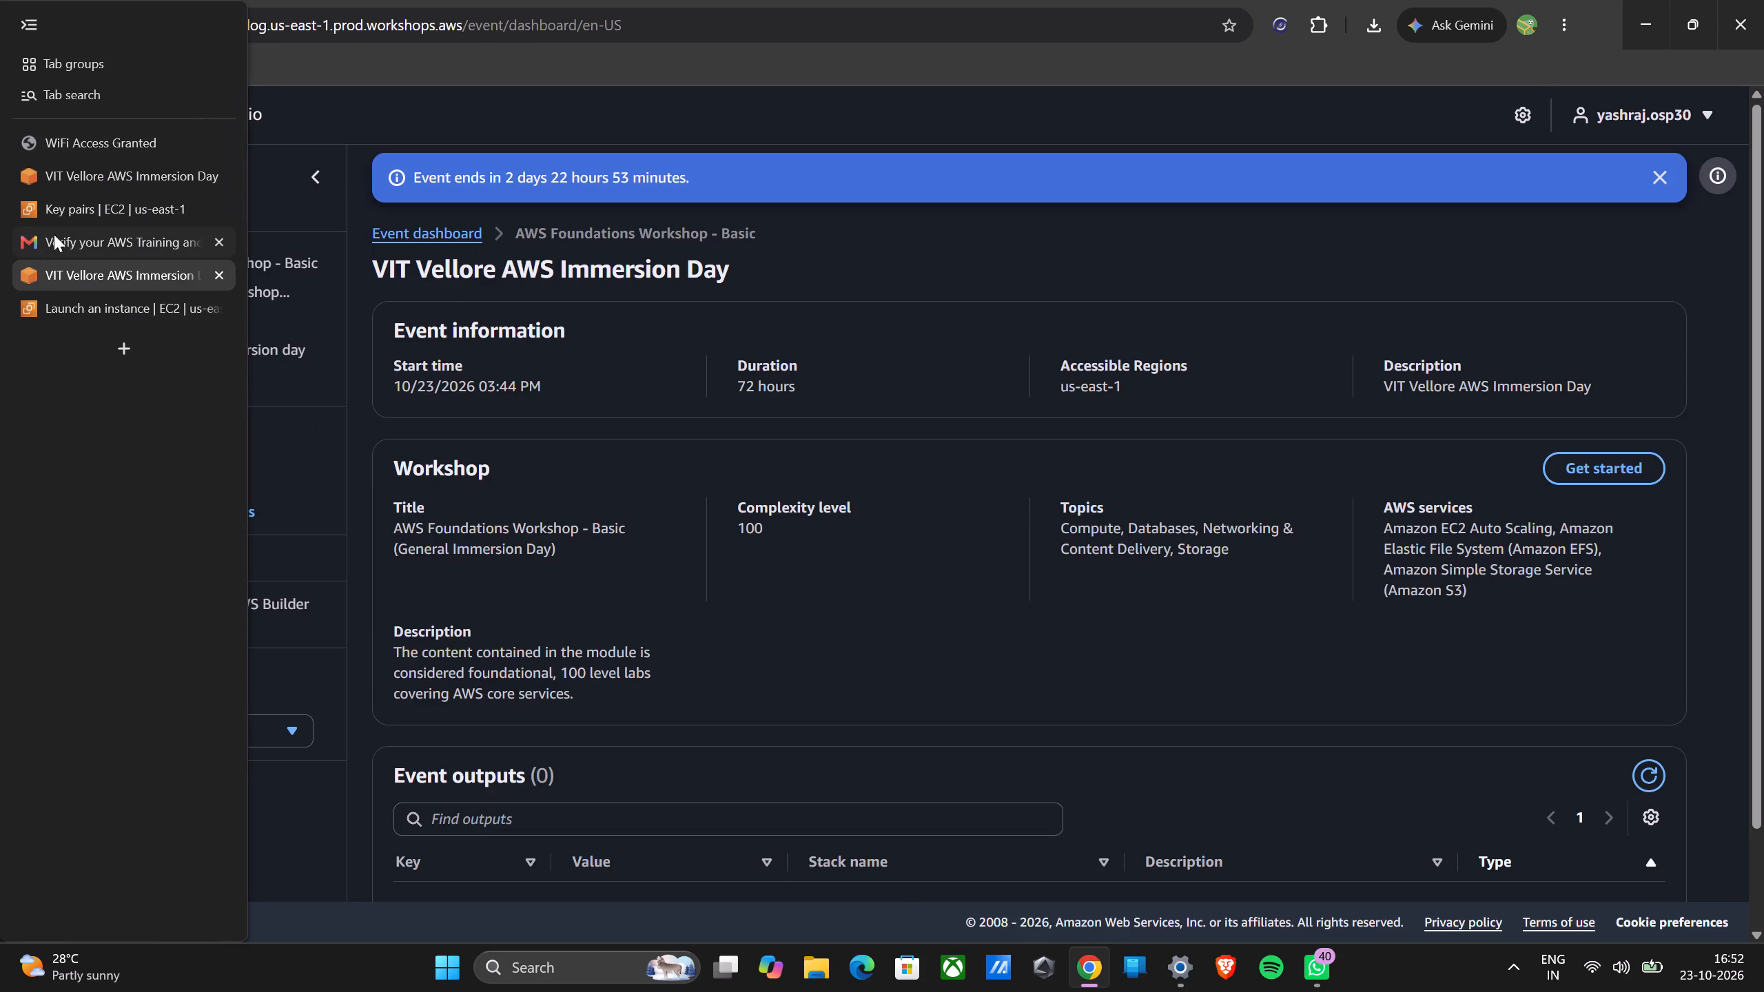
{"action": "left_click", "coordinate": [70, 206]}
{"action": "scroll", "coordinate": [712, 420], "scroll_direction": "right", "scroll_amount": 1}
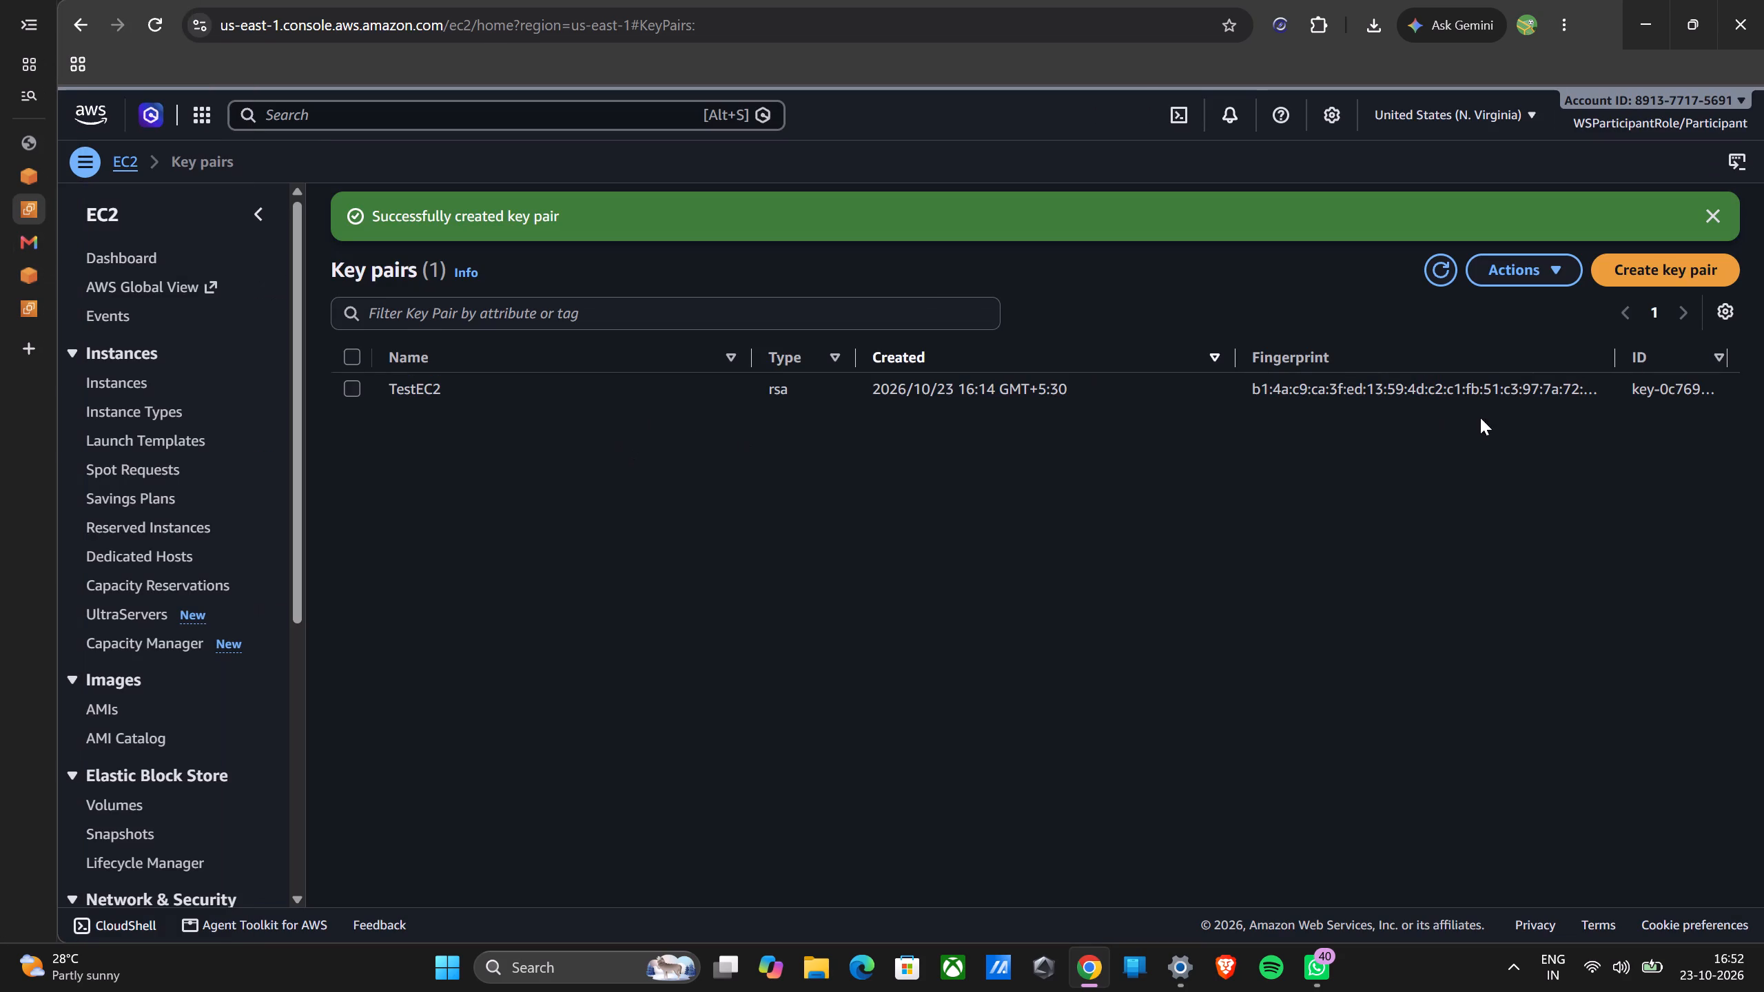
{"action": "left_click", "coordinate": [1727, 276]}
{"action": "left_click", "coordinate": [941, 366]}
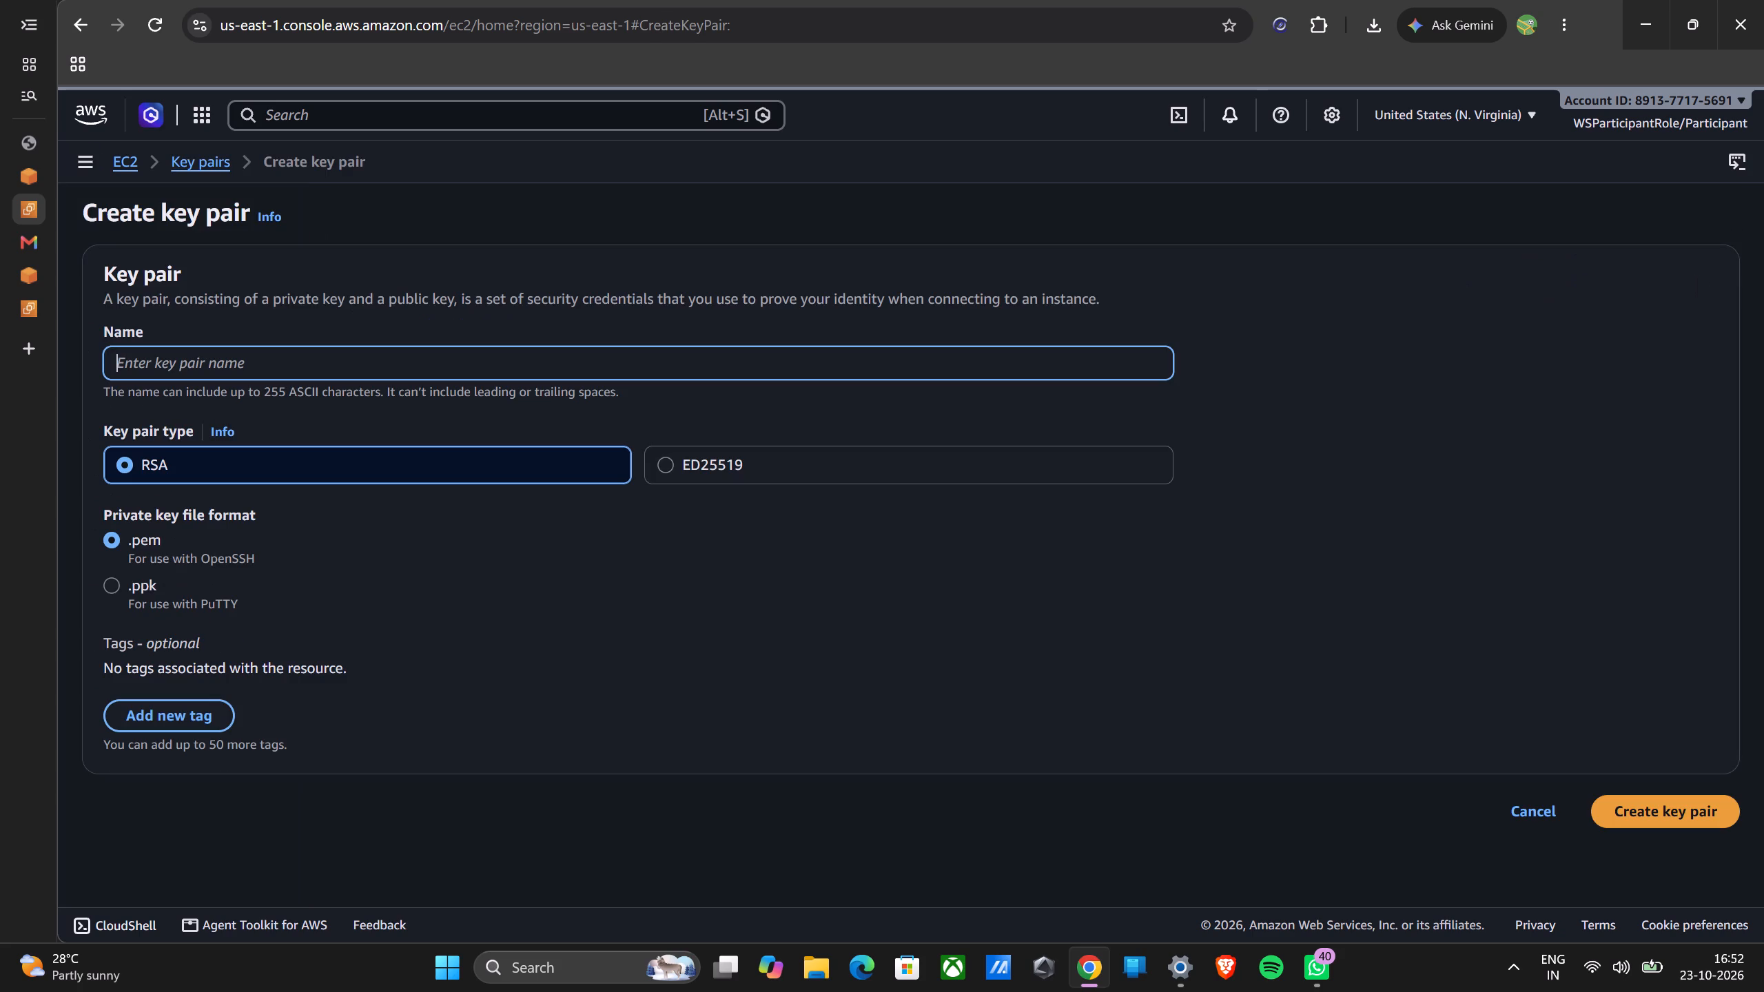
{"action": "type", "text": "ttt"}
{"action": "left_click", "coordinate": [1648, 805]}
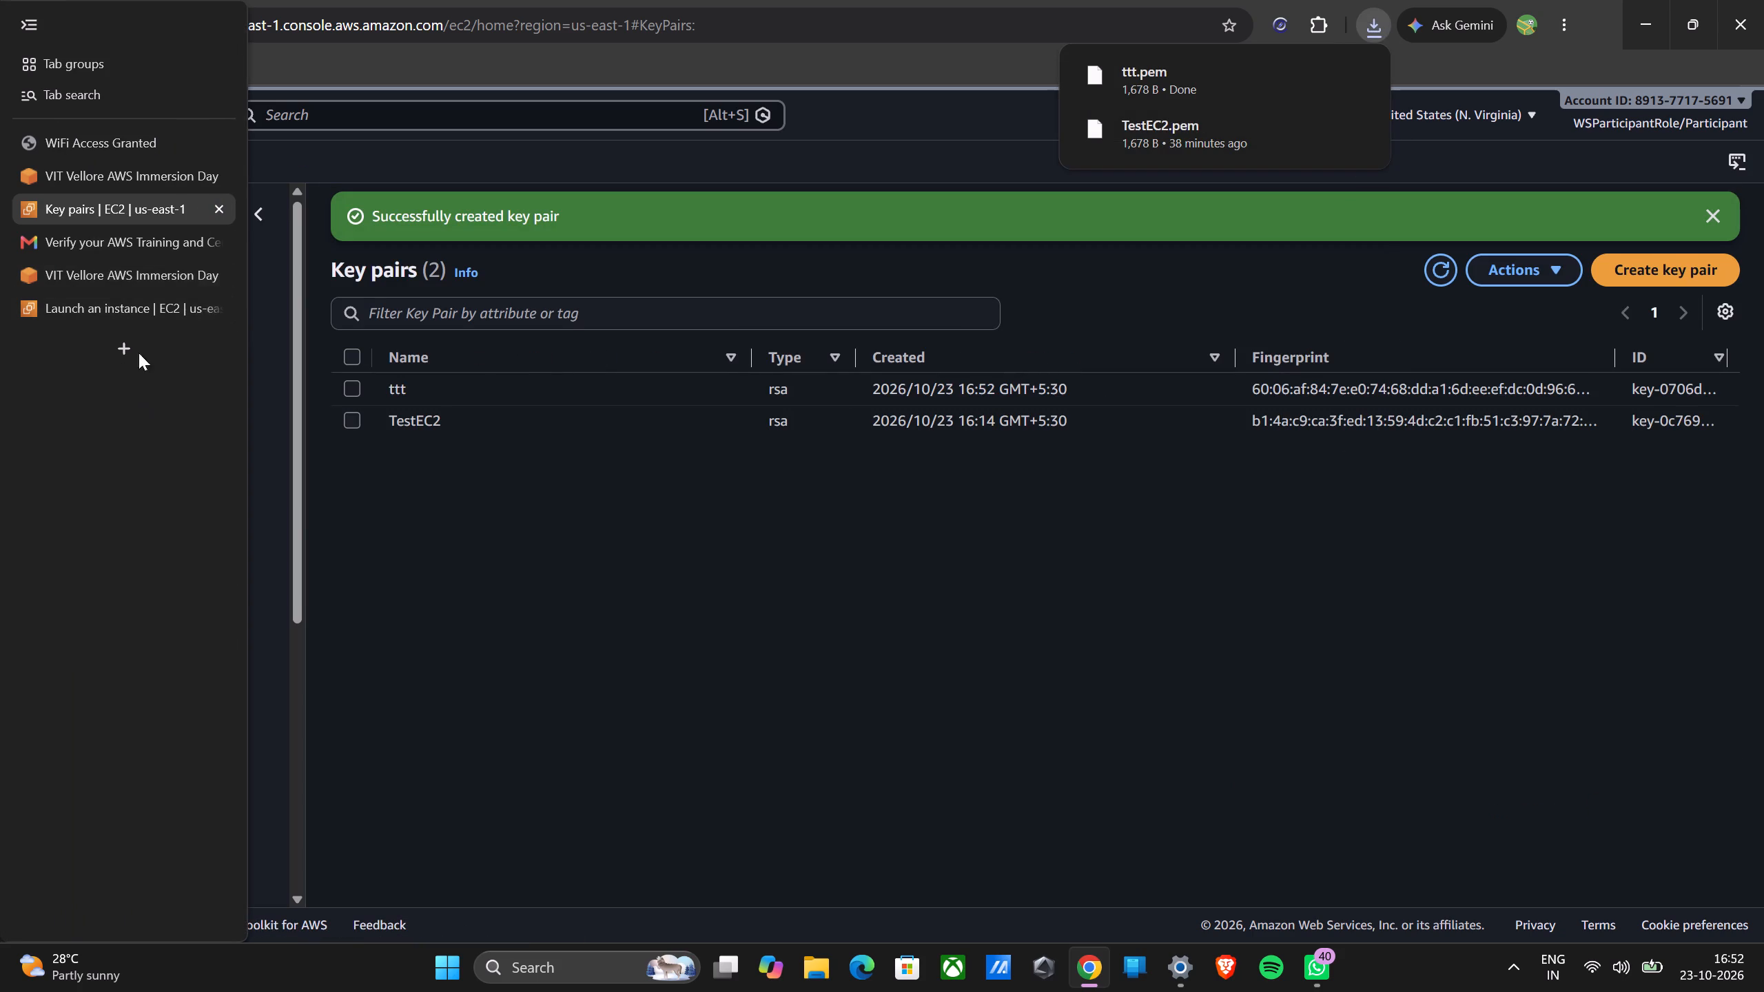
Revisit the workshop's User Data instructions, open the EC2 instances list, and select test2 and TestEC2 to view them.
{"action": "left_click", "coordinate": [91, 279]}
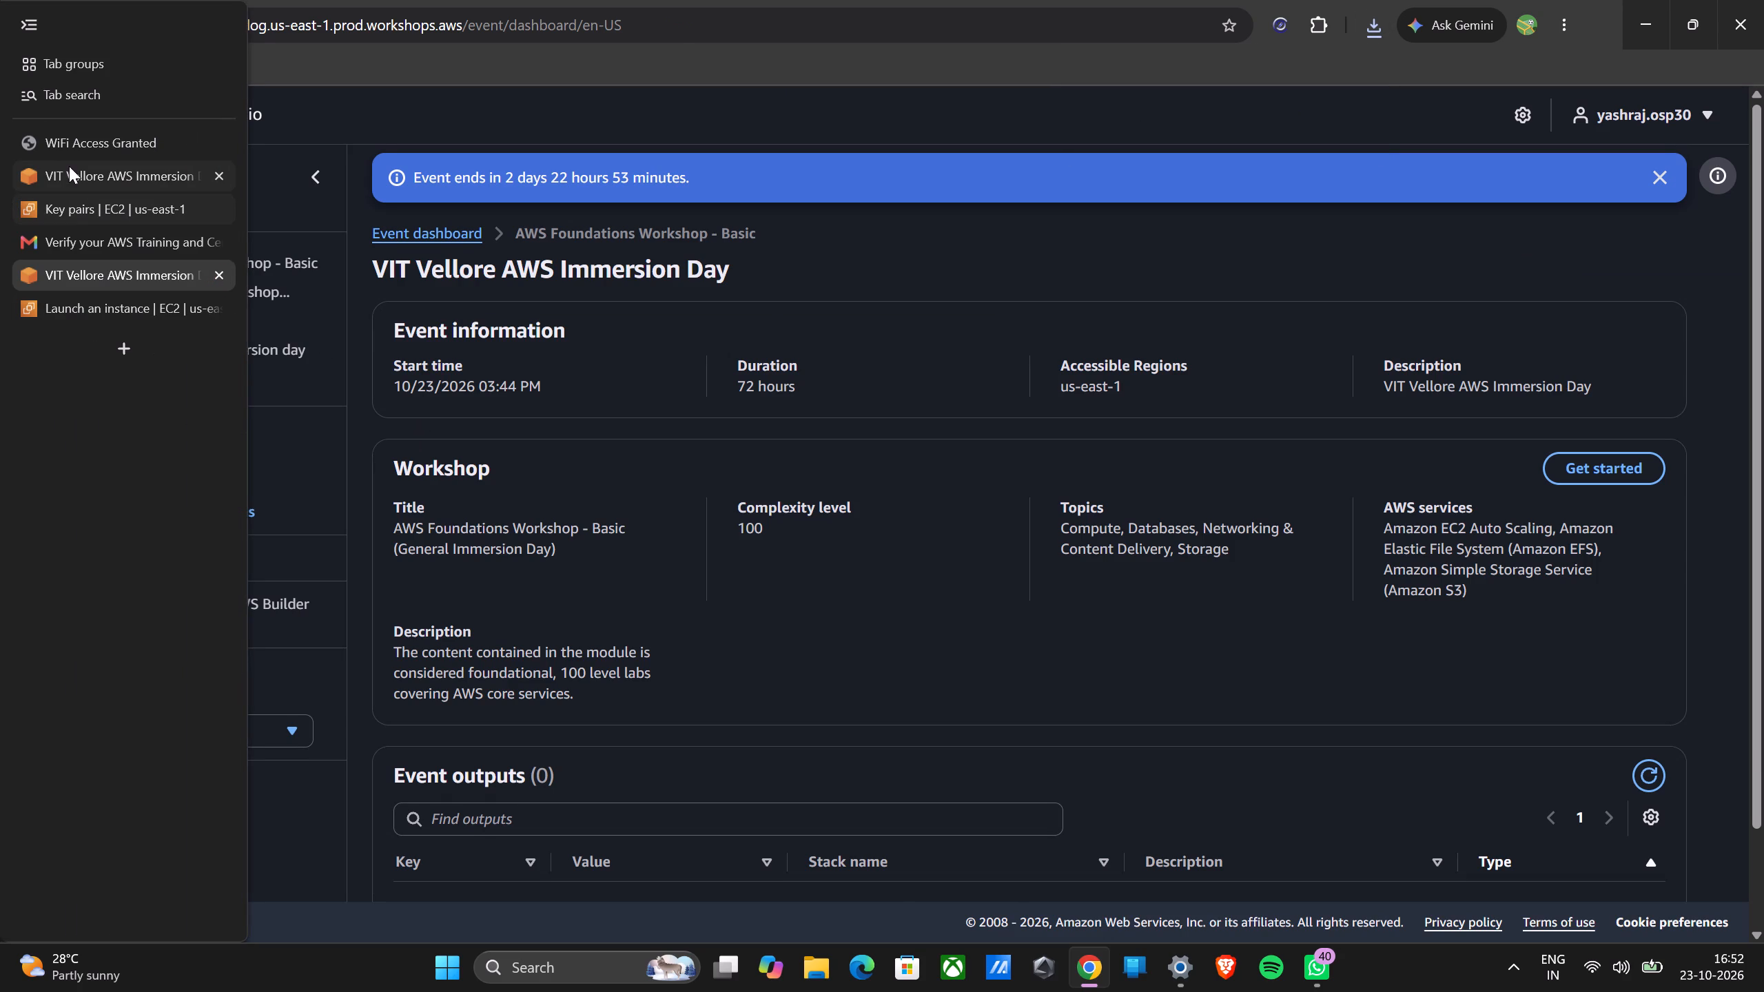
{"action": "left_click", "coordinate": [70, 168]}
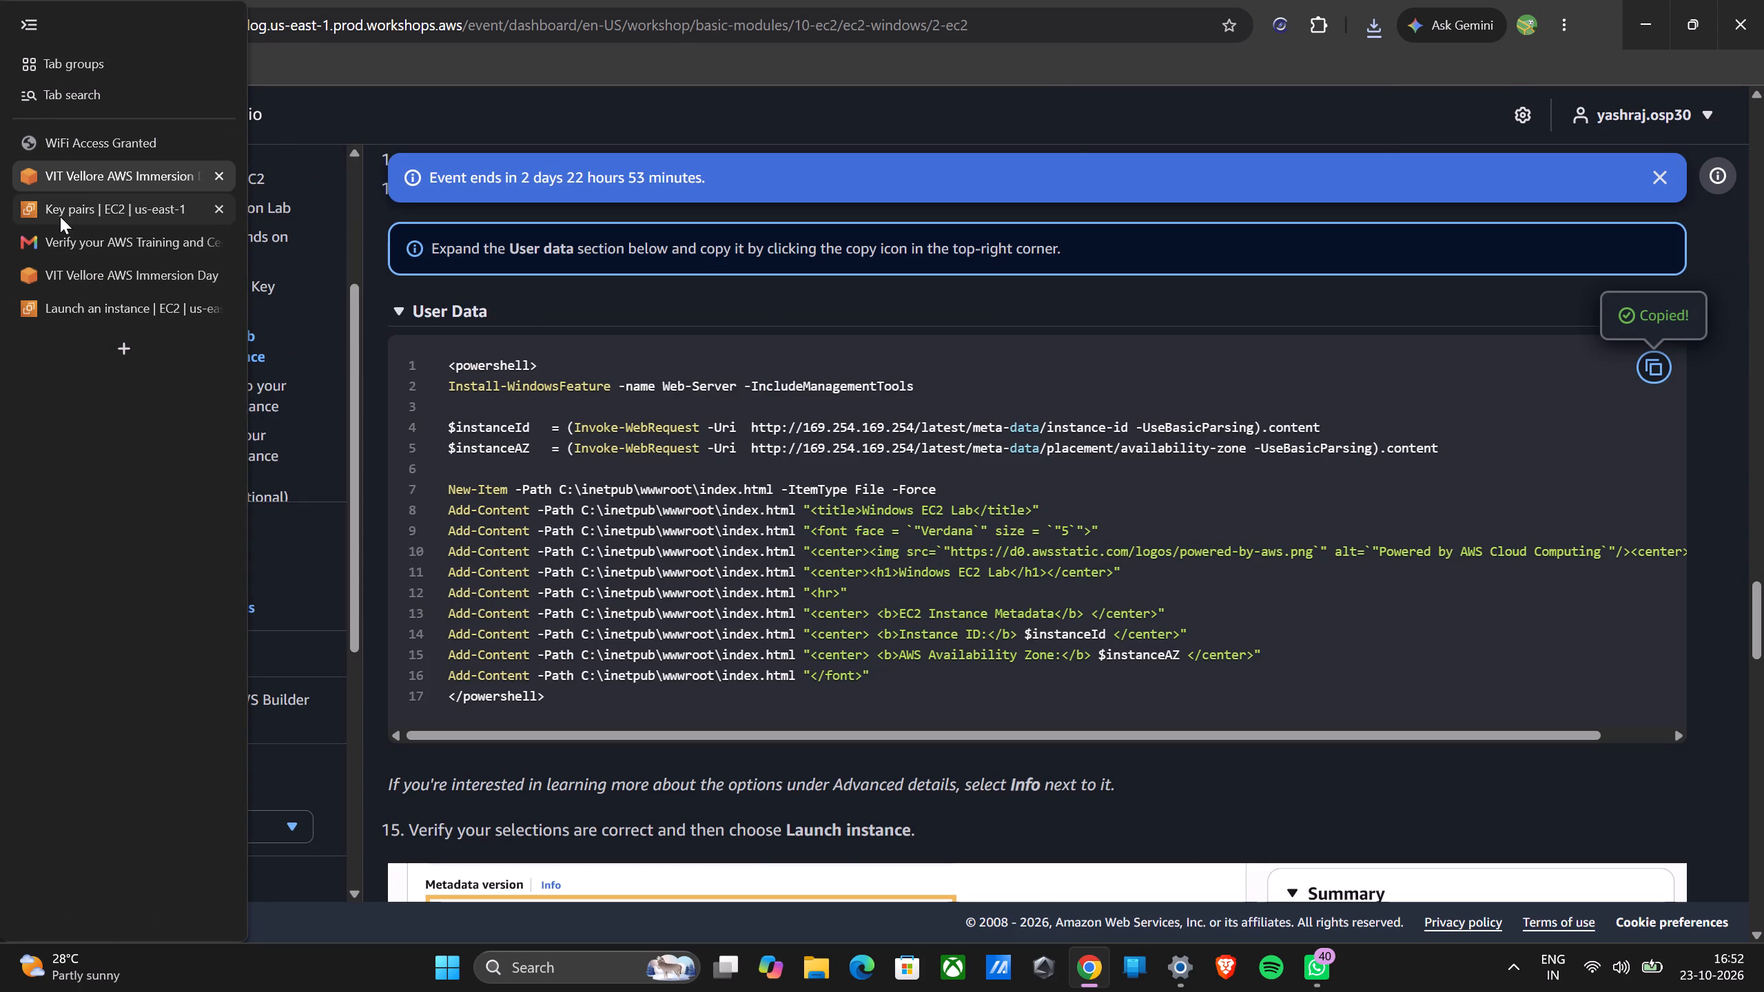
{"action": "left_click", "coordinate": [62, 217]}
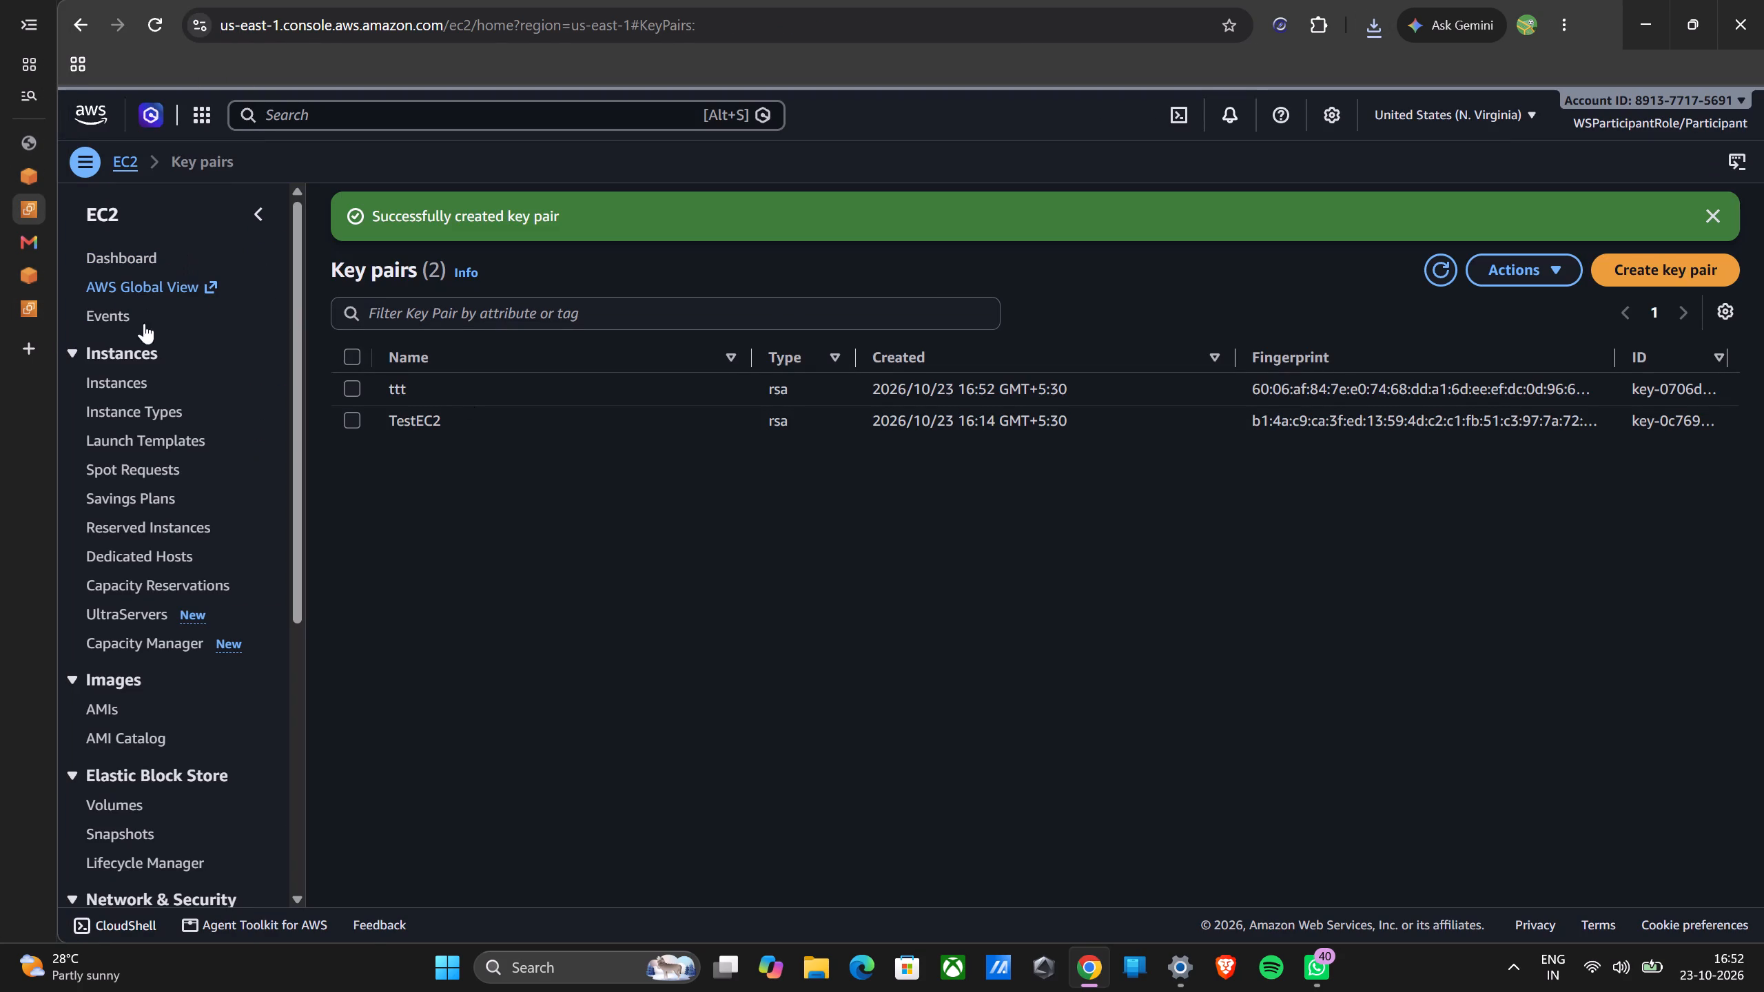
{"action": "left_click", "coordinate": [139, 380]}
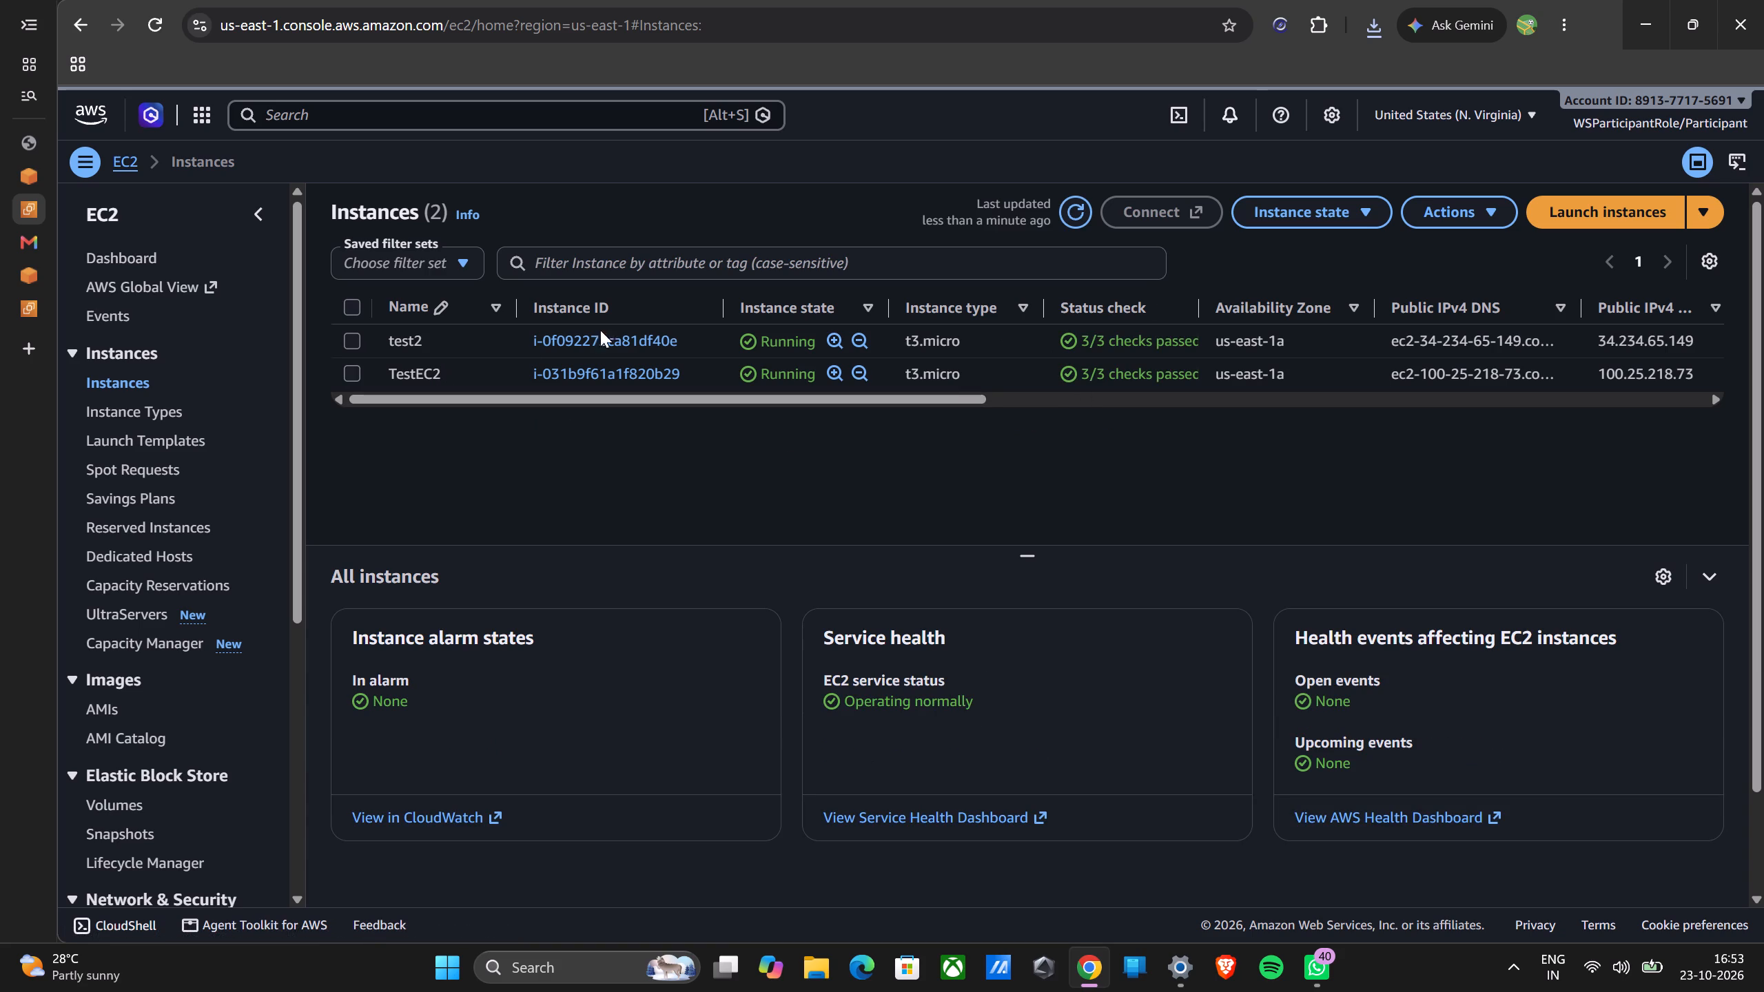
{"action": "left_click", "coordinate": [349, 372]}
{"action": "left_click", "coordinate": [349, 340]}
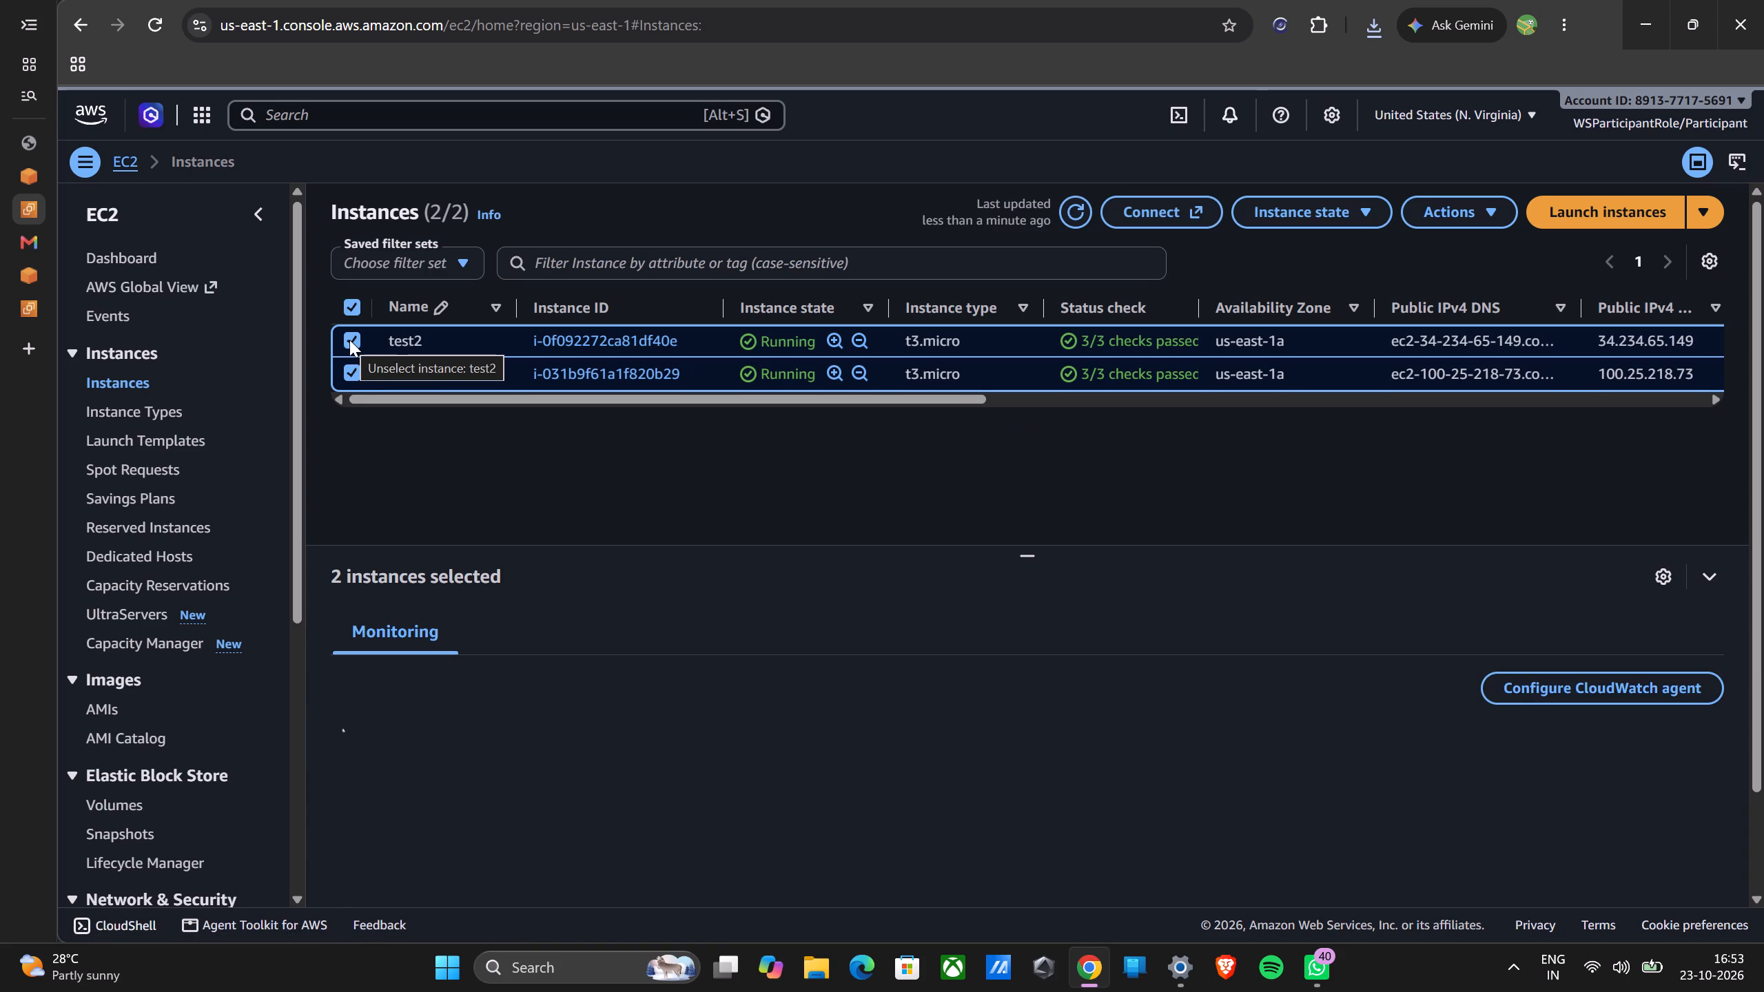
{"action": "left_click", "coordinate": [1607, 495]}
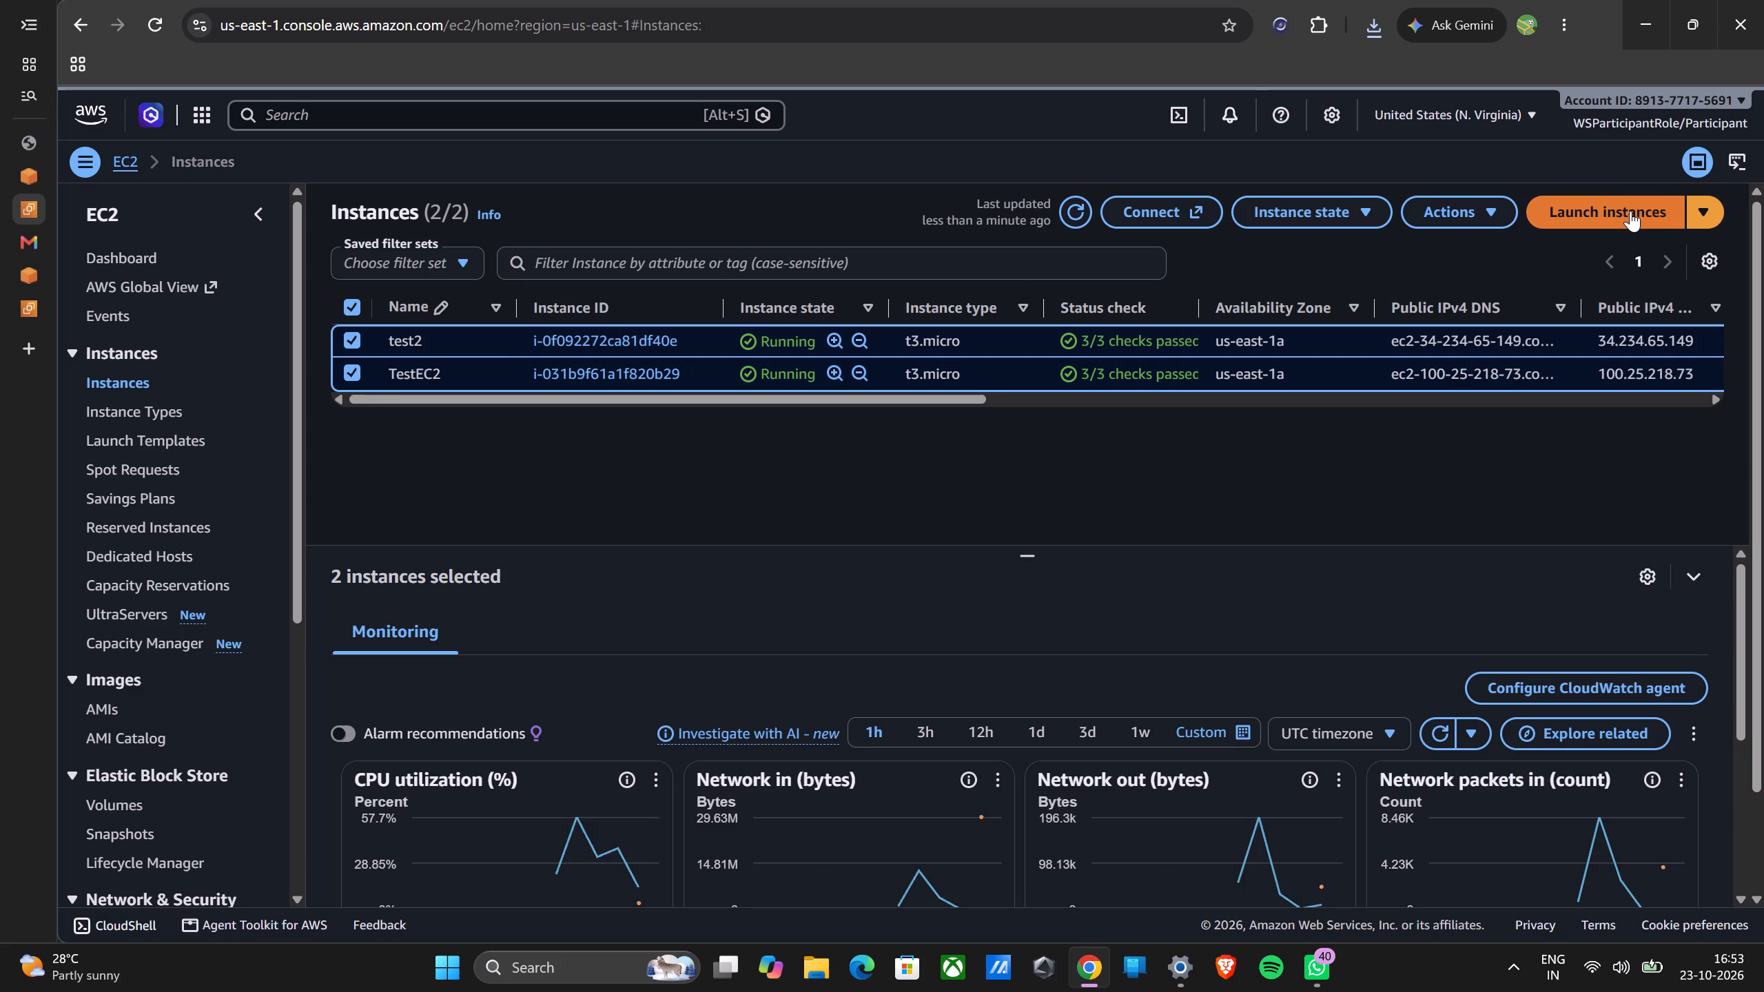
Start launching a new EC2 instance and name it tt3.
{"action": "left_click", "coordinate": [1652, 213]}
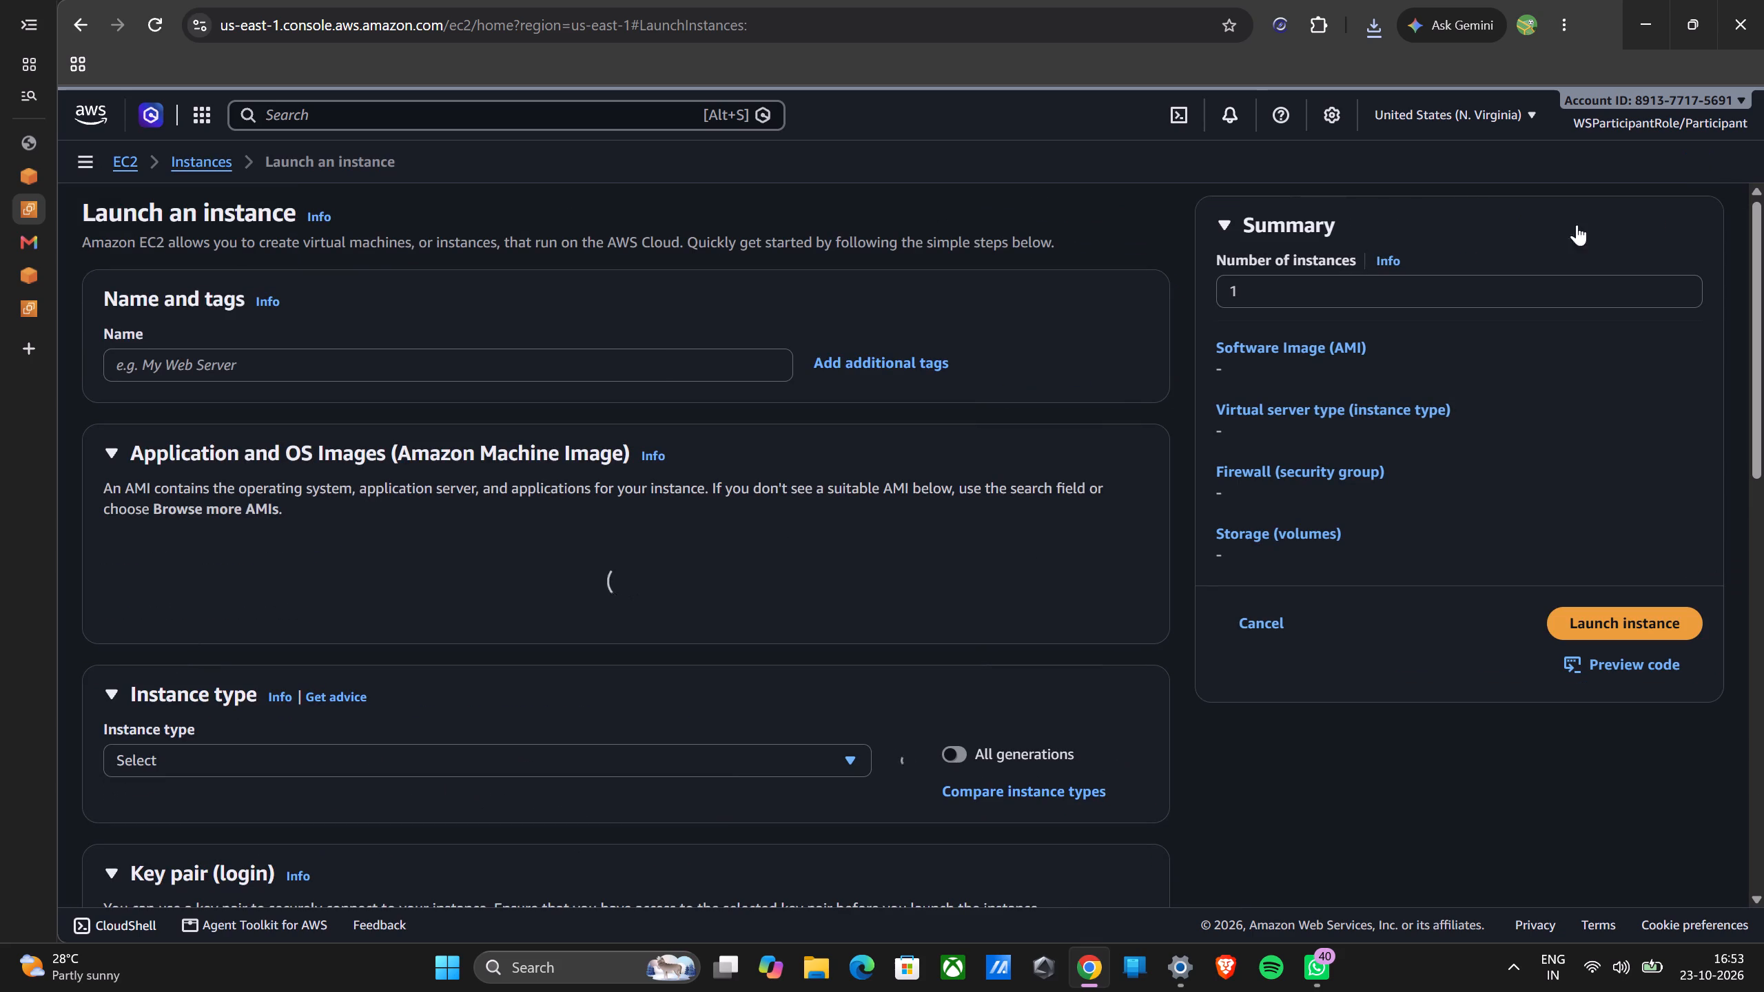
{"action": "left_click", "coordinate": [477, 362]}
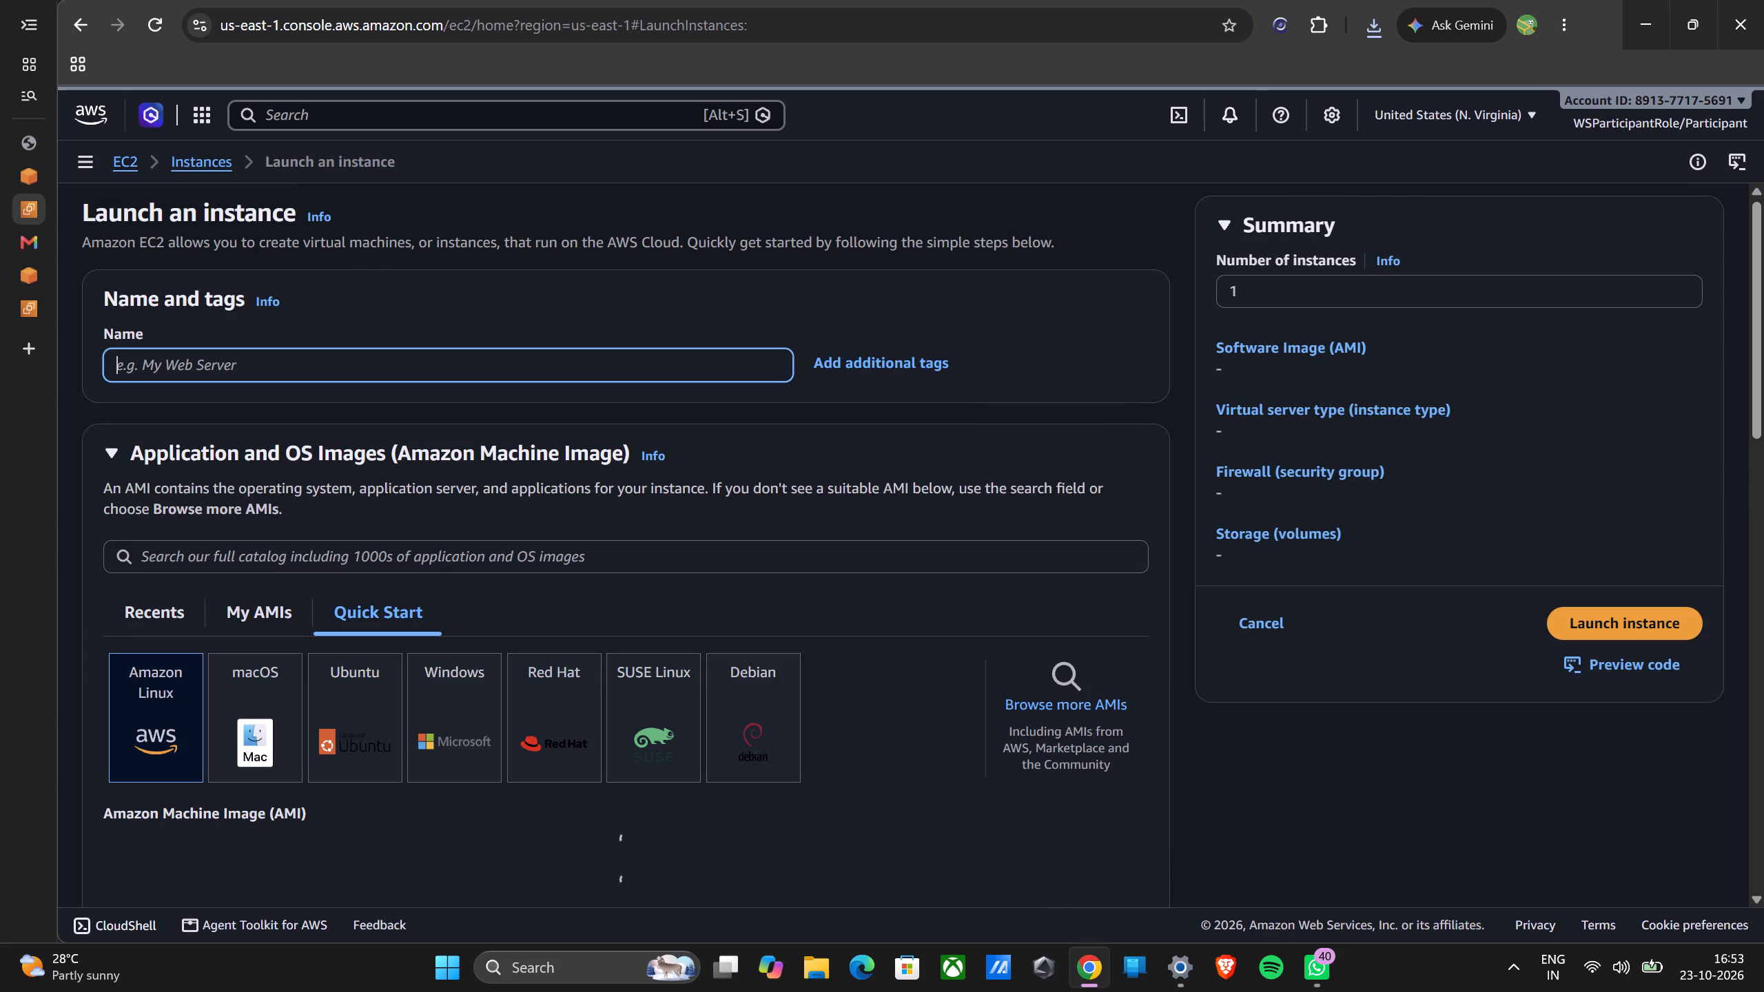
{"action": "type", "text": "tt"}
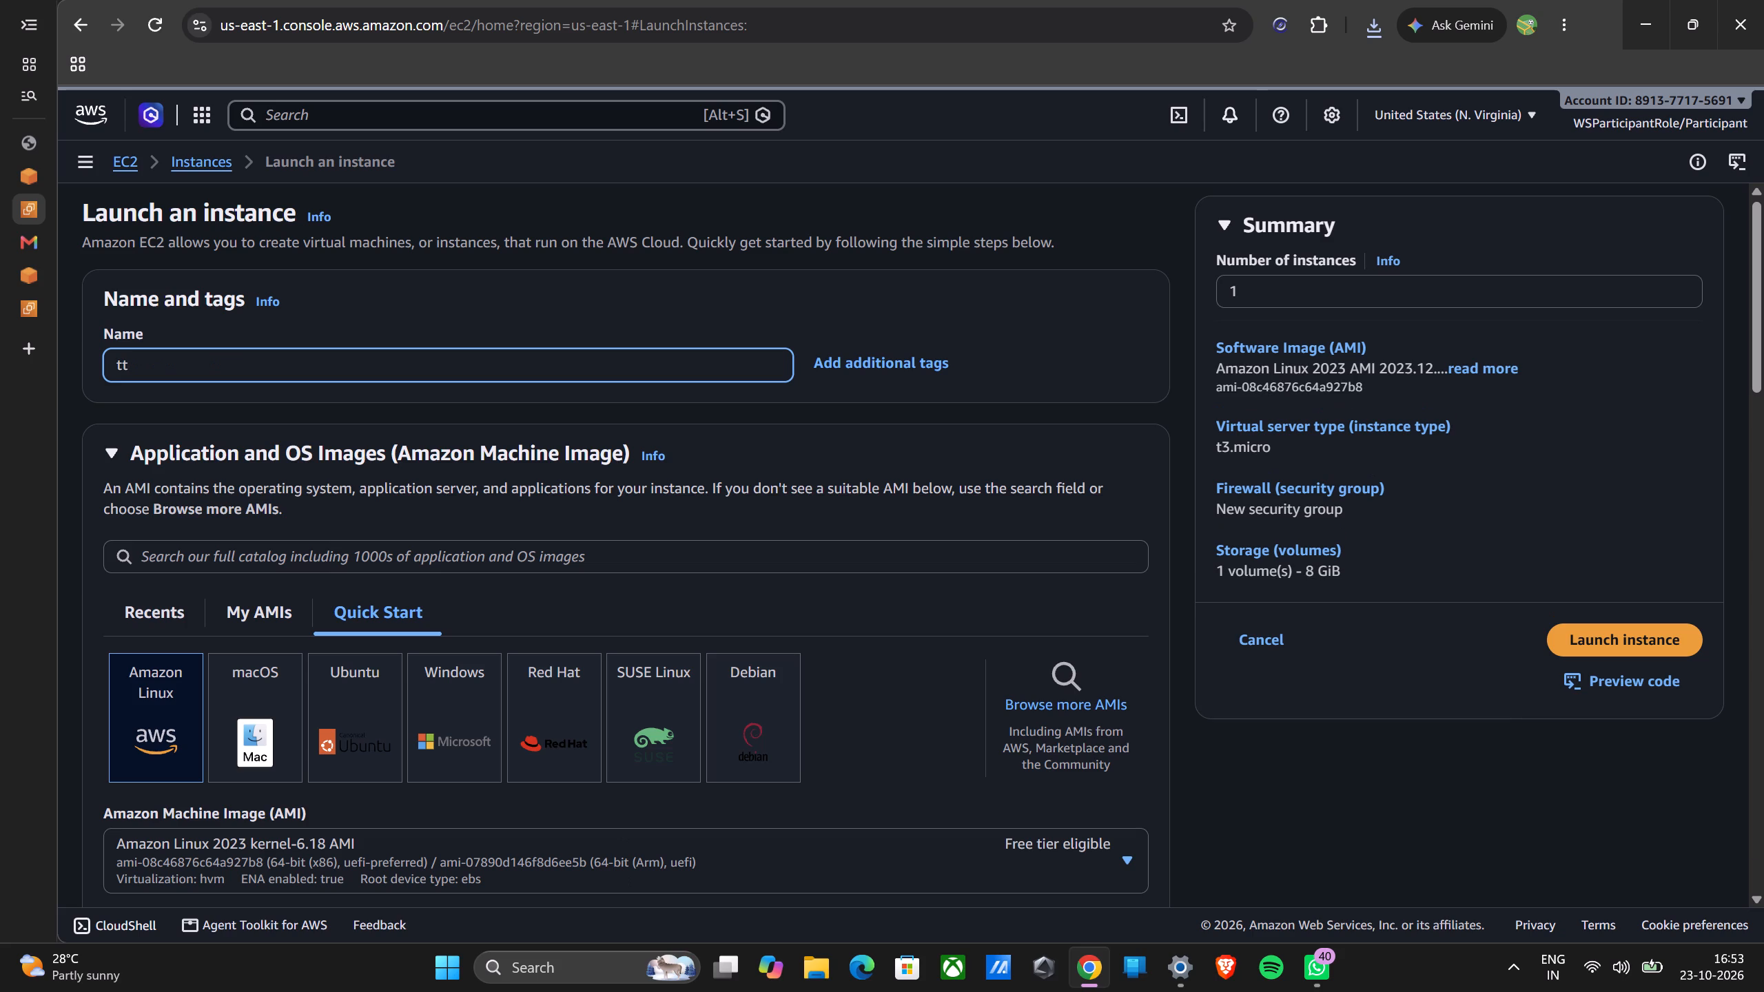
{"action": "key", "text": "3"}
Keep the Amazon Linux 2023 image and t3.micro type for the new instance, and choose ttt as its key pair.
{"action": "scroll", "coordinate": [477, 362], "scroll_direction": "down", "scroll_amount": 3}
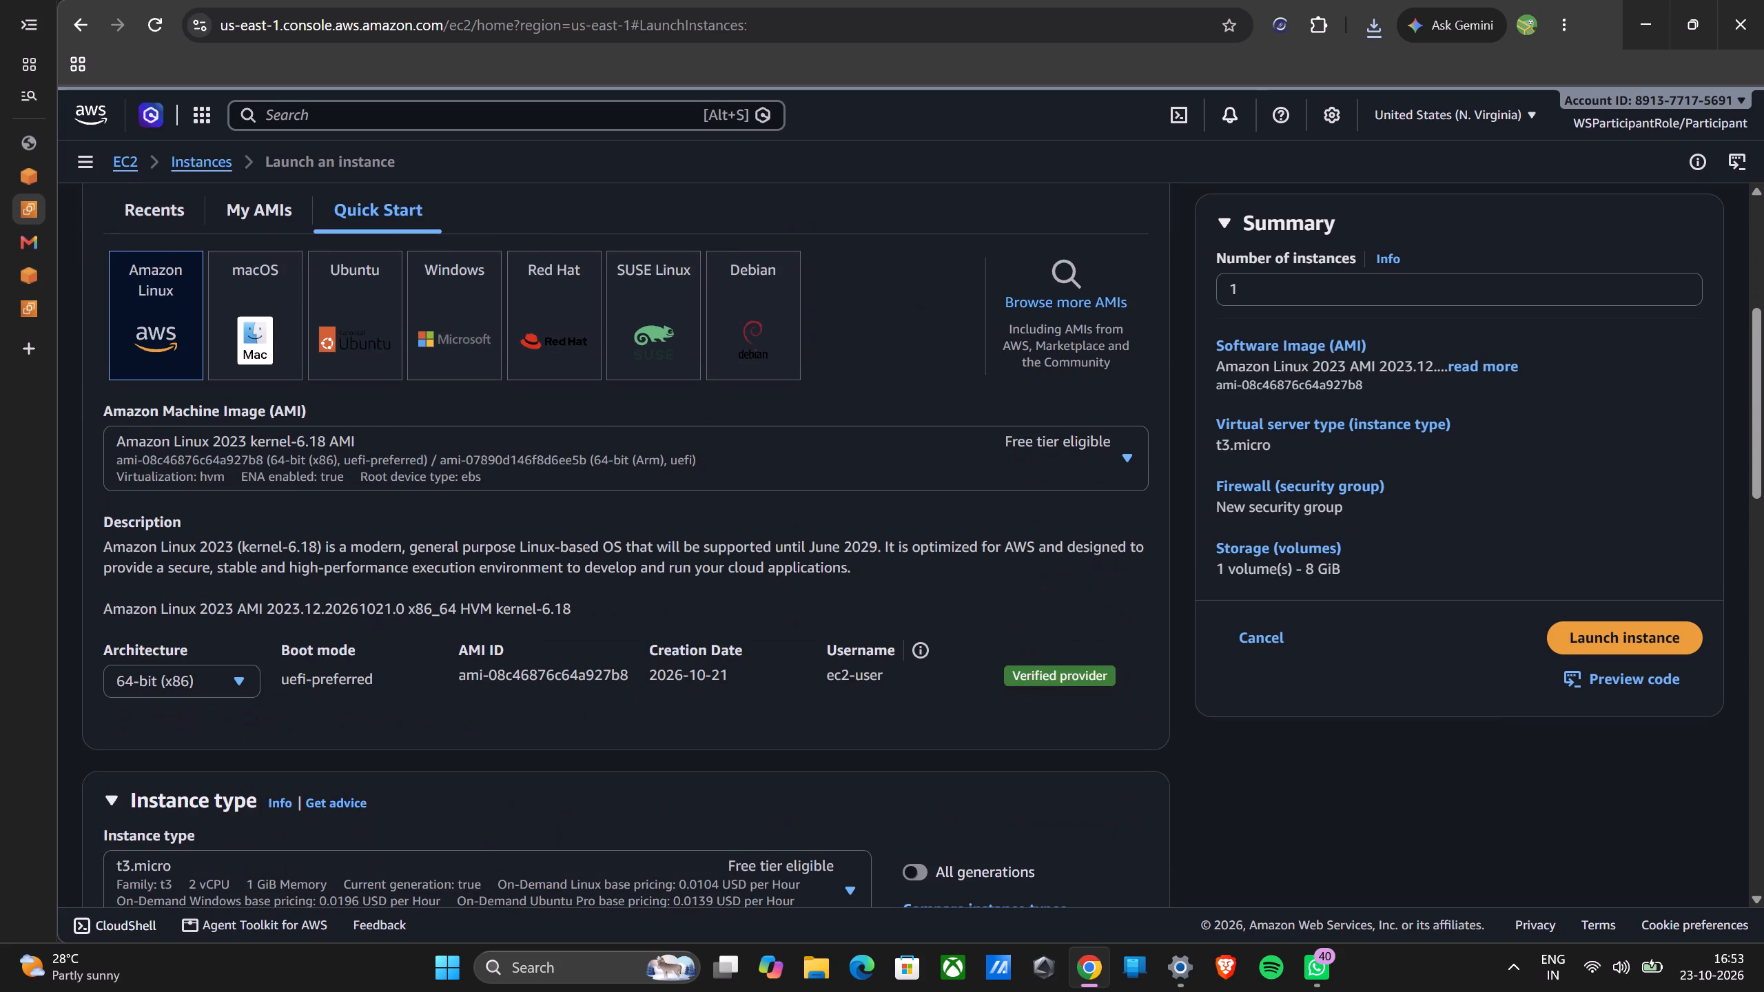
{"action": "scroll", "coordinate": [391, 721], "scroll_direction": "down", "scroll_amount": 2}
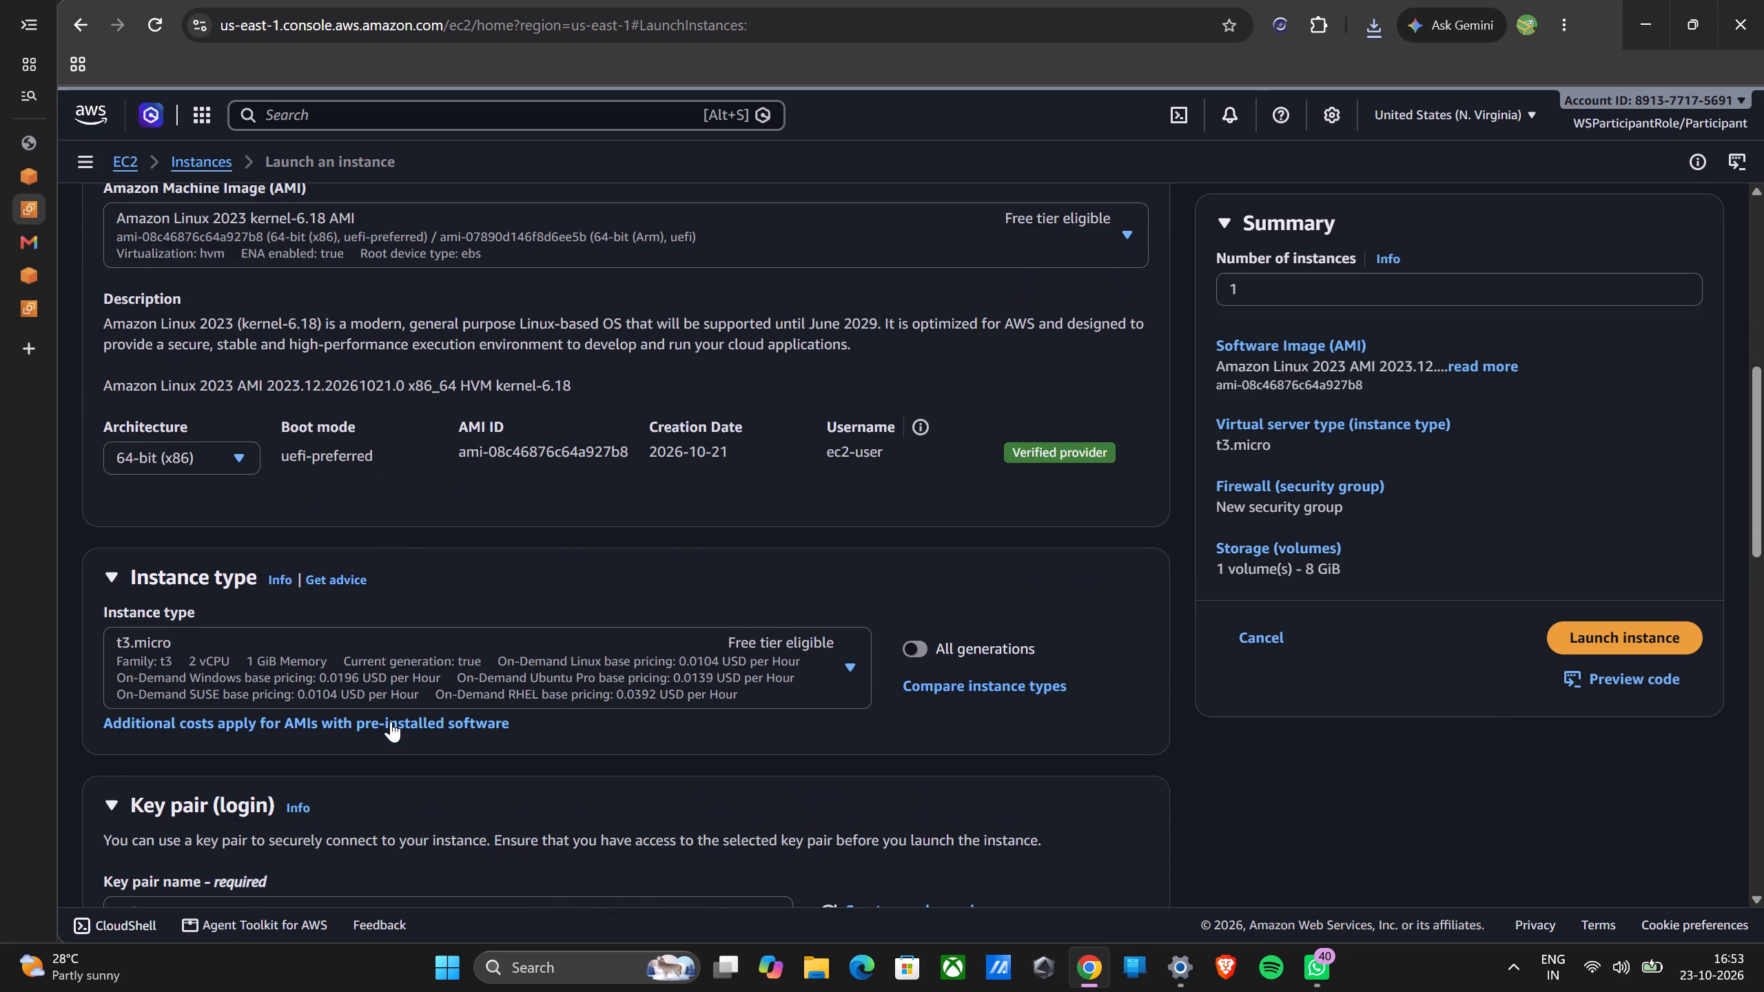
{"action": "scroll", "coordinate": [391, 721], "scroll_direction": "down", "scroll_amount": 2}
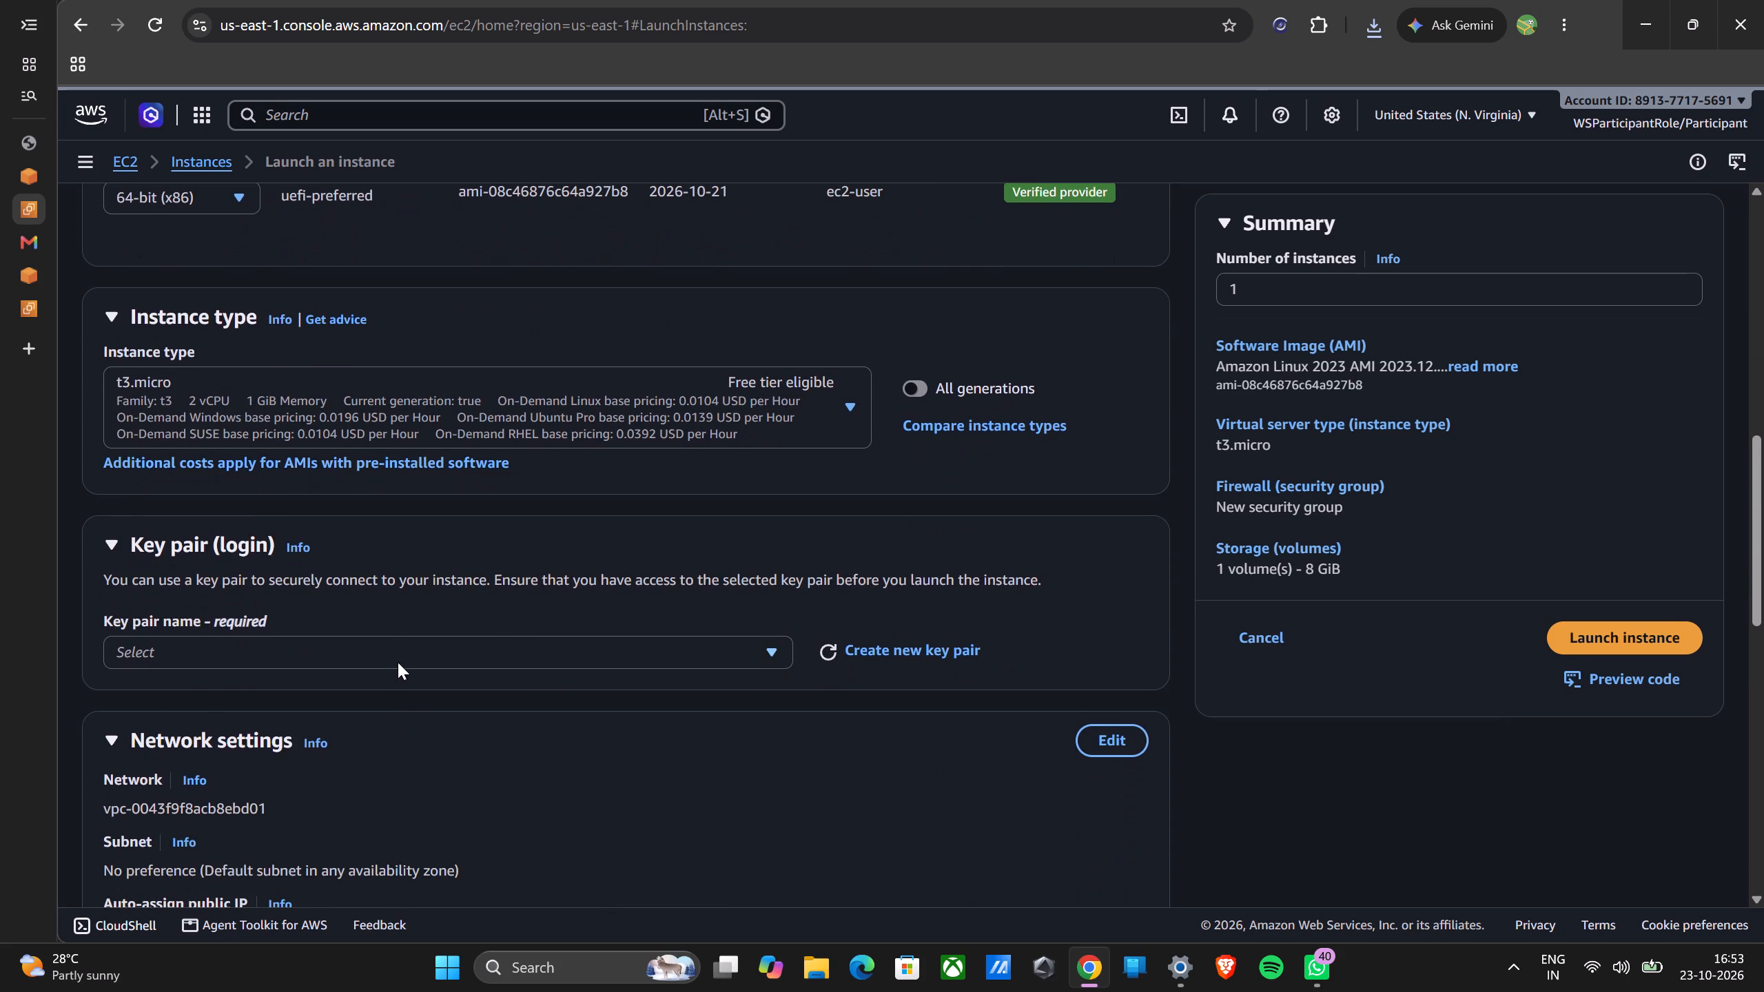
{"action": "left_click", "coordinate": [409, 654]}
{"action": "left_click", "coordinate": [365, 755]}
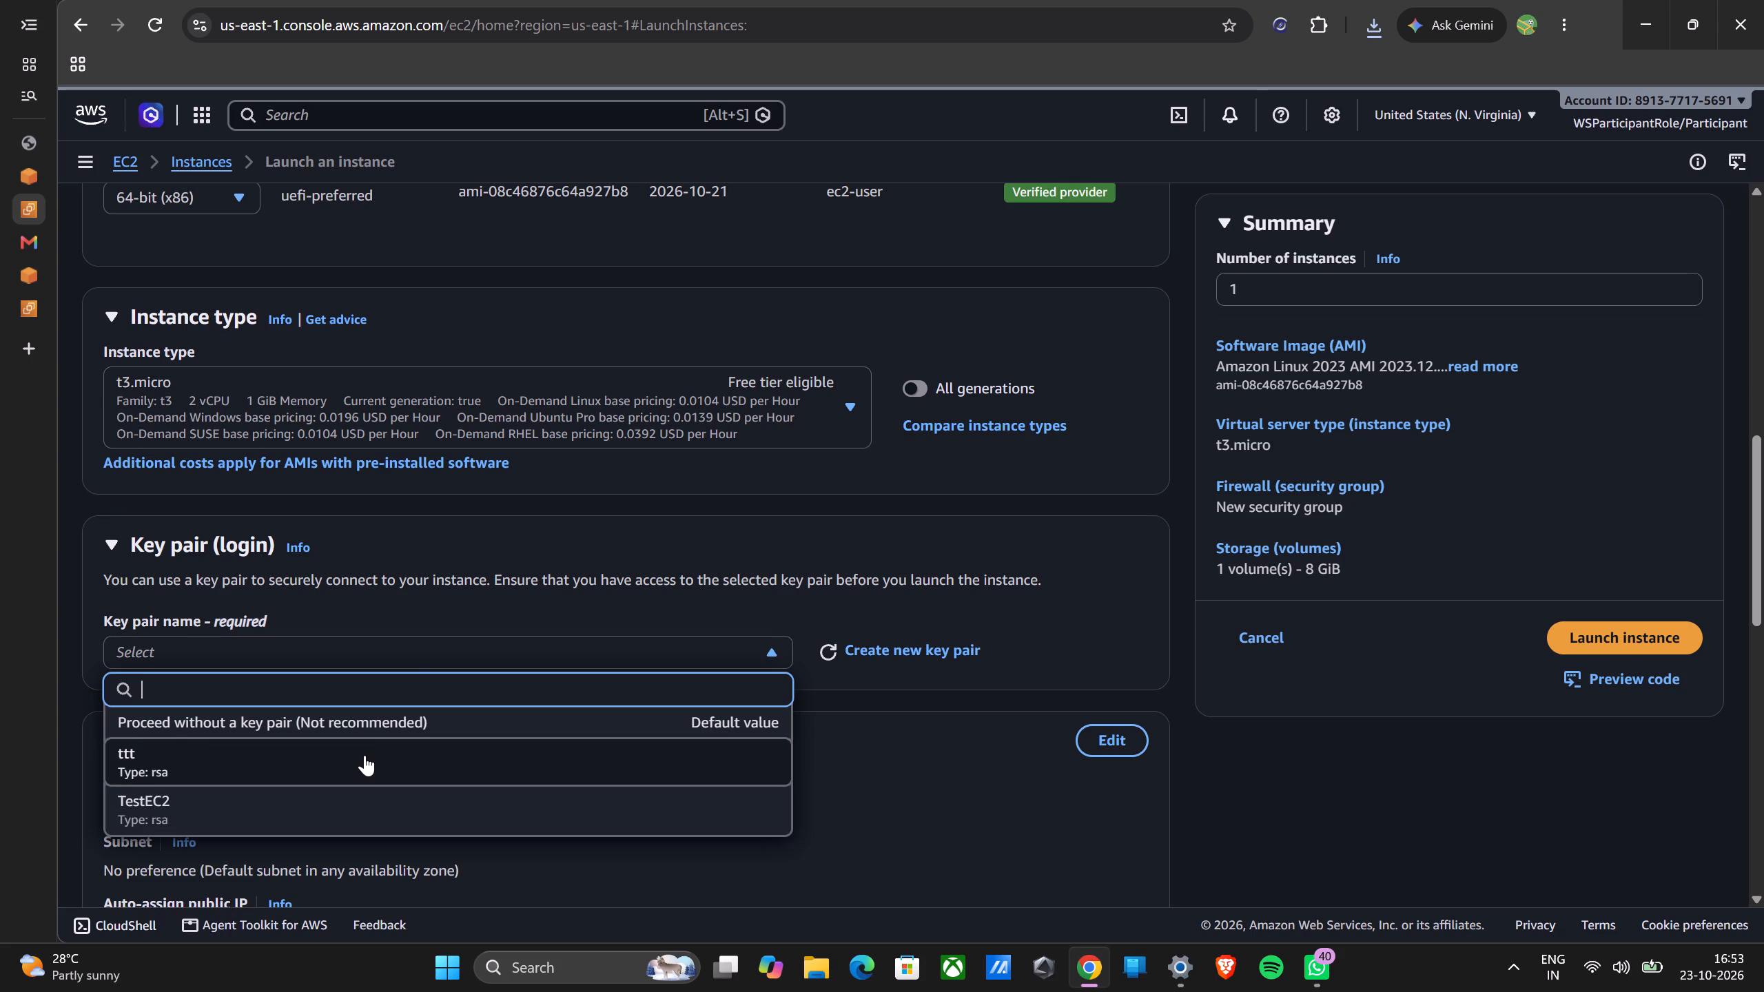
In the network settings, keep creating a new security group and allow SSH traffic from Anywhere.
{"action": "scroll", "coordinate": [365, 755], "scroll_direction": "down", "scroll_amount": 3}
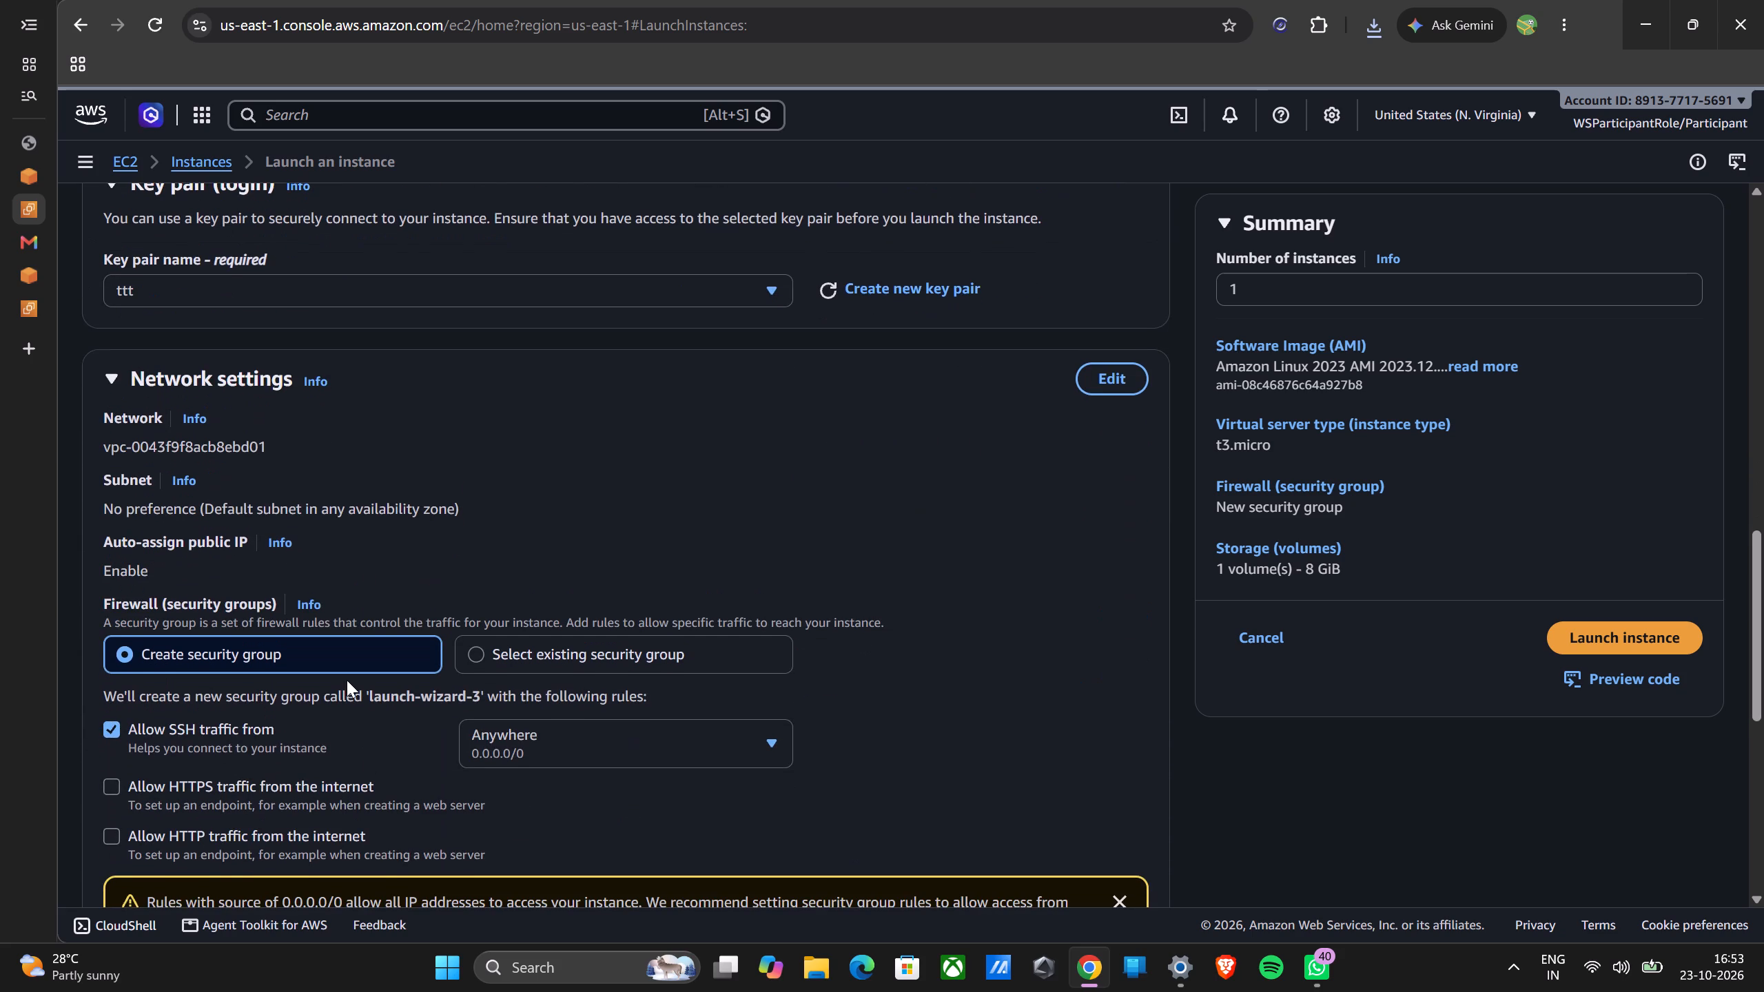
{"action": "scroll", "coordinate": [347, 680], "scroll_direction": "down", "scroll_amount": 2}
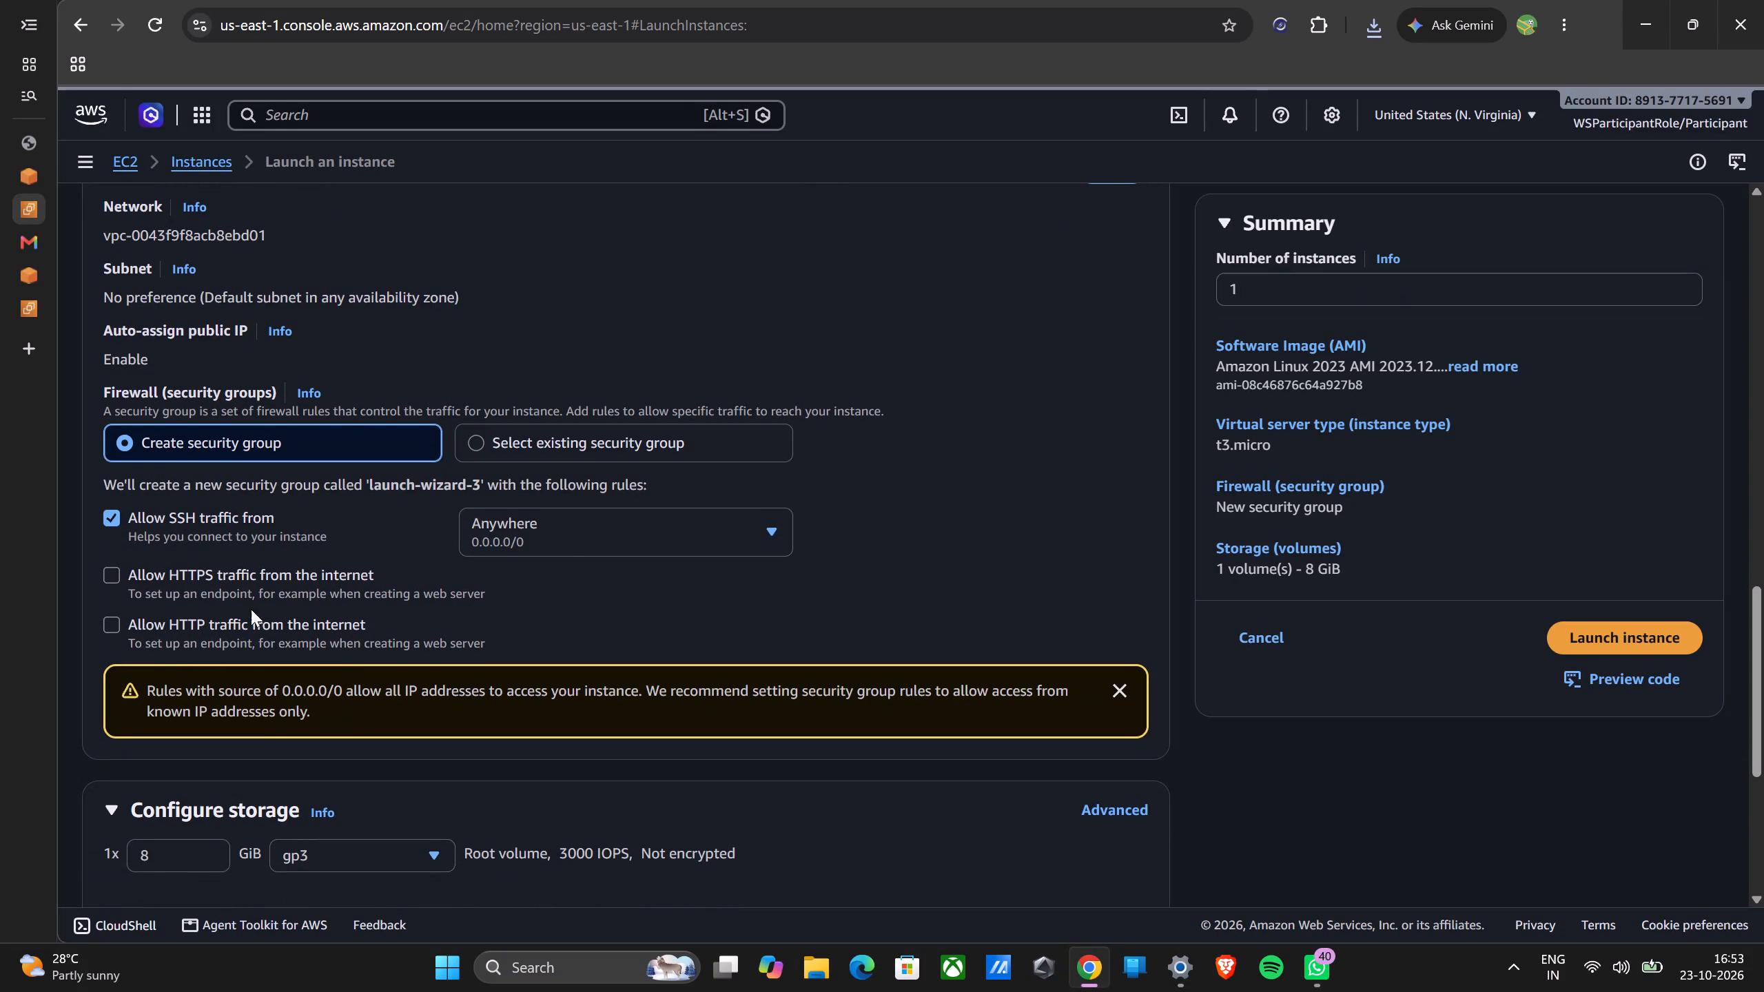
{"action": "left_click", "coordinate": [556, 549]}
{"action": "left_click", "coordinate": [544, 583]}
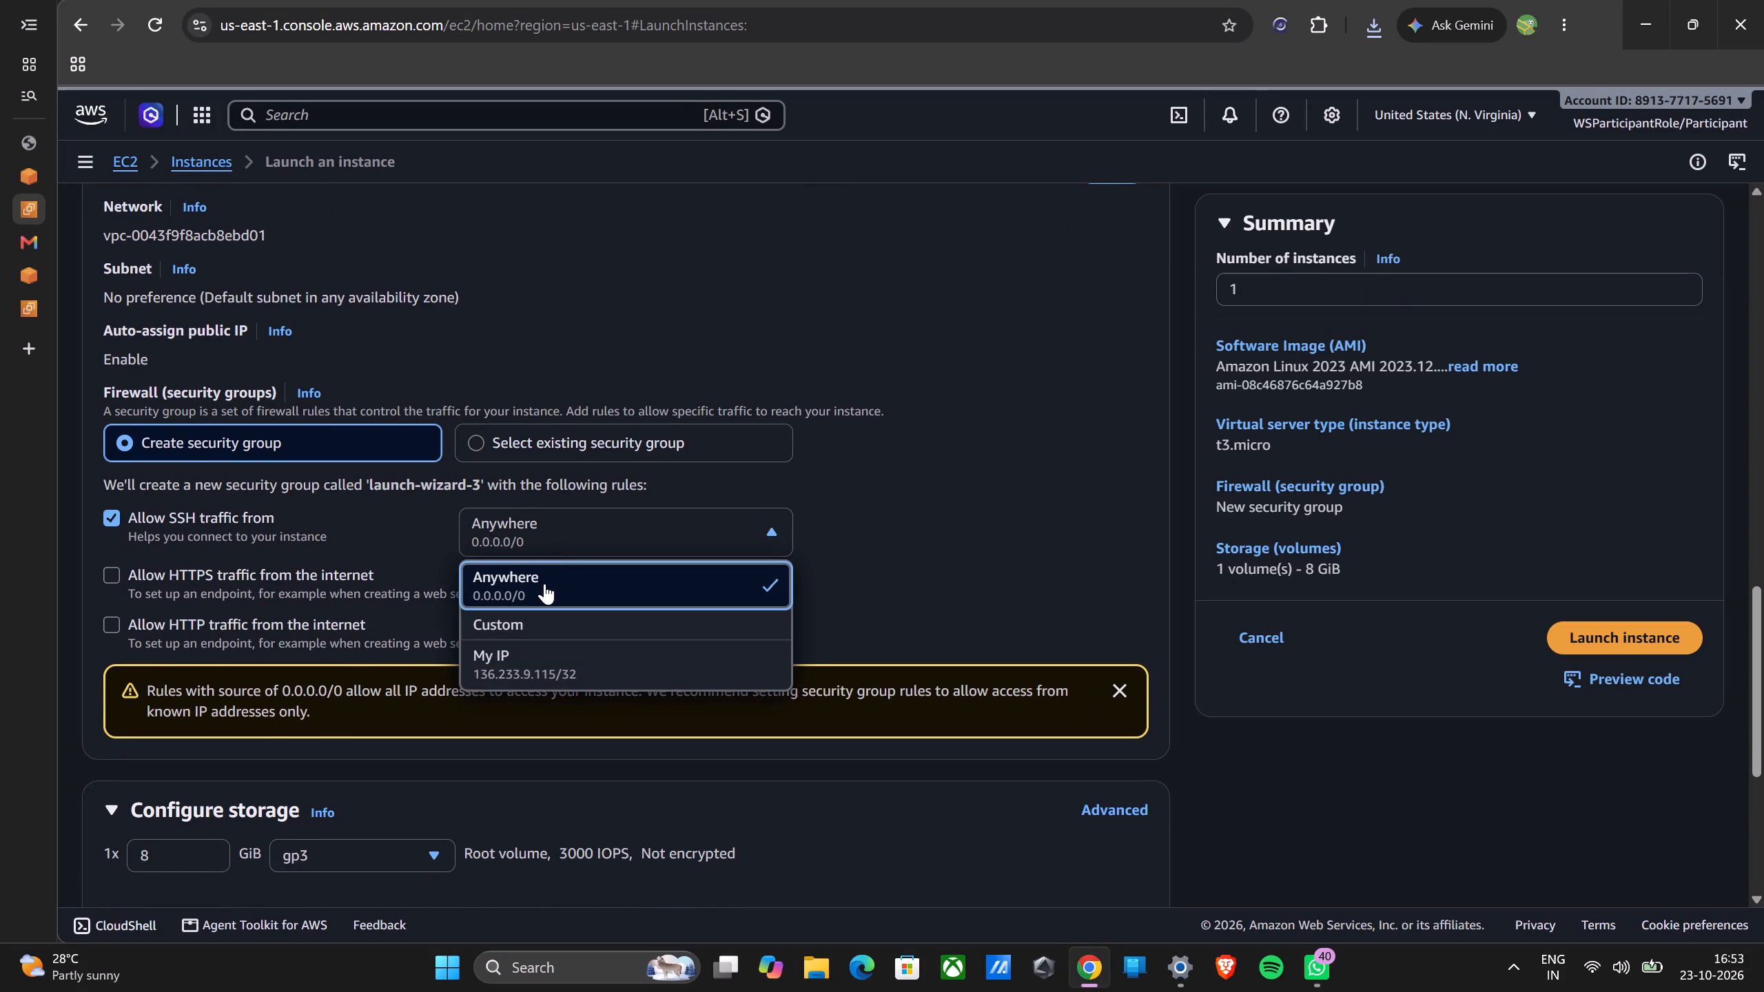
Expand the advanced details for the new instance and check the domain join directory options.
{"action": "scroll", "coordinate": [544, 583], "scroll_direction": "down", "scroll_amount": 4}
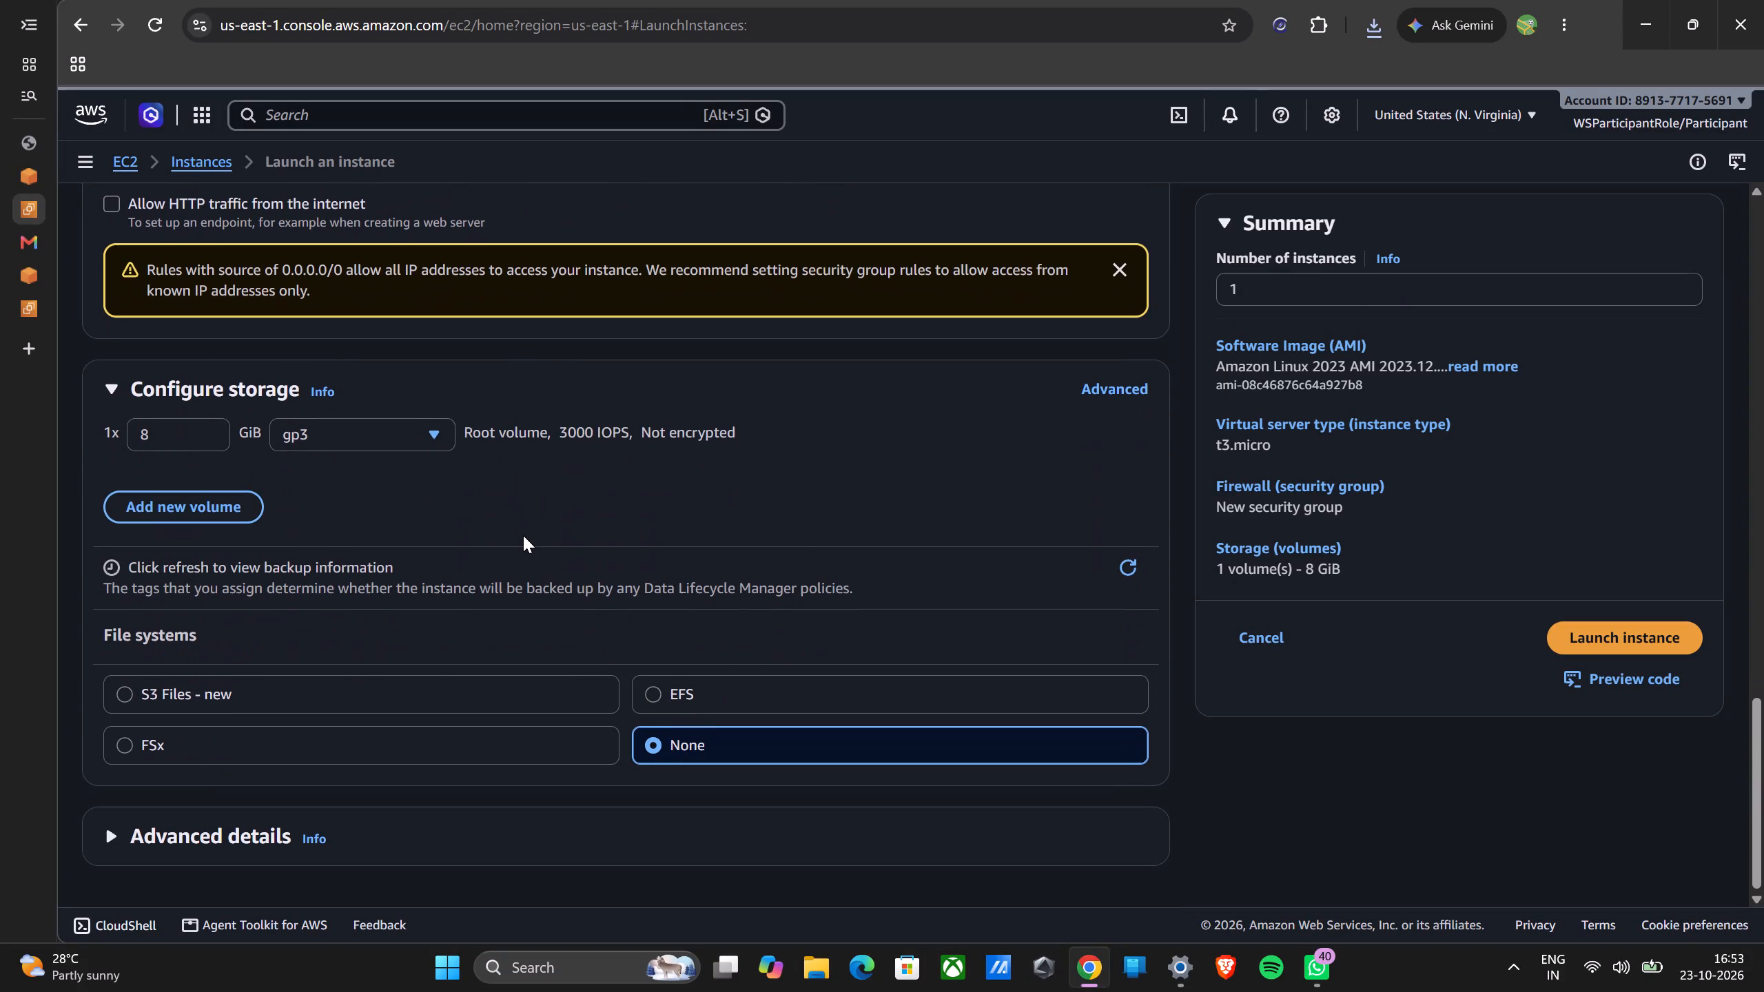
{"action": "scroll", "coordinate": [523, 535], "scroll_direction": "down", "scroll_amount": 1}
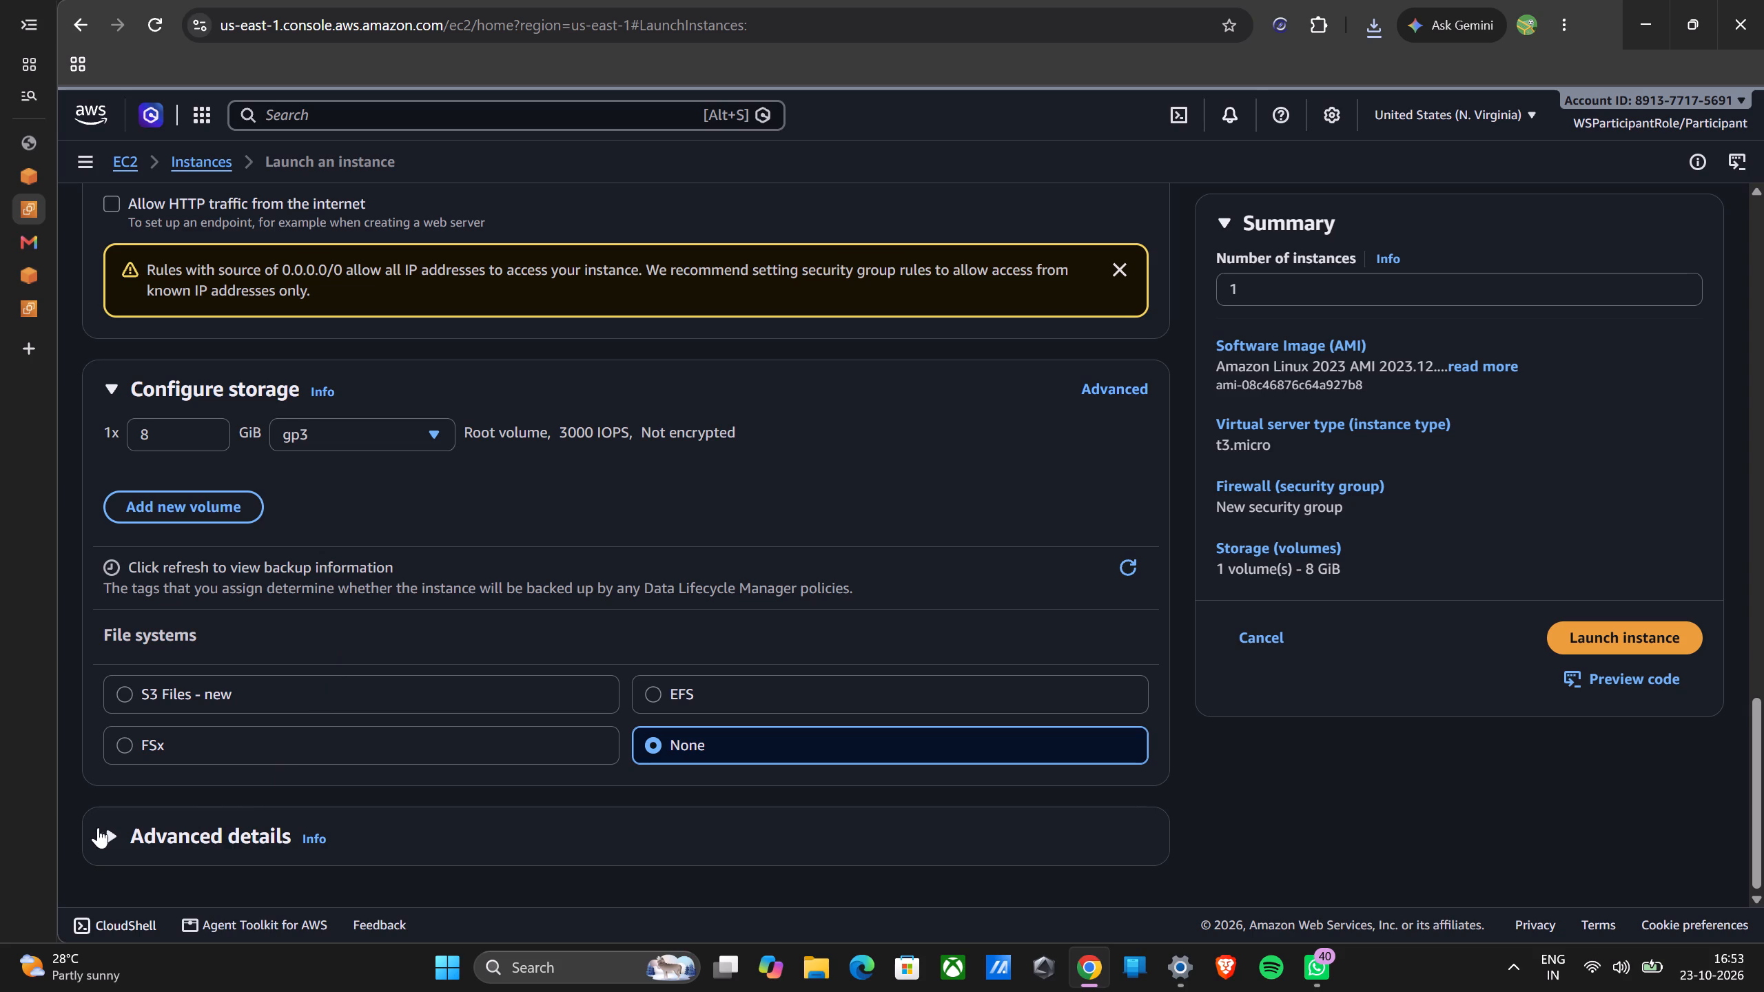
{"action": "left_click_drag", "start_coordinate": [94, 827], "coordinate": [107, 833]}
{"action": "left_click", "coordinate": [107, 833]}
{"action": "scroll", "coordinate": [459, 727], "scroll_direction": "down", "scroll_amount": 2}
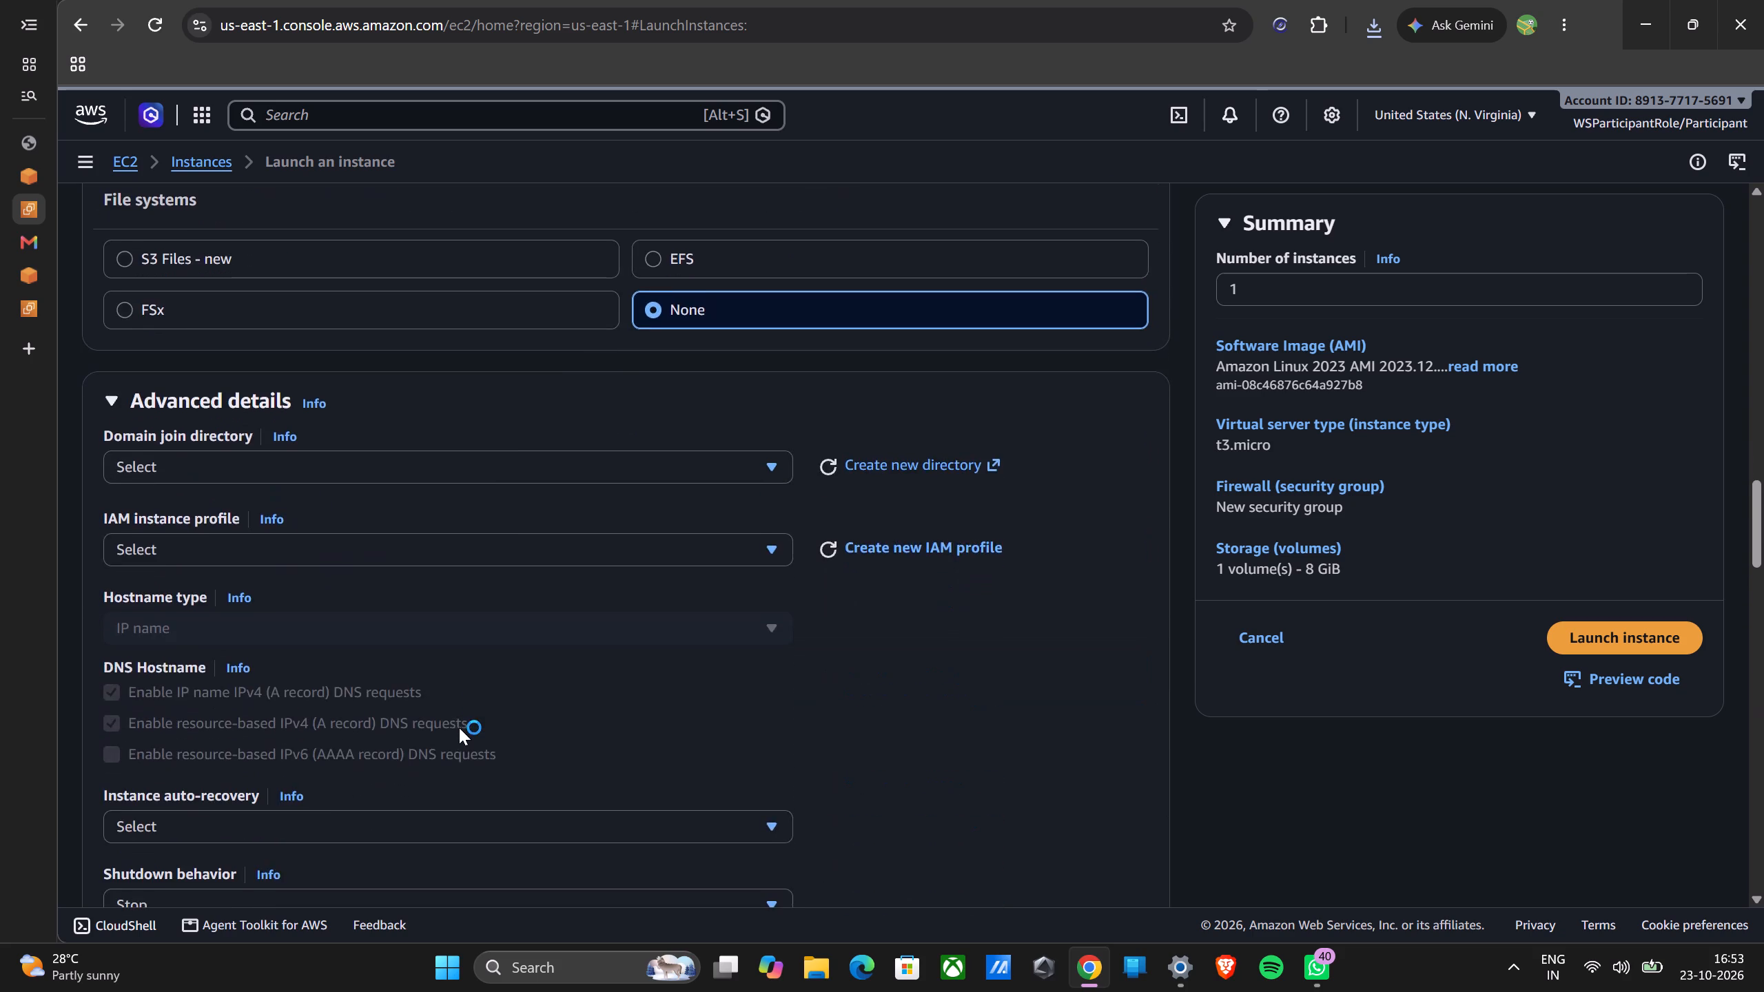
{"action": "scroll", "coordinate": [459, 727], "scroll_direction": "down", "scroll_amount": 2}
{"action": "left_click", "coordinate": [484, 316]}
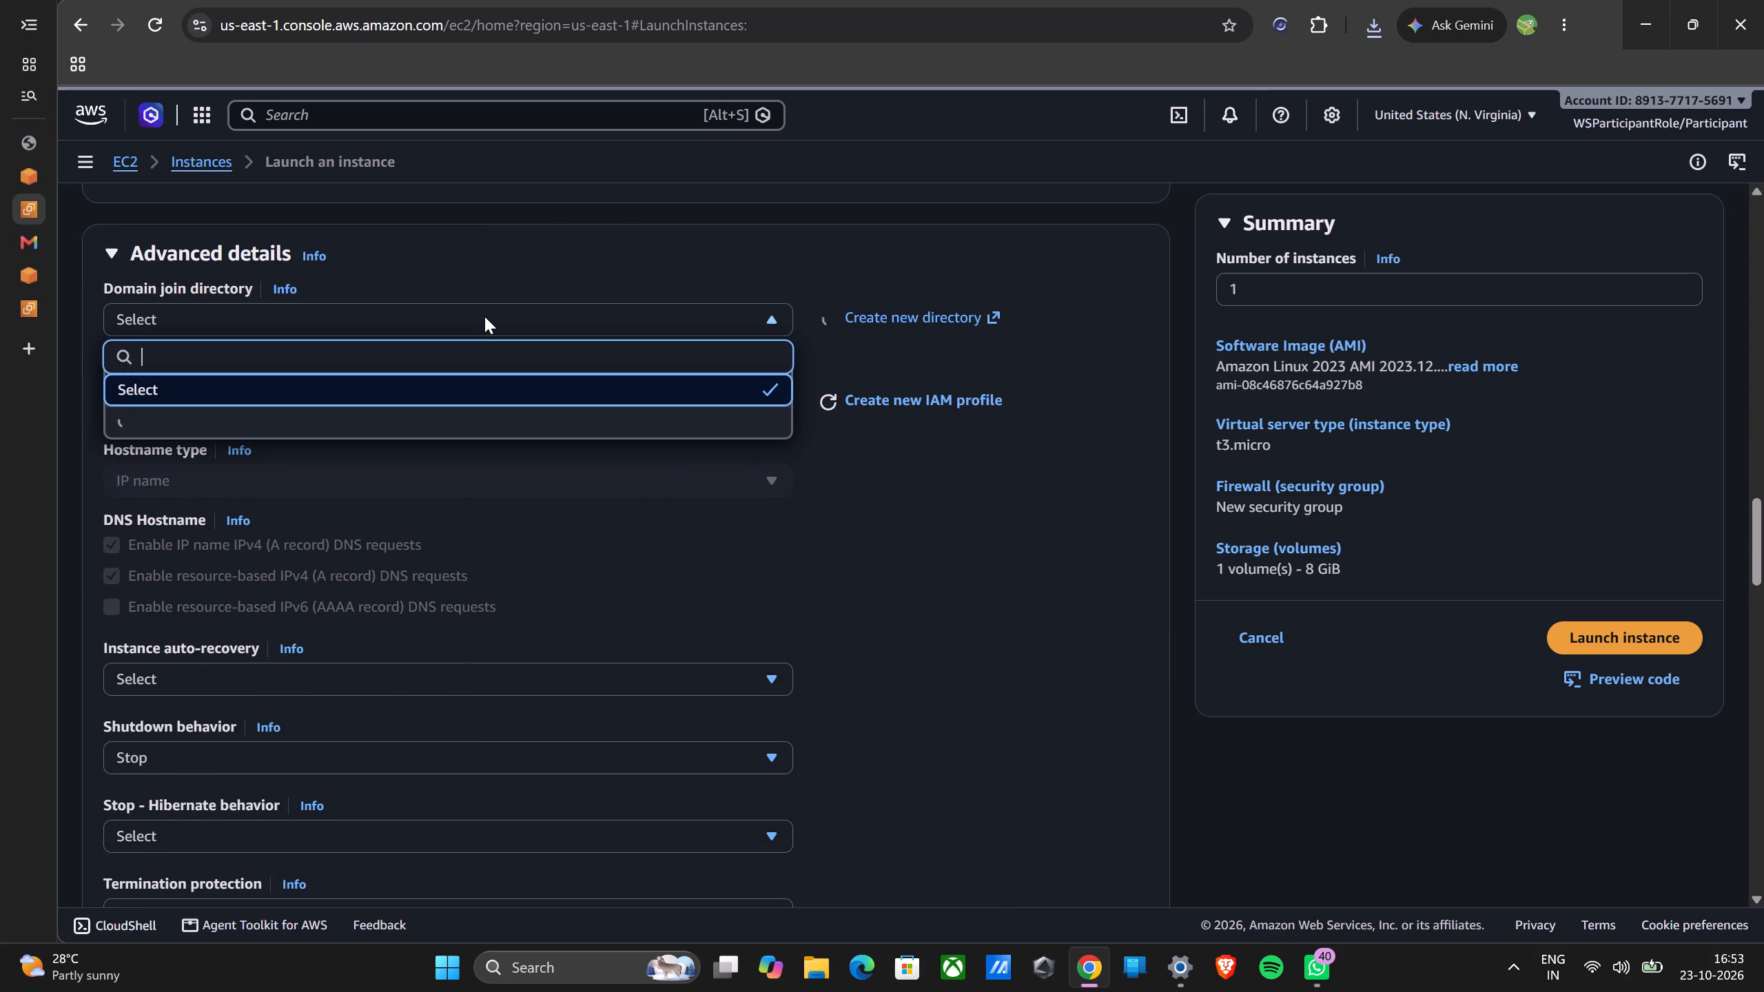
{"action": "left_click", "coordinate": [513, 282]}
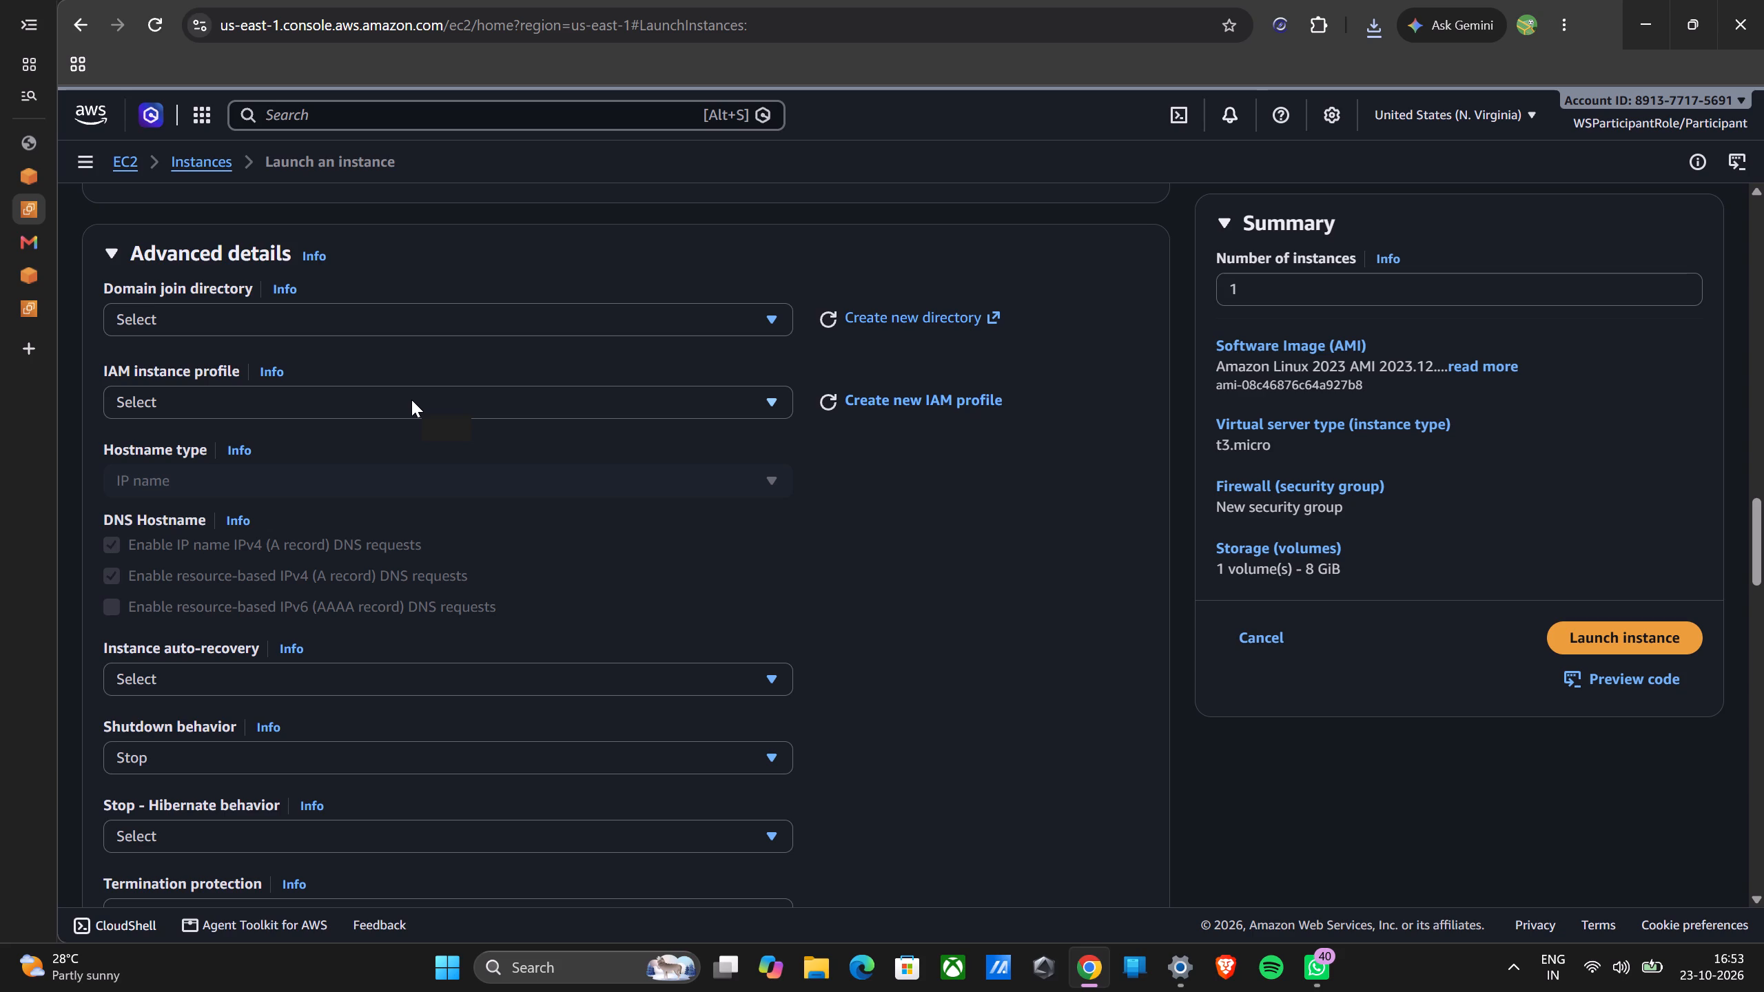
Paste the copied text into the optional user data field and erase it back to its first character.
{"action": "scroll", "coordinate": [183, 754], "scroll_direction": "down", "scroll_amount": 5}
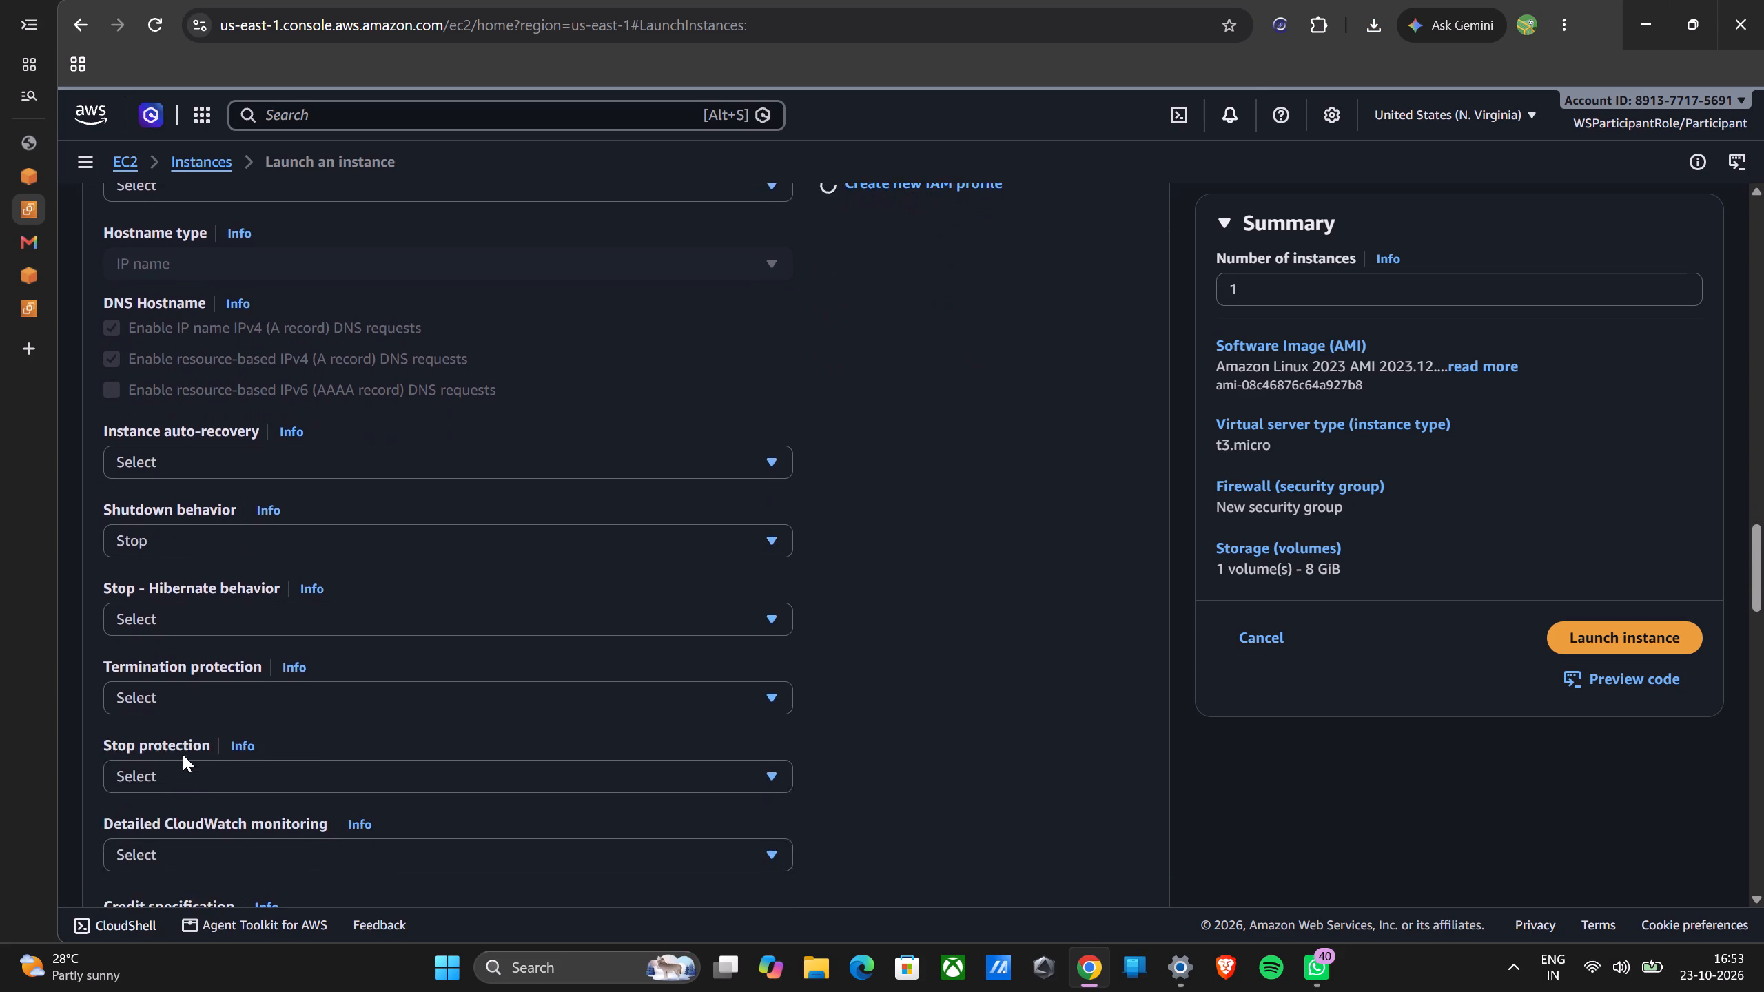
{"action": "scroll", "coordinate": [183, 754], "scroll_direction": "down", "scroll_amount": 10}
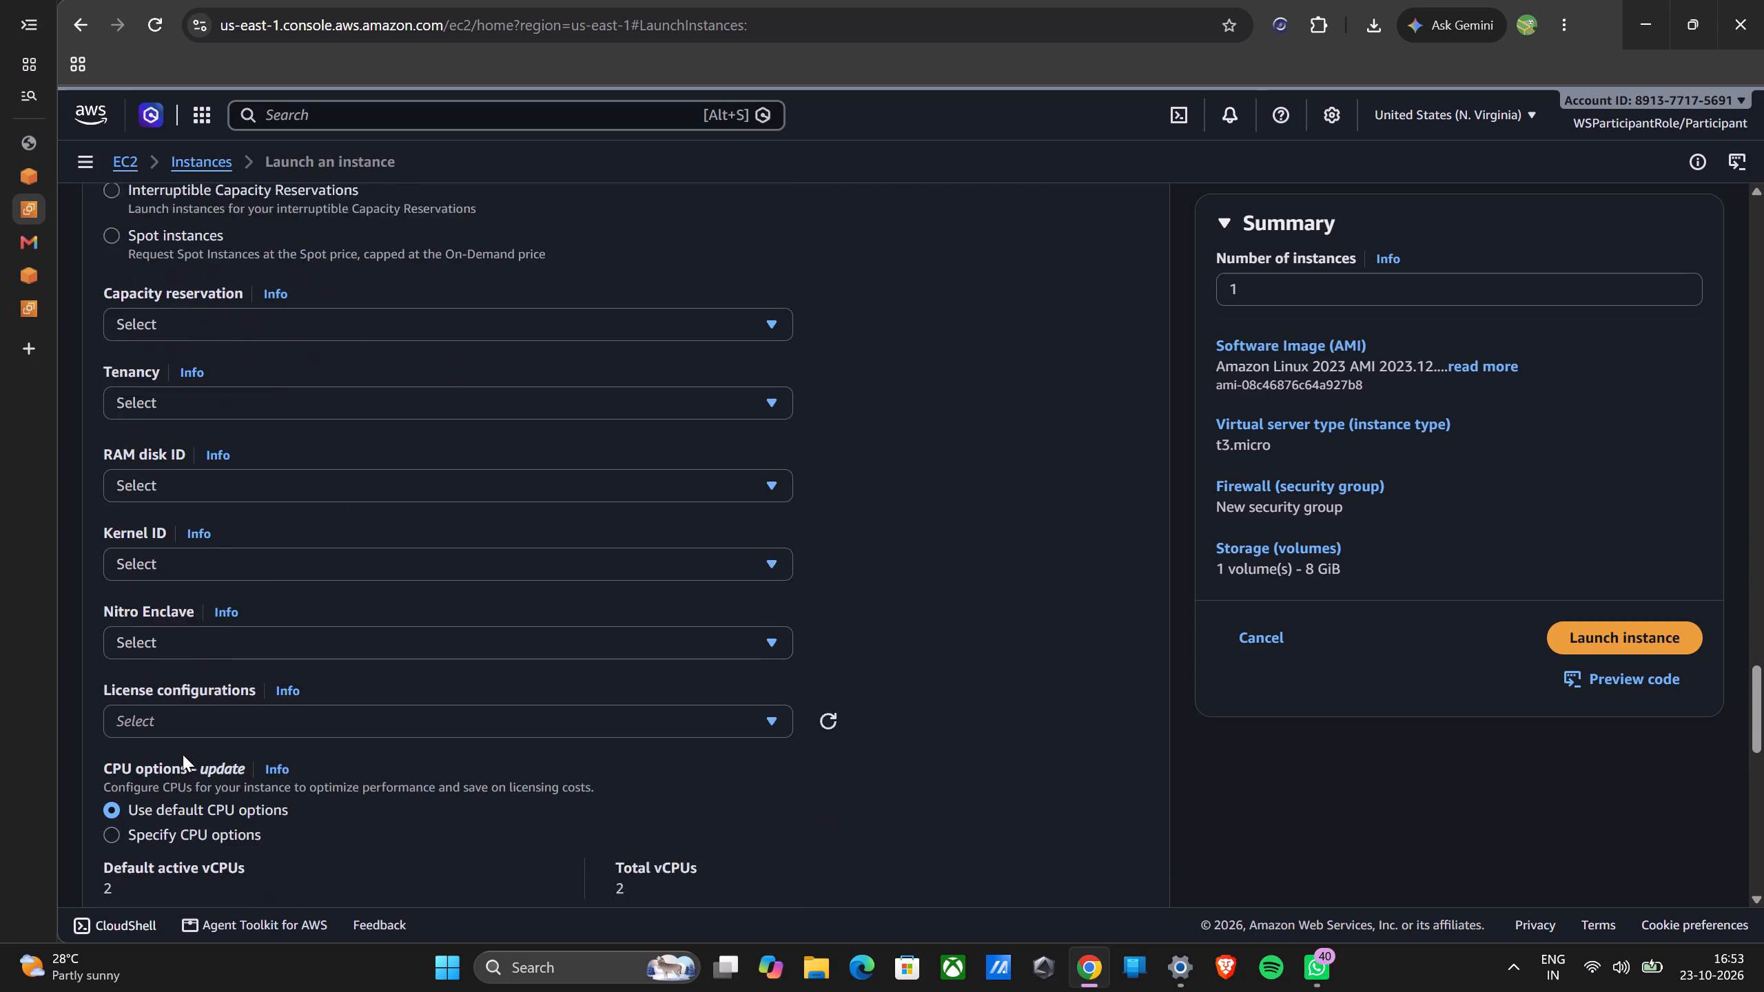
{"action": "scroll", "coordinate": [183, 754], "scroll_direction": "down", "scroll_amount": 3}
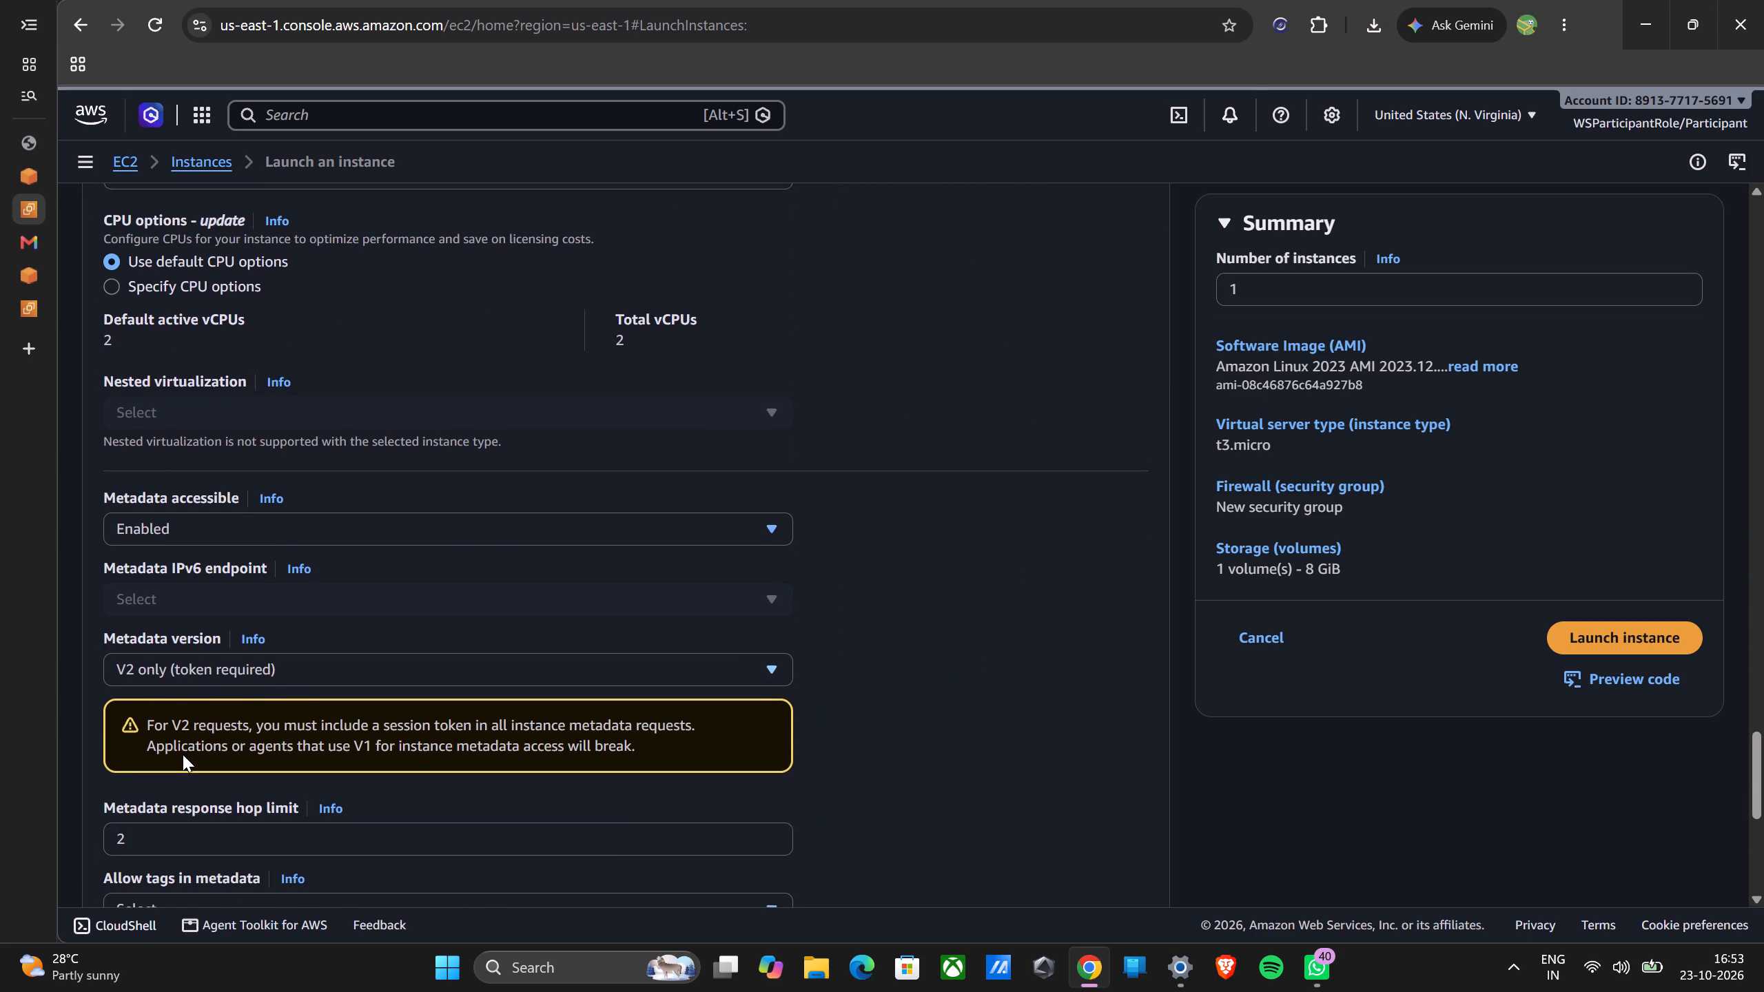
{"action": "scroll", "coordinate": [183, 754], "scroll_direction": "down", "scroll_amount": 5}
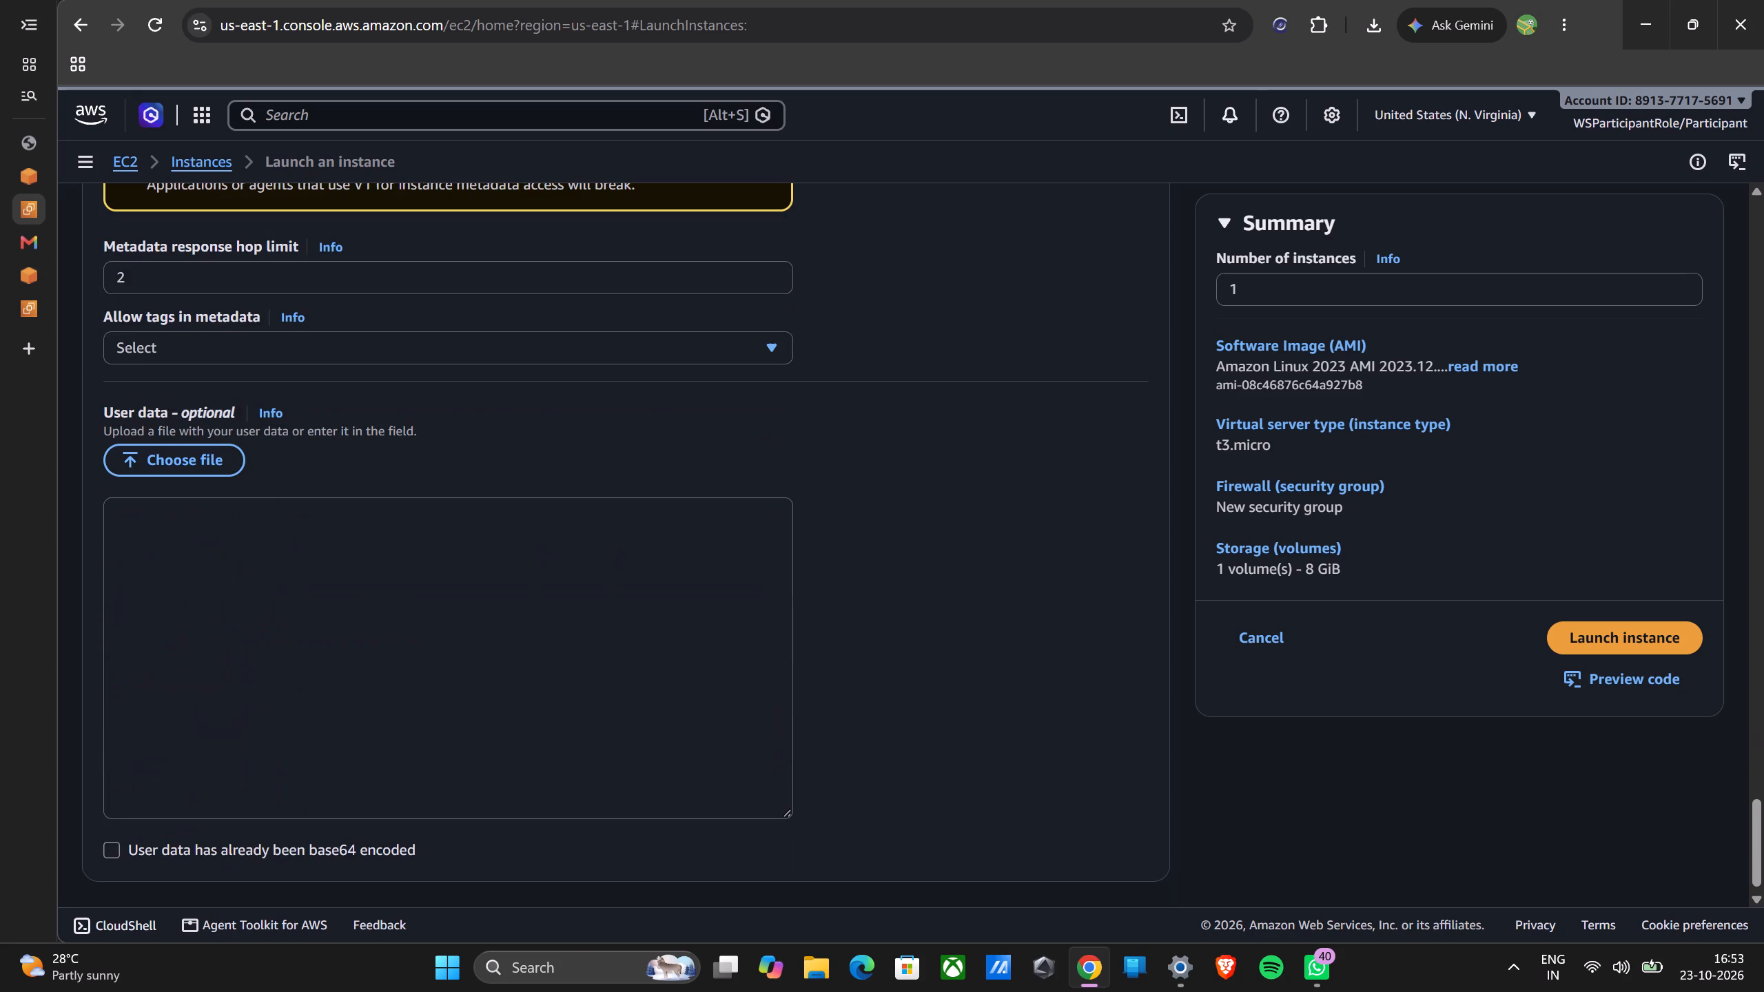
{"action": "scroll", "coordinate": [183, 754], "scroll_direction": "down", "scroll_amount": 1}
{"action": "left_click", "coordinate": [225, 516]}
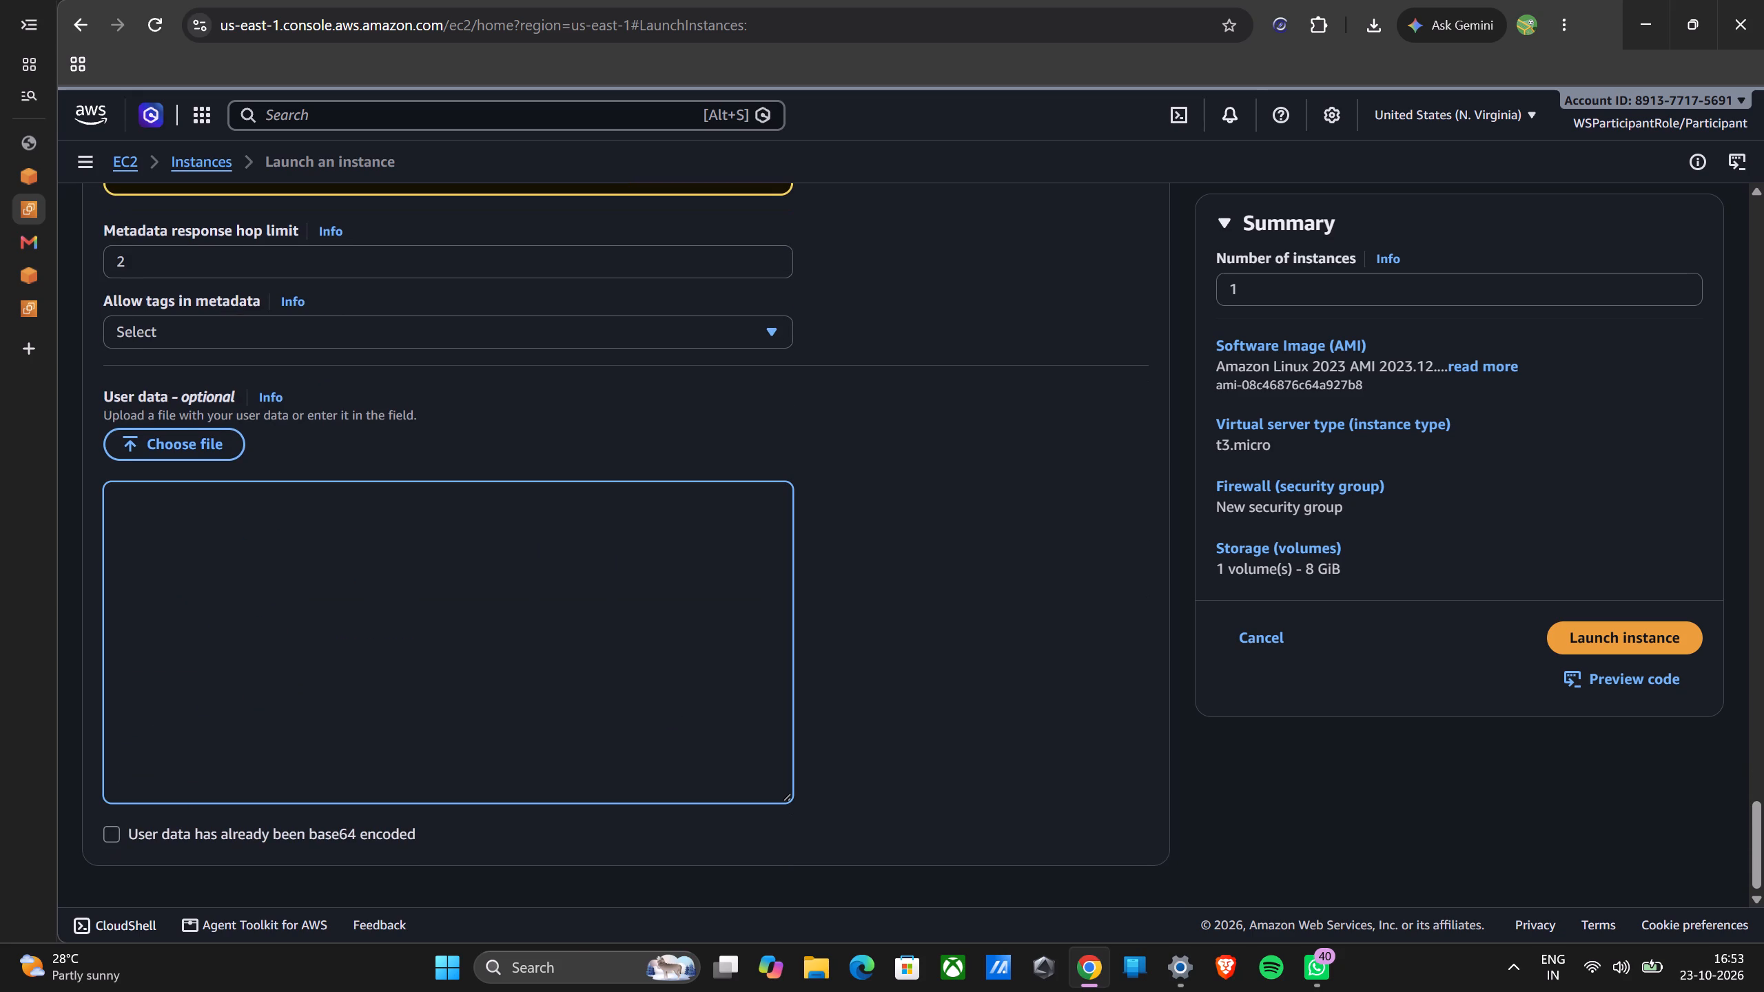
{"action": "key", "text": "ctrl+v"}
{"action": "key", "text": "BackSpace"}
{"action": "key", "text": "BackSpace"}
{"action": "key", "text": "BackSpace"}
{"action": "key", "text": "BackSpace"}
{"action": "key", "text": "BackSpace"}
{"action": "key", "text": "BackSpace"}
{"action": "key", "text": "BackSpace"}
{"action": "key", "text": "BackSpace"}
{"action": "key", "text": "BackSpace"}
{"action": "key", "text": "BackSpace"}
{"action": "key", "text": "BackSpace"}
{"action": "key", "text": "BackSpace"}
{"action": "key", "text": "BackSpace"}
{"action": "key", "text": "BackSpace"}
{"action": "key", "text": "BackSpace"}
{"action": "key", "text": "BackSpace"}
Copy the PowerShell User Data script from the workshop's Launch a Web Server Instance page.
{"action": "left_click", "coordinate": [61, 177]}
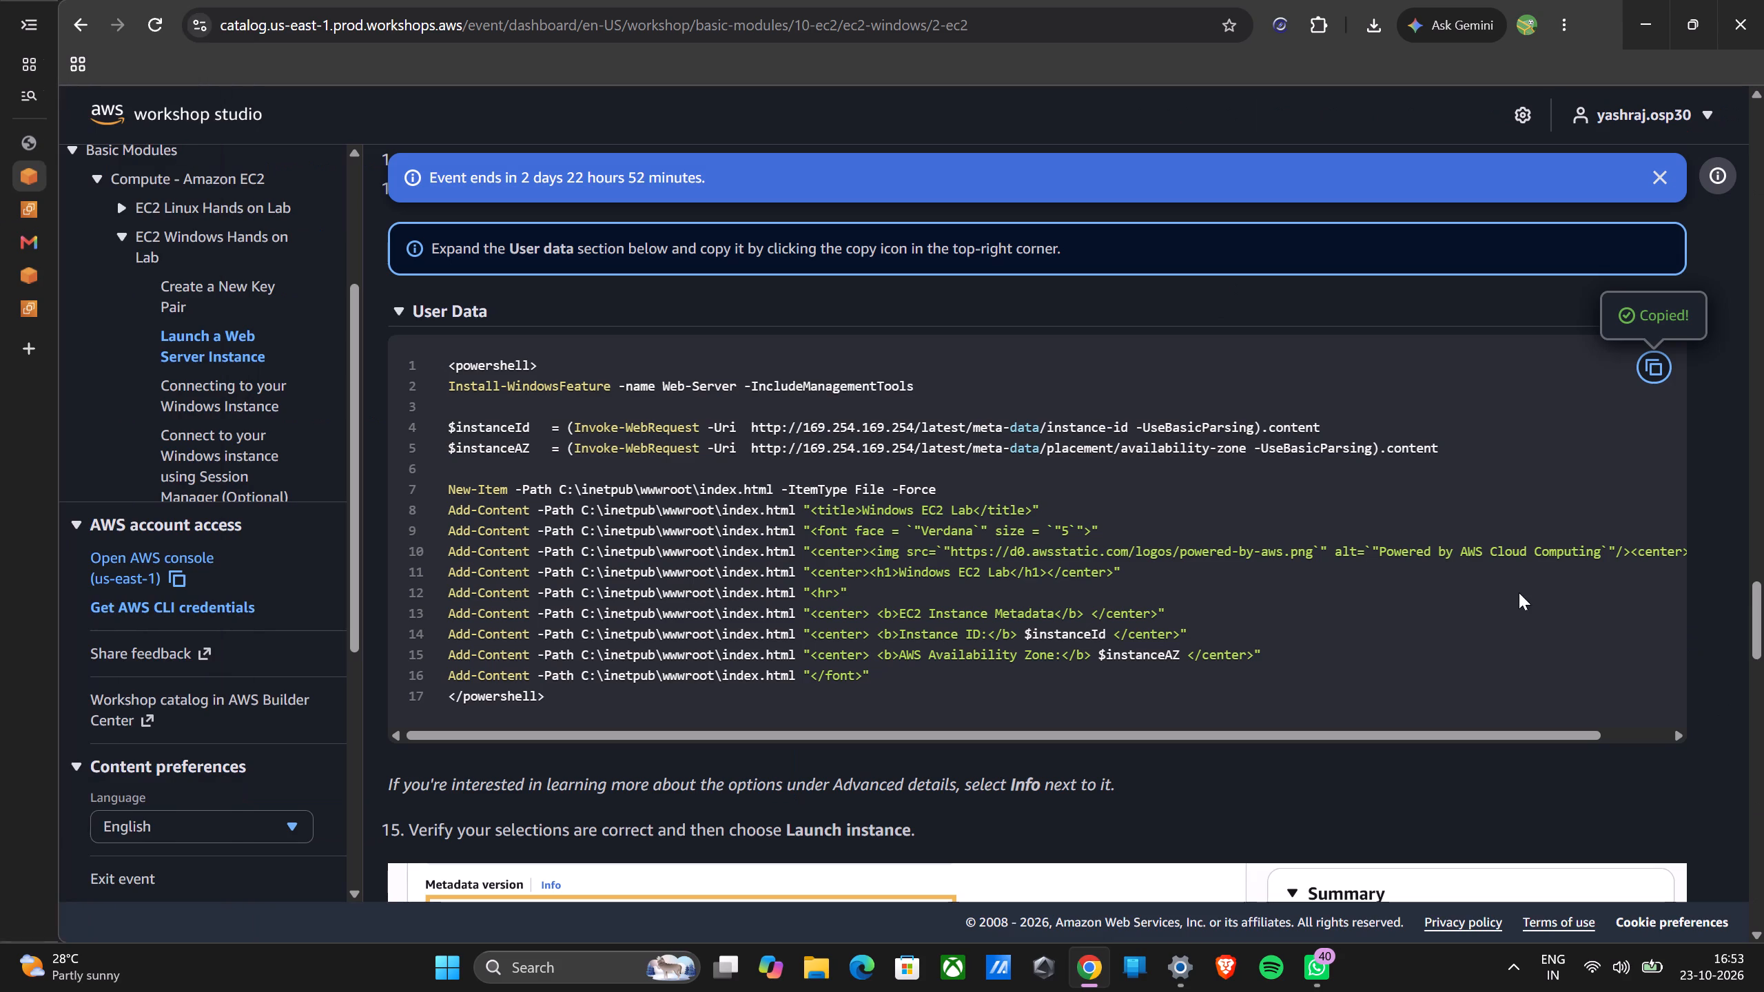
{"action": "left_click", "coordinate": [1653, 366]}
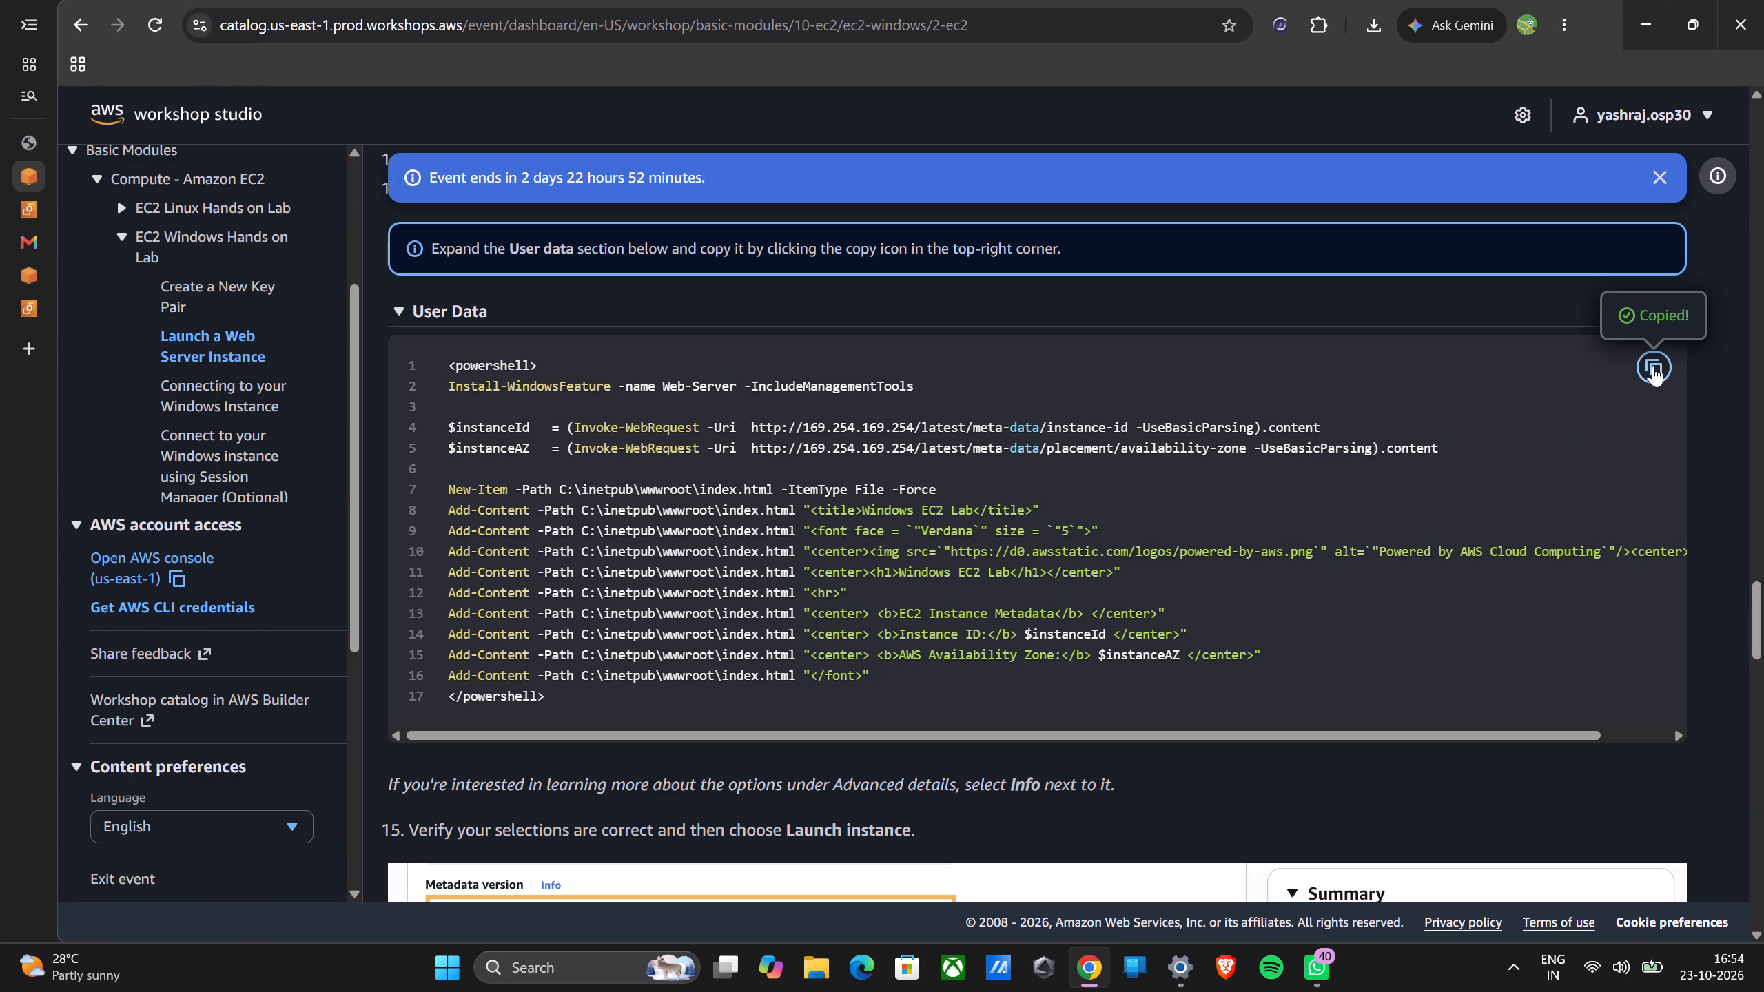
Switch to the other open instance launch form, expand its advanced details and paste the PowerShell script as user data.
{"action": "left_click", "coordinate": [72, 319]}
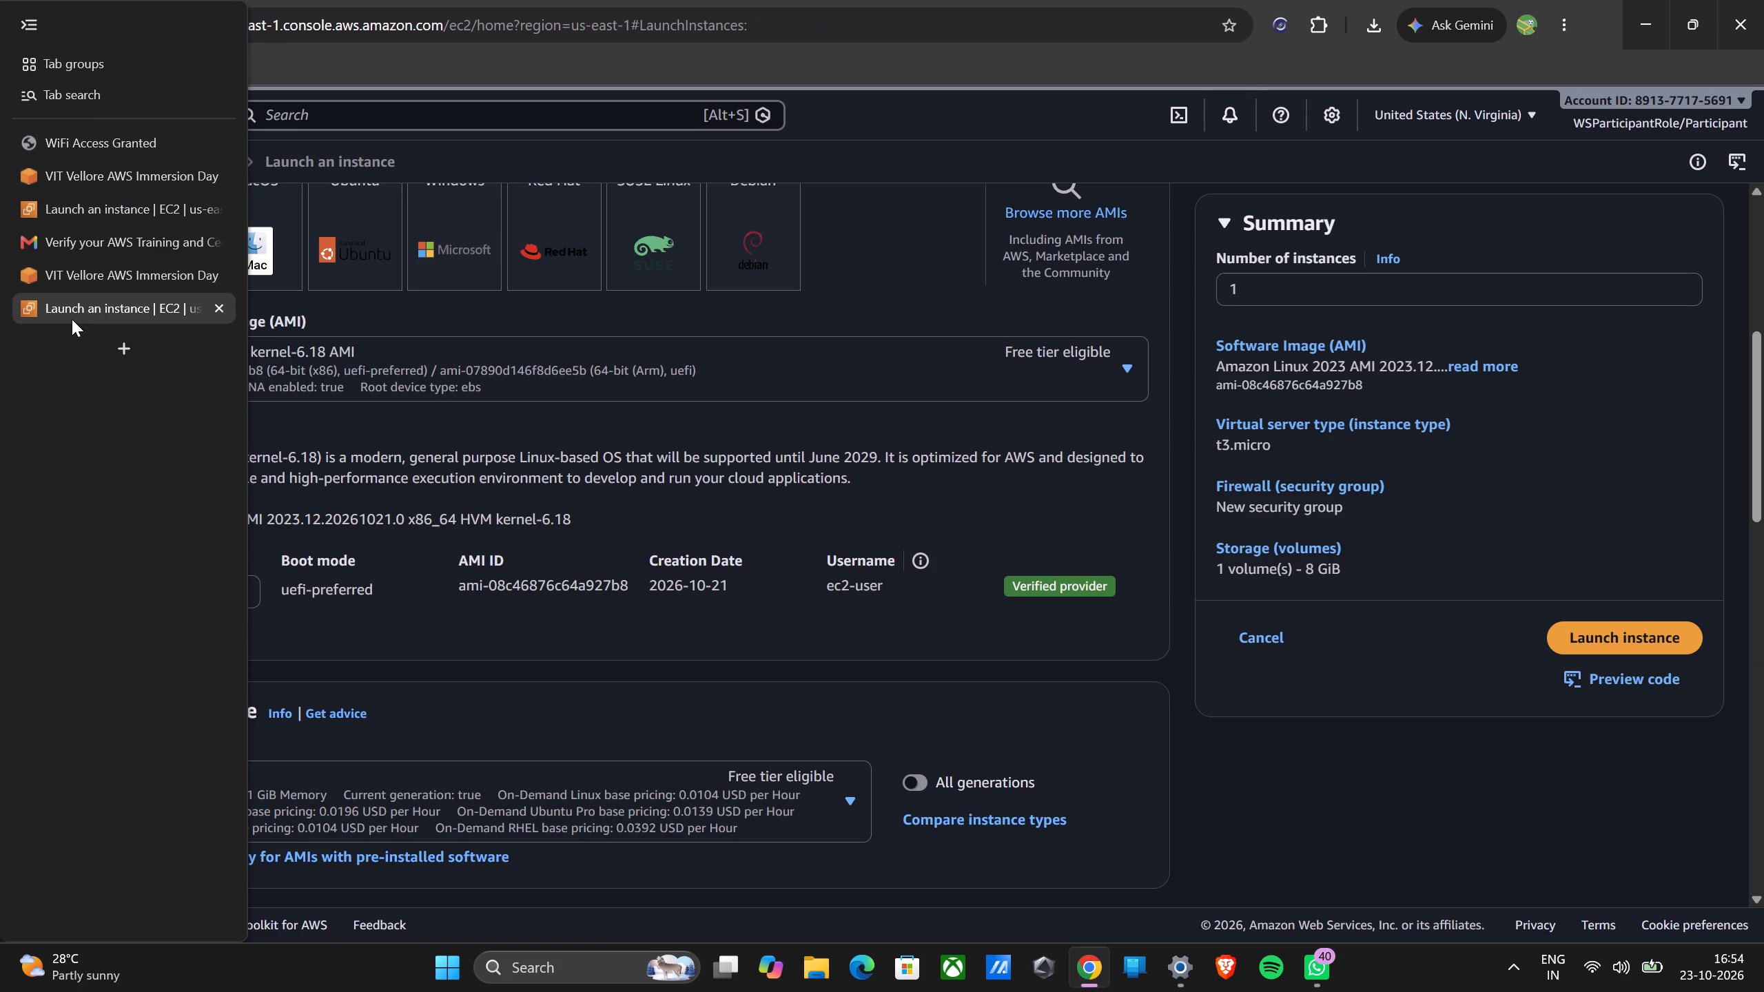
{"action": "scroll", "coordinate": [284, 767], "scroll_direction": "down", "scroll_amount": 10}
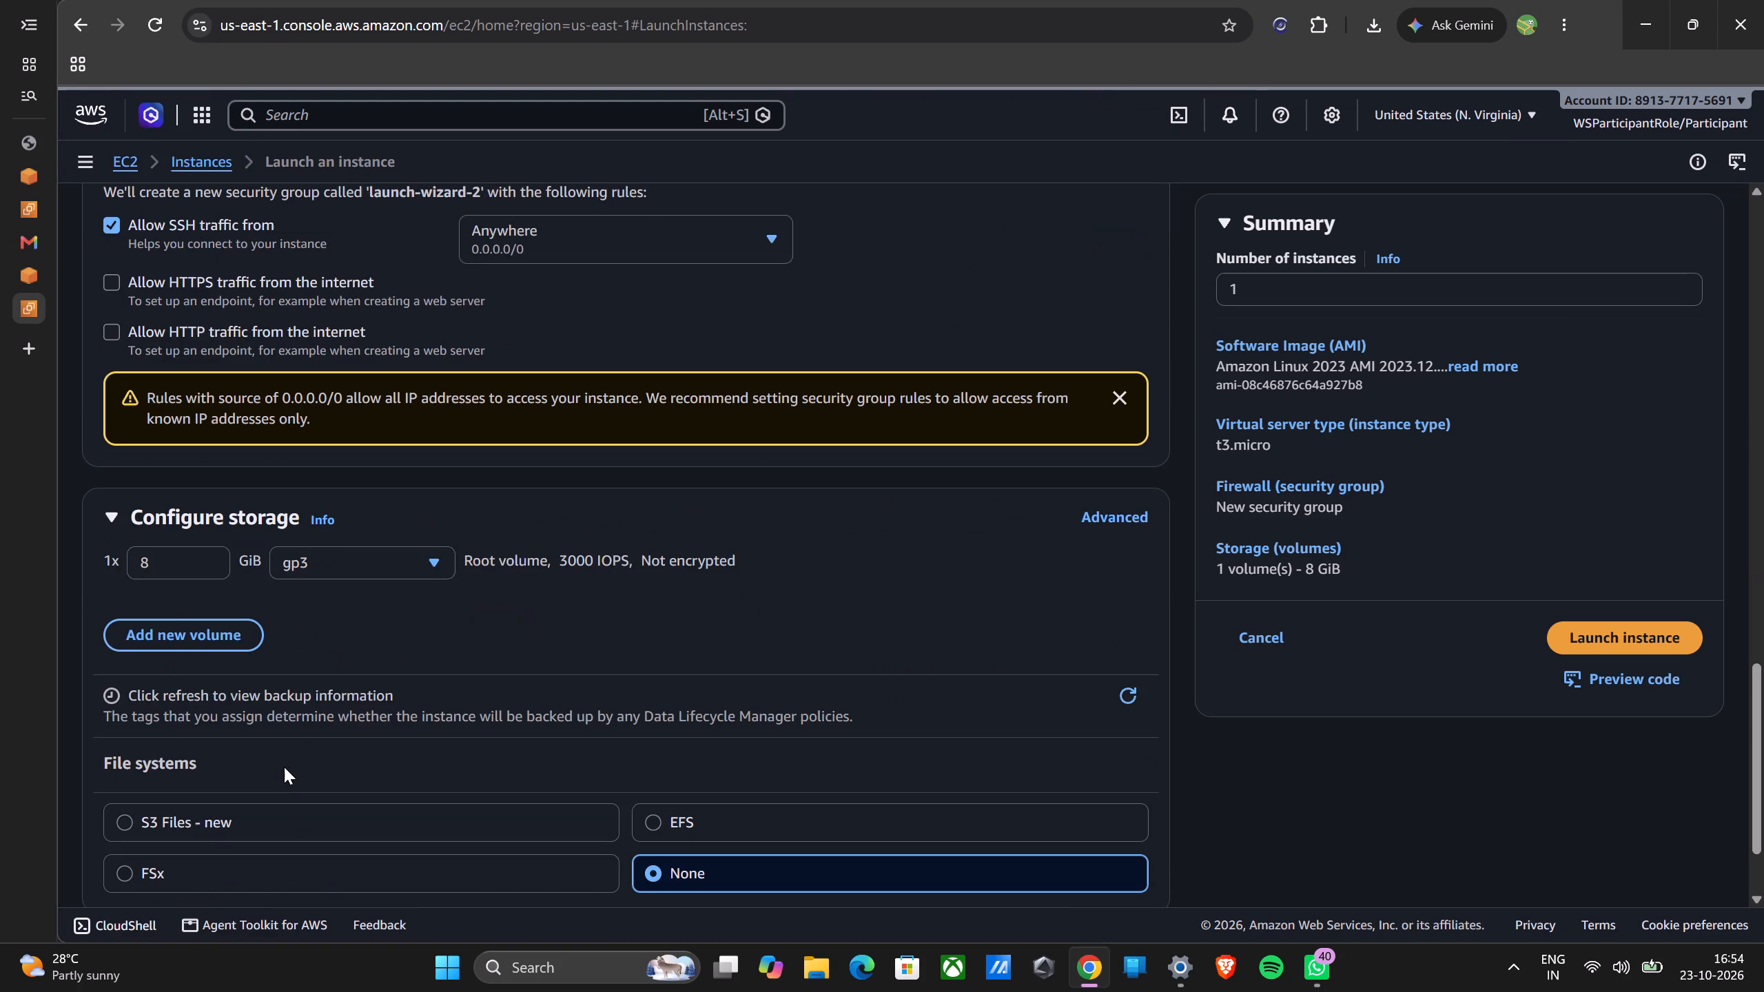
{"action": "scroll", "coordinate": [284, 767], "scroll_direction": "down", "scroll_amount": 1}
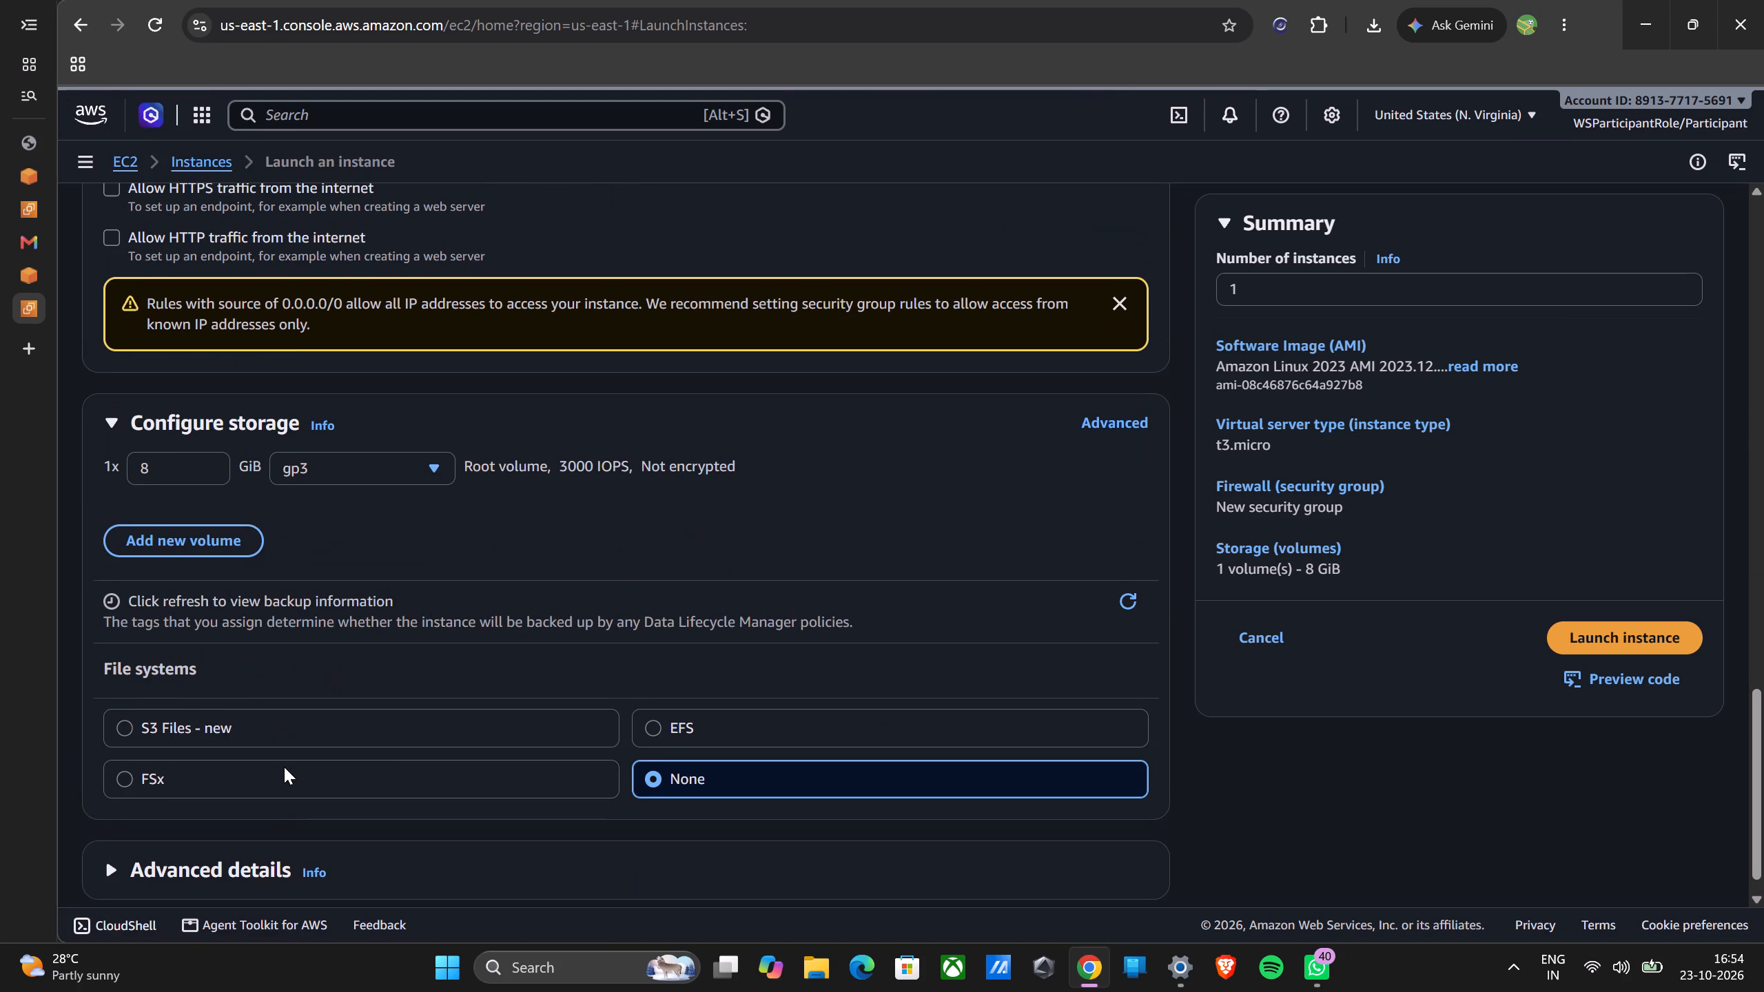
{"action": "scroll", "coordinate": [284, 767], "scroll_direction": "down", "scroll_amount": 1}
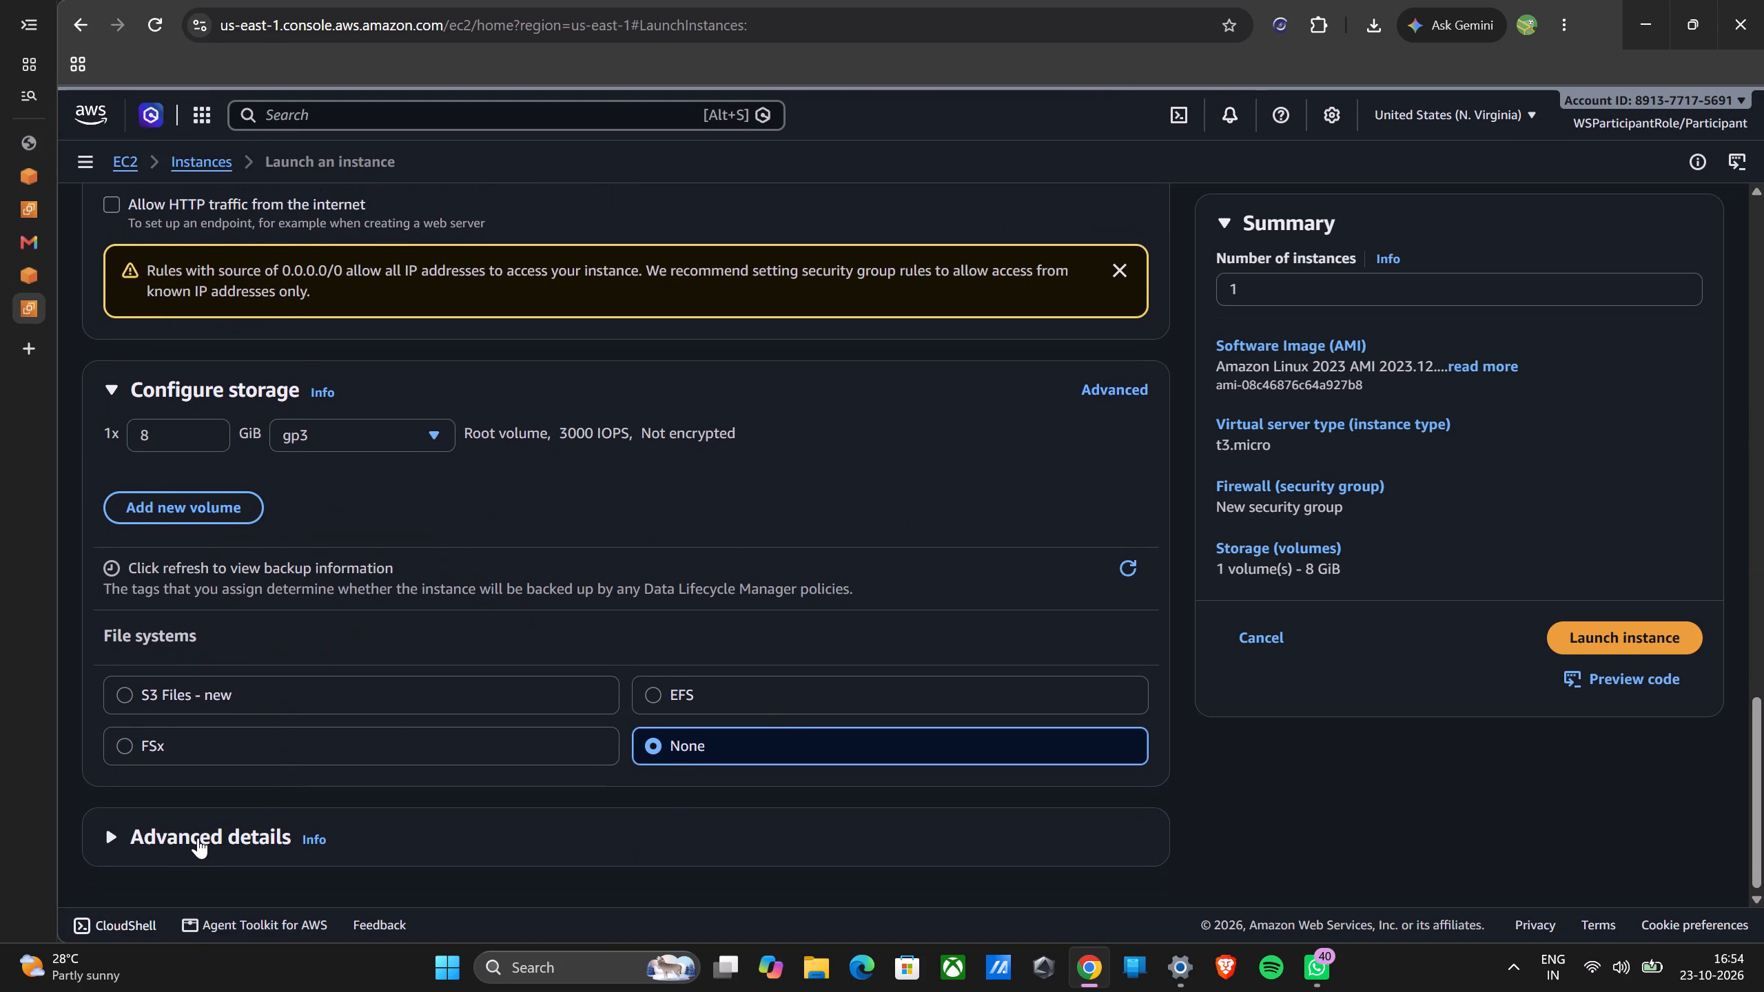
{"action": "left_click", "coordinate": [187, 841]}
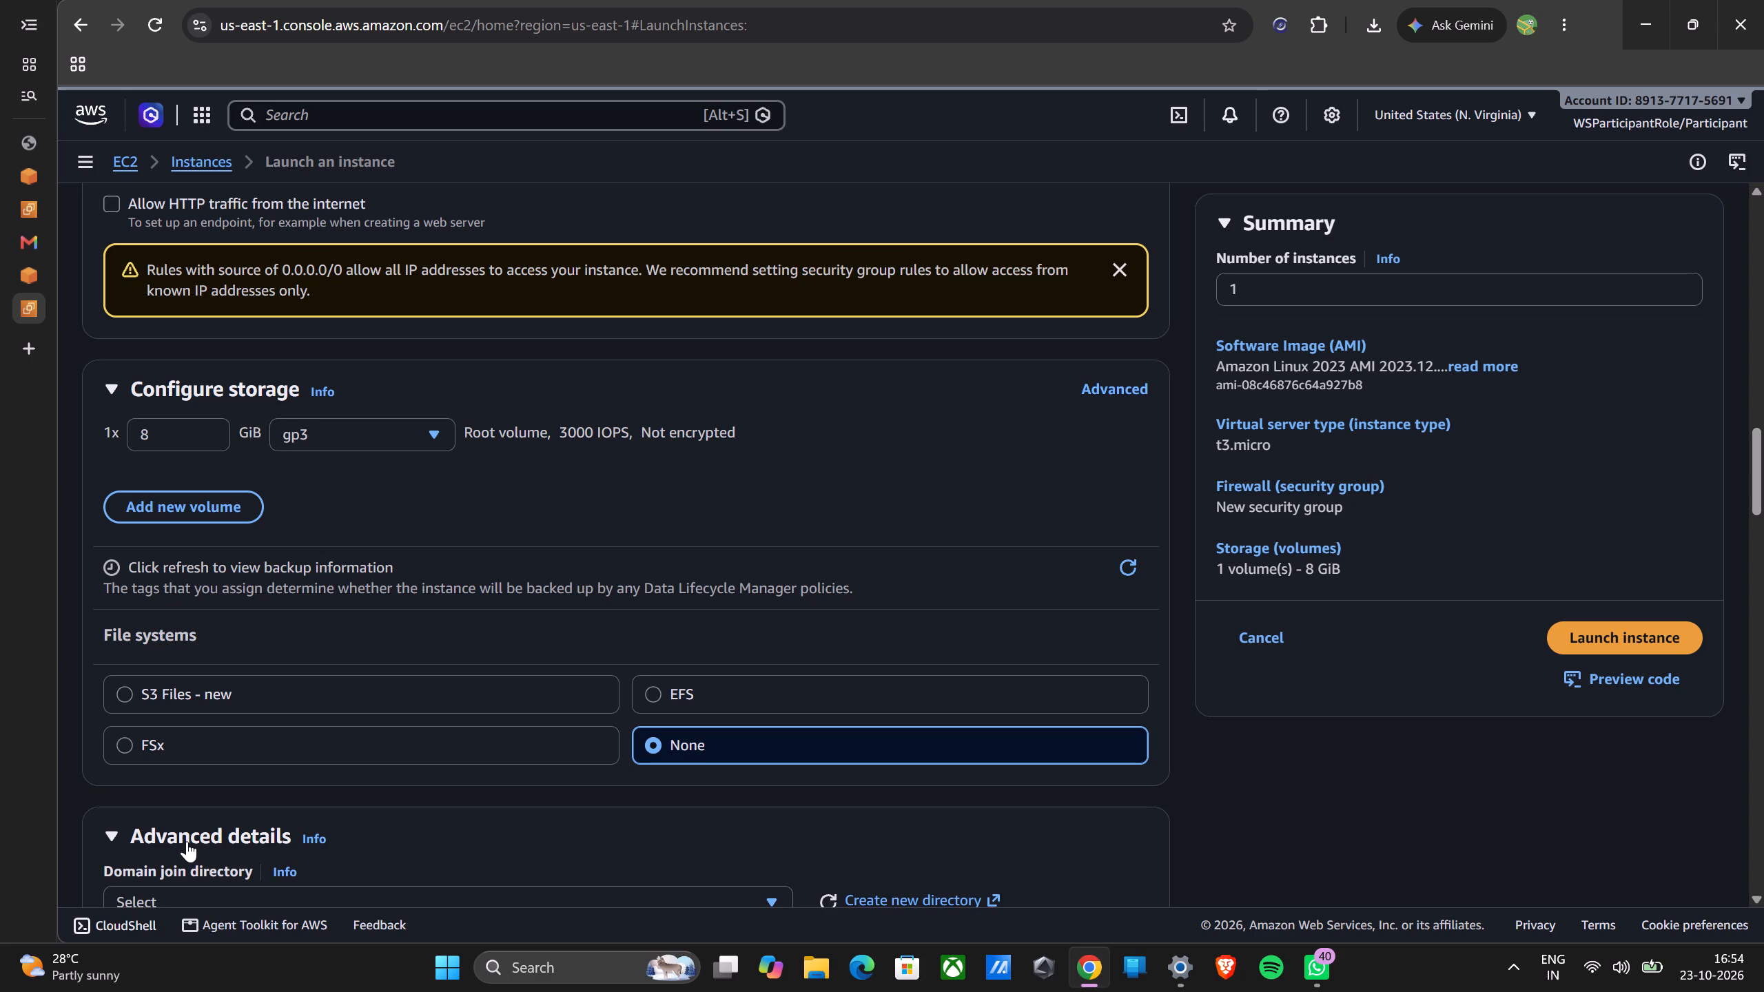
{"action": "scroll", "coordinate": [187, 841], "scroll_direction": "down", "scroll_amount": 4}
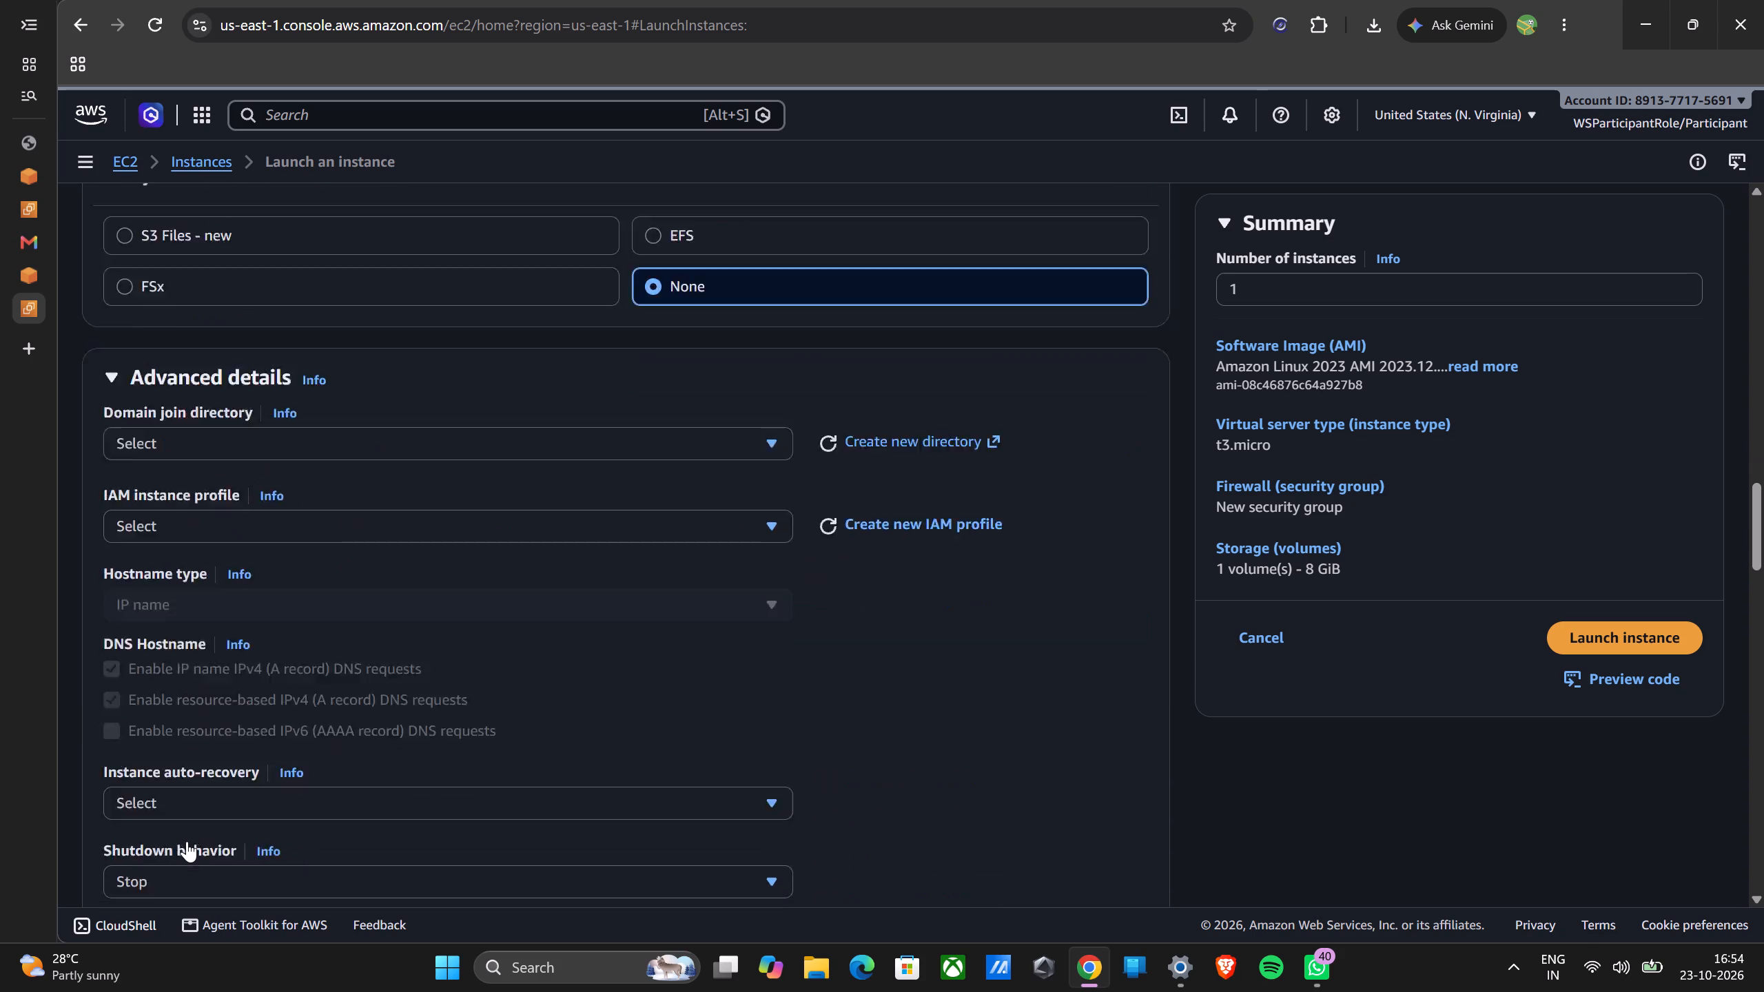
{"action": "scroll", "coordinate": [187, 841], "scroll_direction": "down", "scroll_amount": 11}
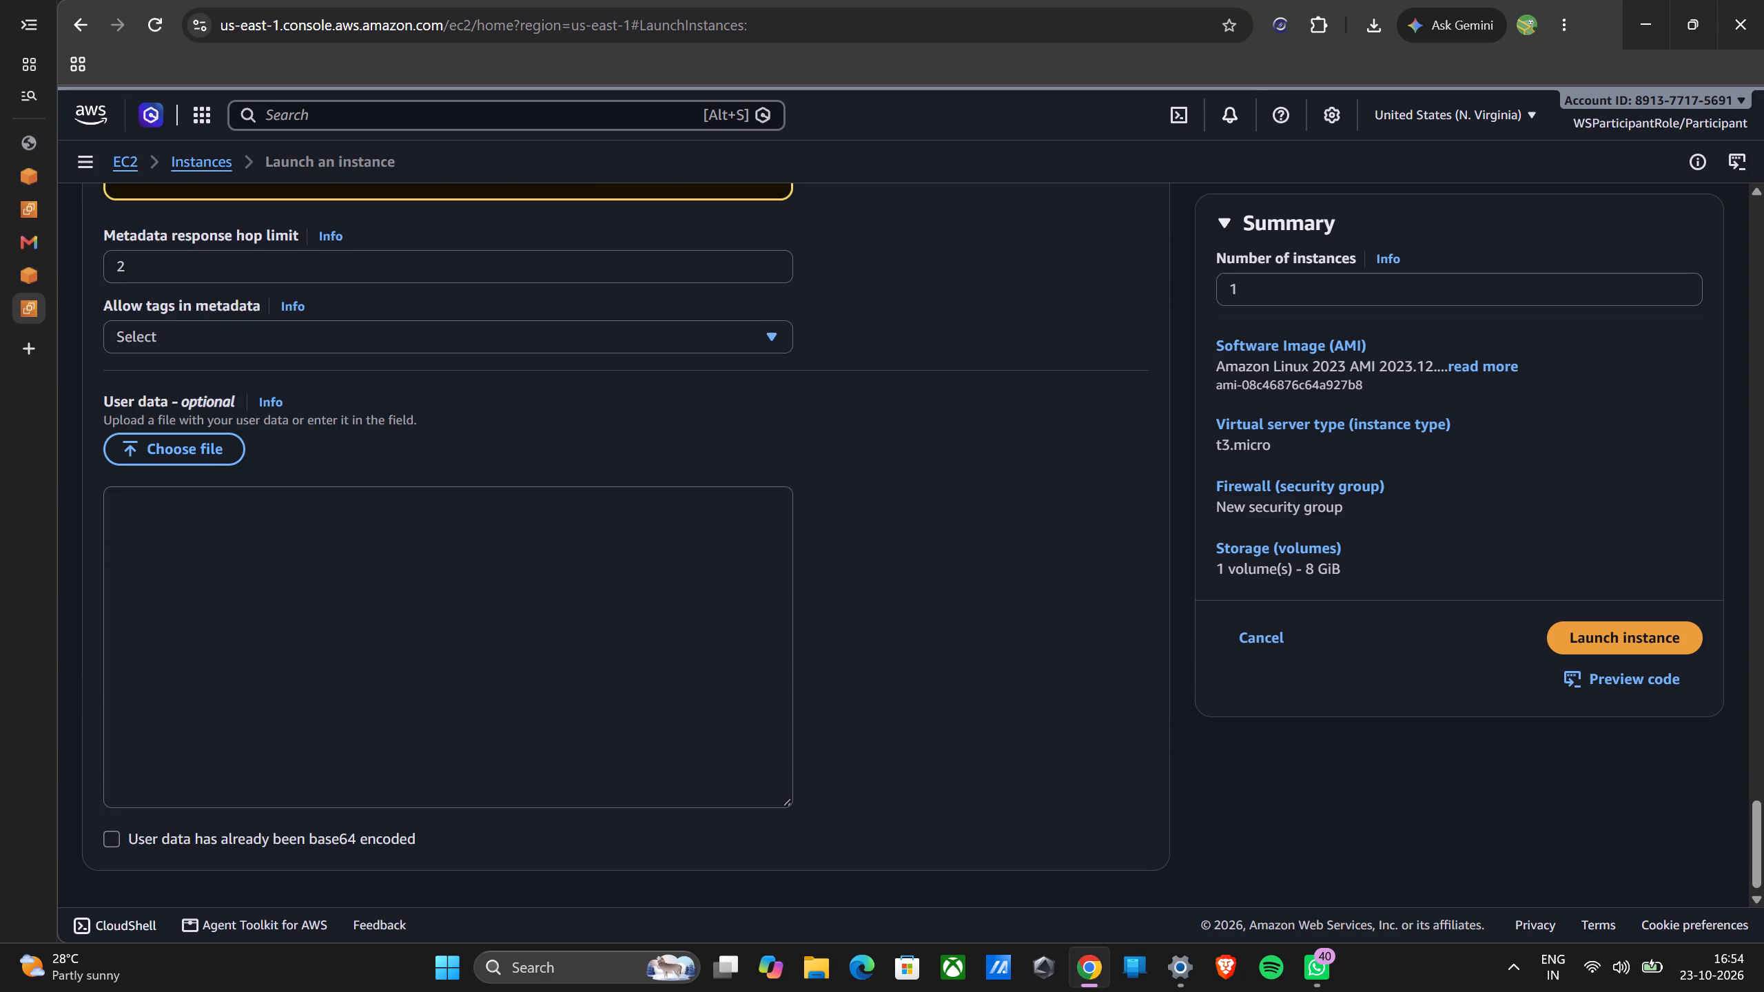
{"action": "left_click", "coordinate": [141, 497]}
{"action": "key", "text": "ctrl+v"}
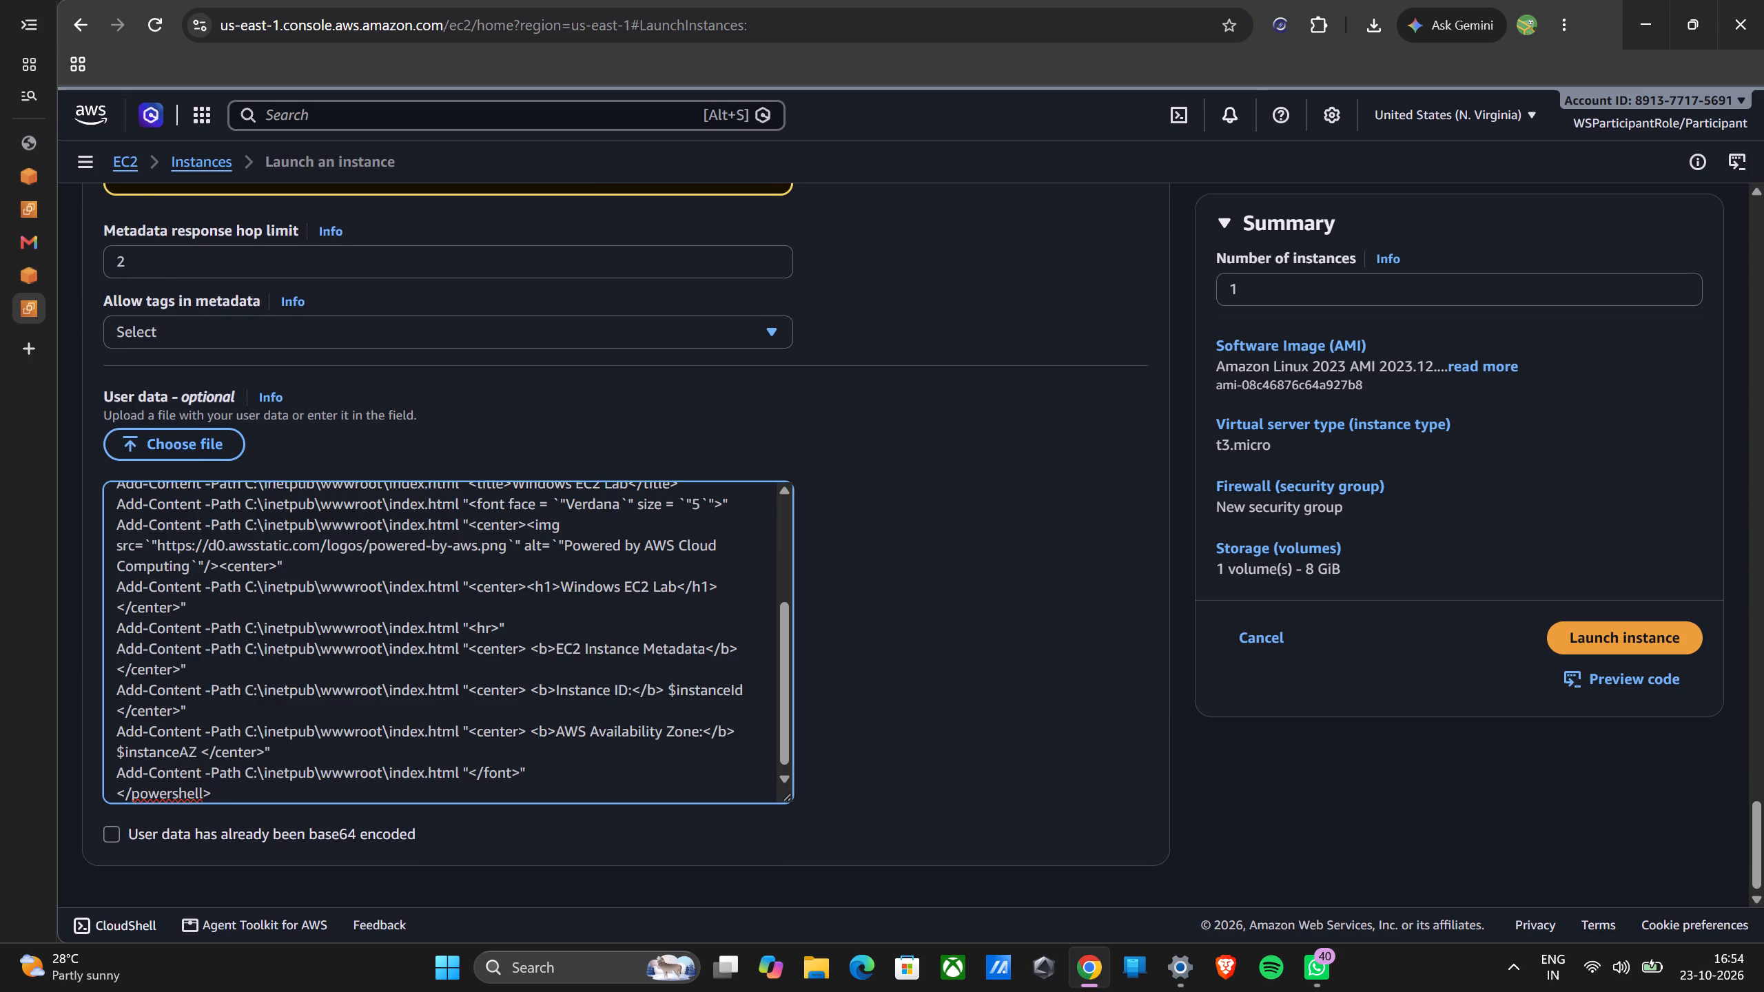
Set Allow tags in metadata to Enable.
{"action": "scroll", "coordinate": [382, 349], "scroll_direction": "up", "scroll_amount": 4}
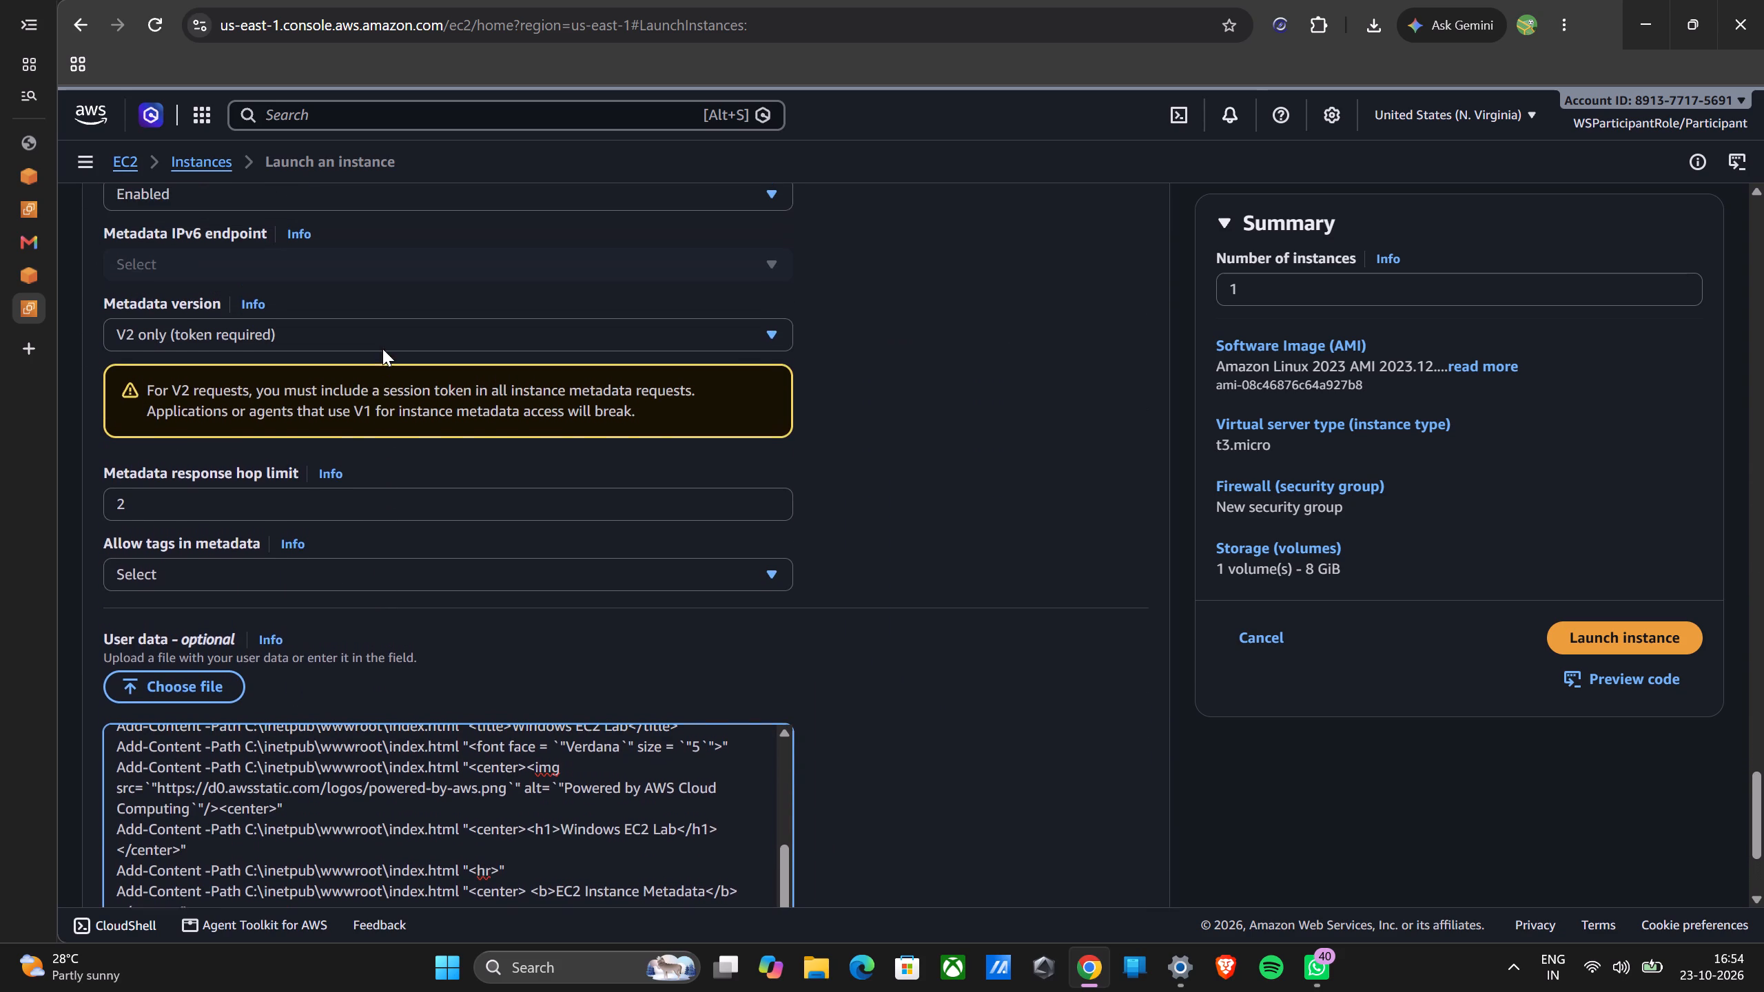
{"action": "left_click", "coordinate": [360, 572]}
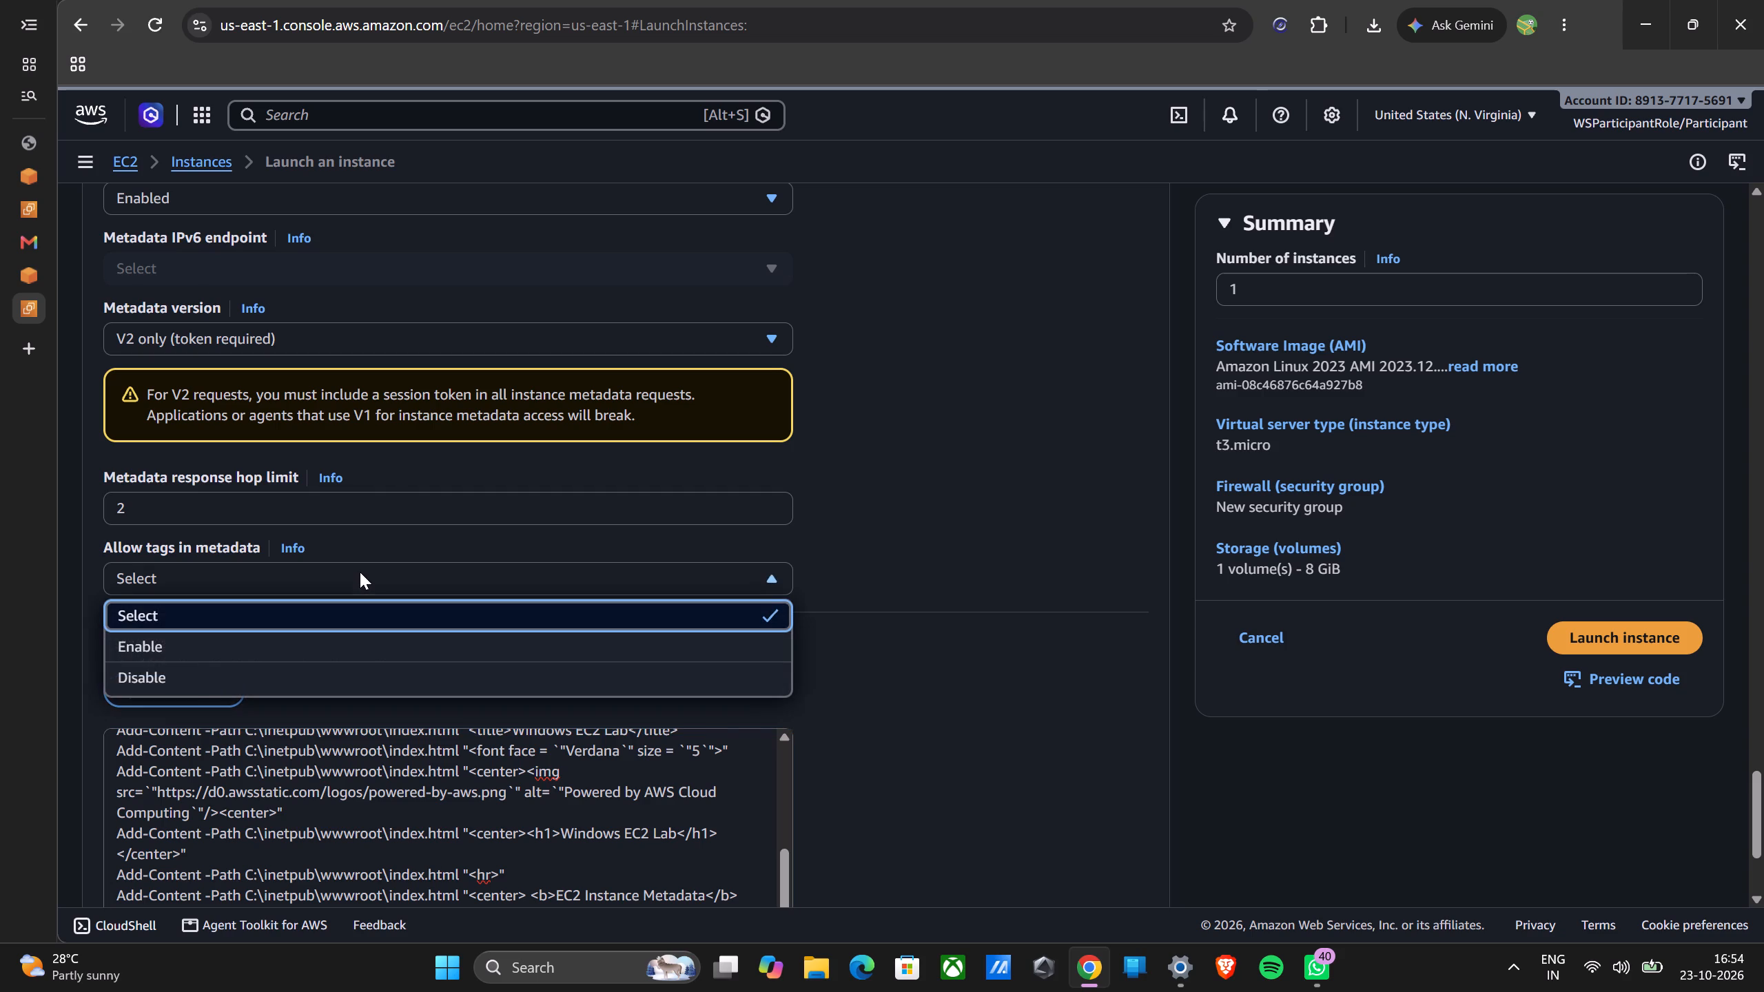
{"action": "left_click", "coordinate": [360, 572]}
{"action": "left_click", "coordinate": [360, 572]}
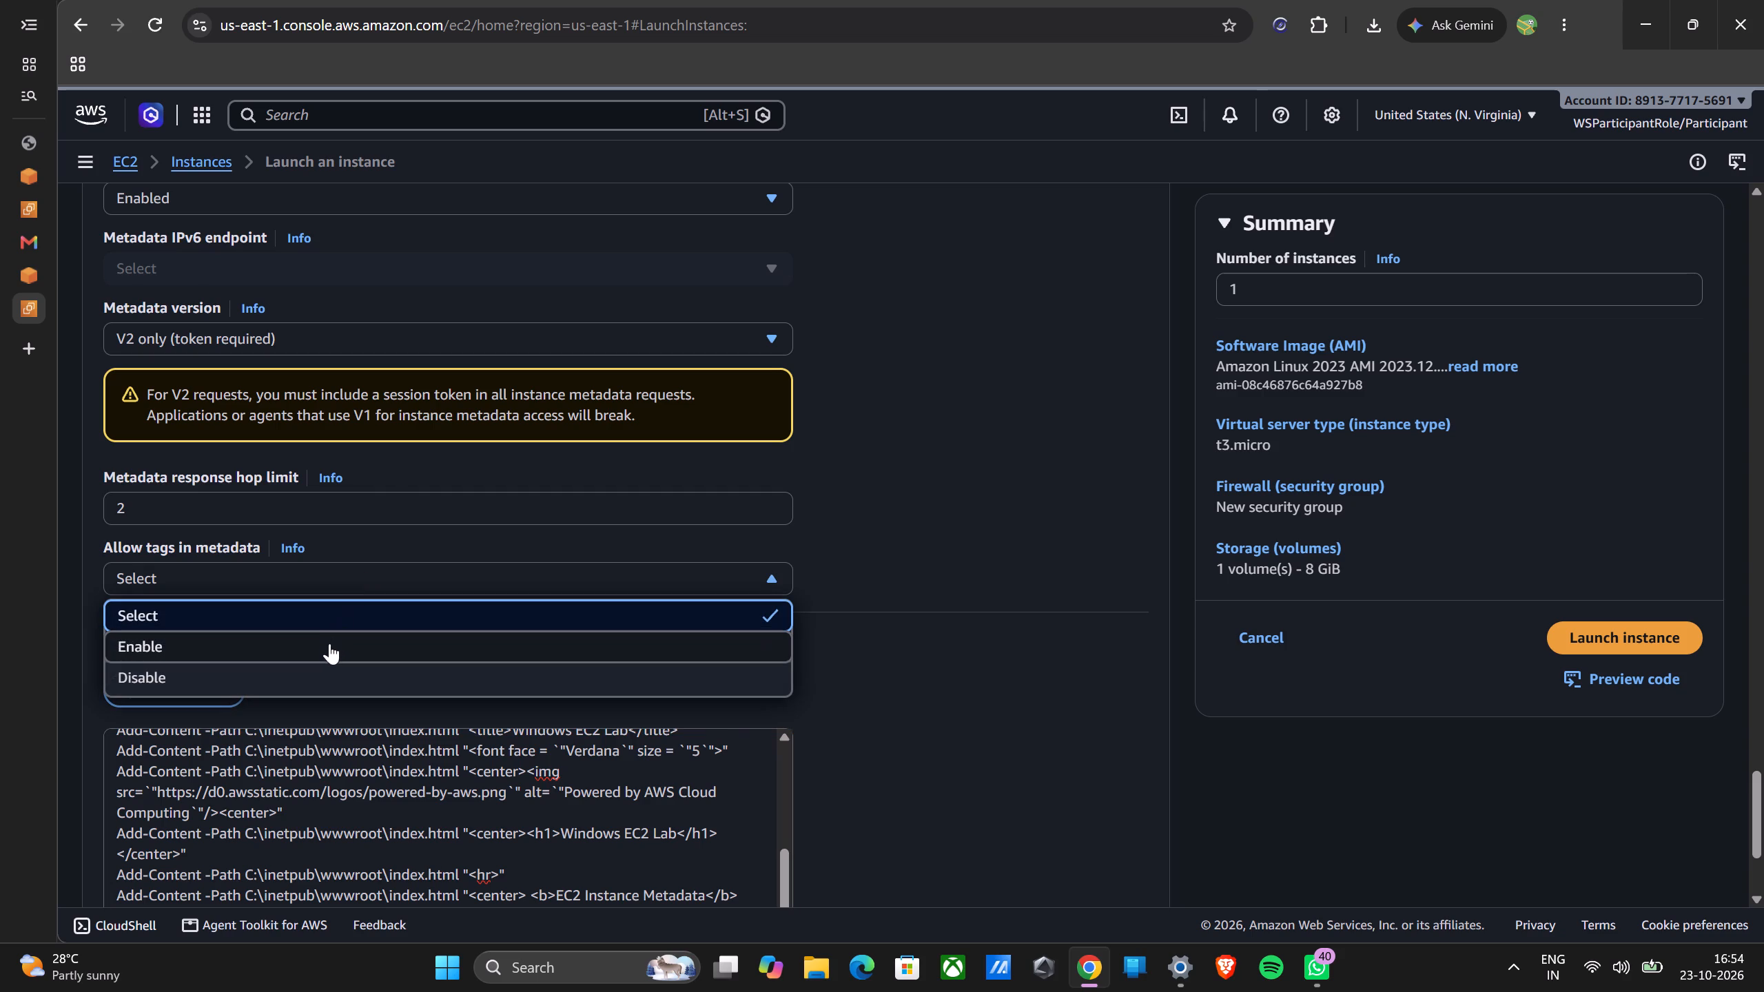
{"action": "left_click", "coordinate": [329, 645]}
Review the remaining advanced details back up to the domain join directory and check its options.
{"action": "scroll", "coordinate": [401, 545], "scroll_direction": "up", "scroll_amount": 1}
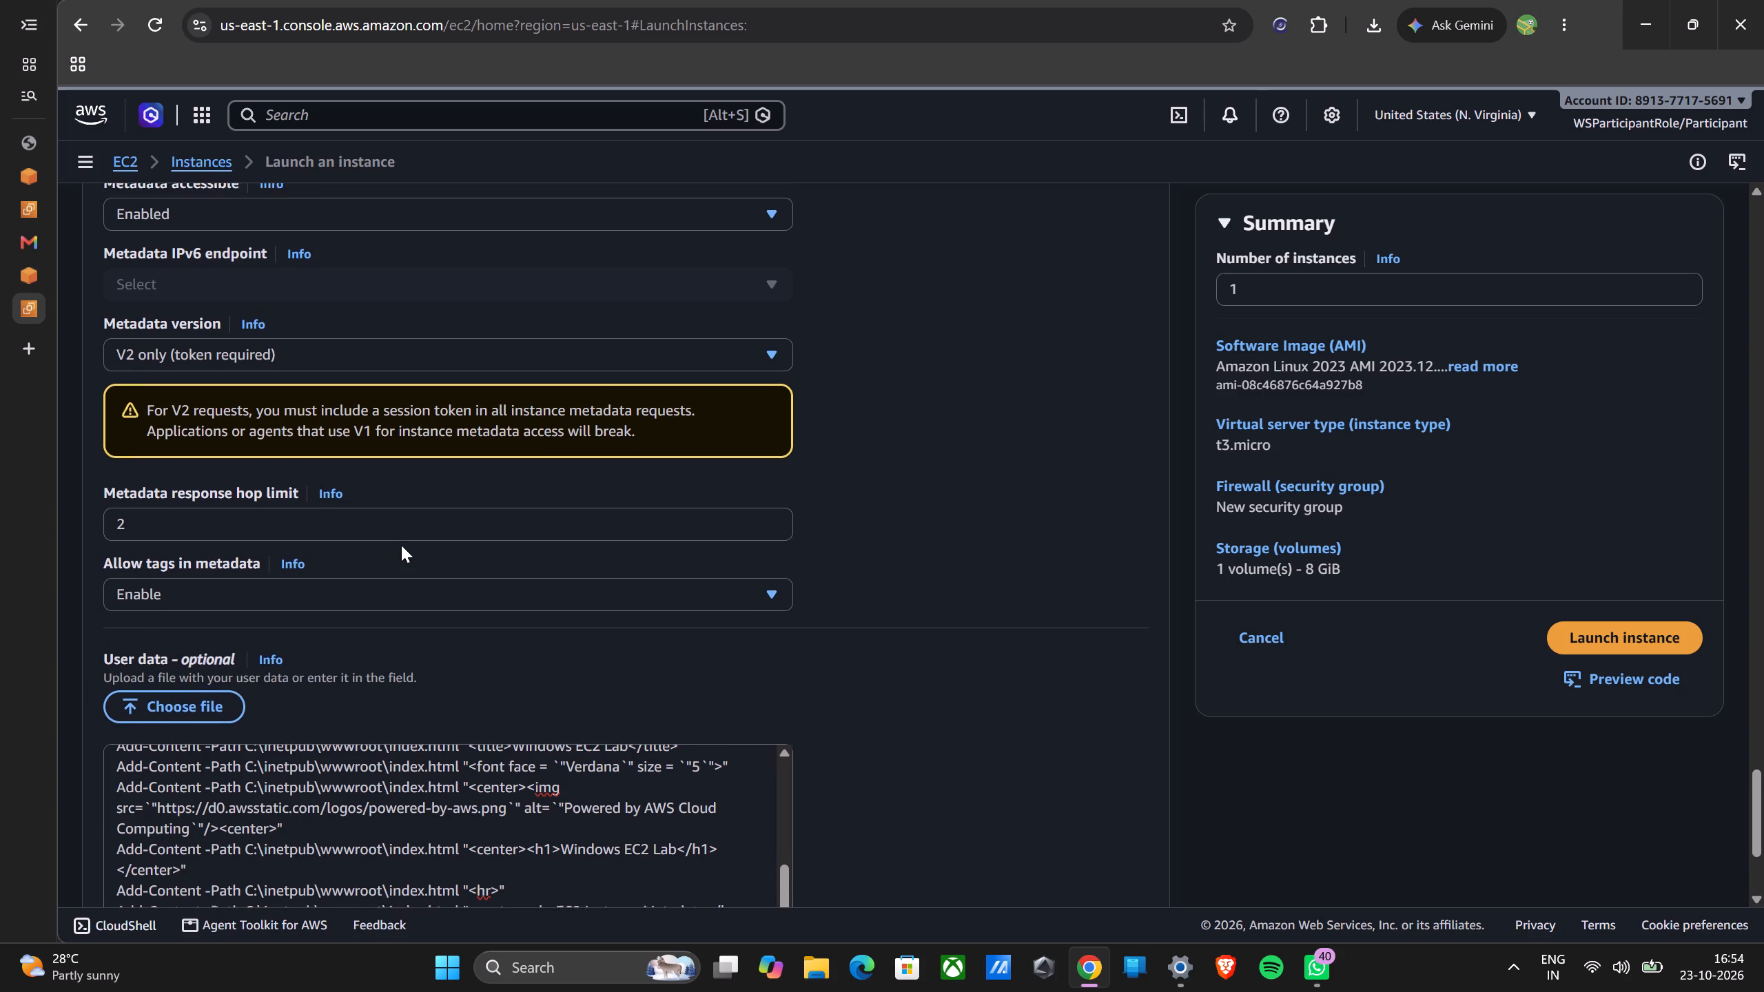
{"action": "scroll", "coordinate": [401, 545], "scroll_direction": "up", "scroll_amount": 3}
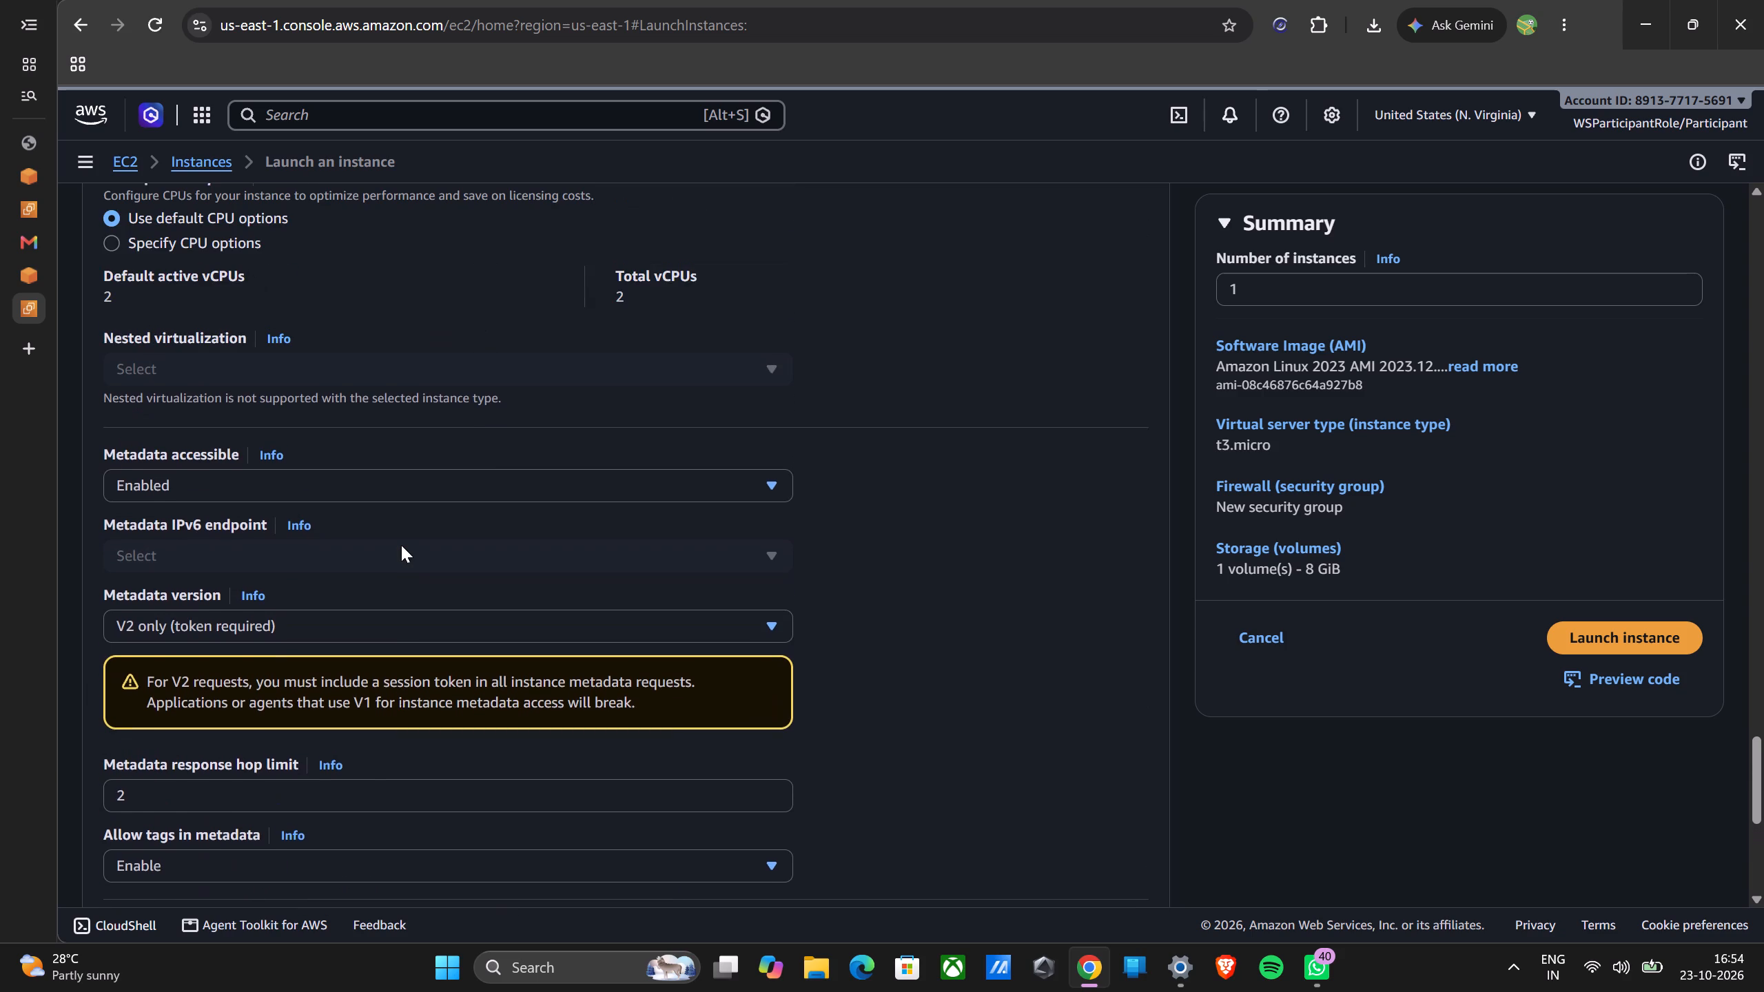
{"action": "scroll", "coordinate": [401, 545], "scroll_direction": "up", "scroll_amount": 3}
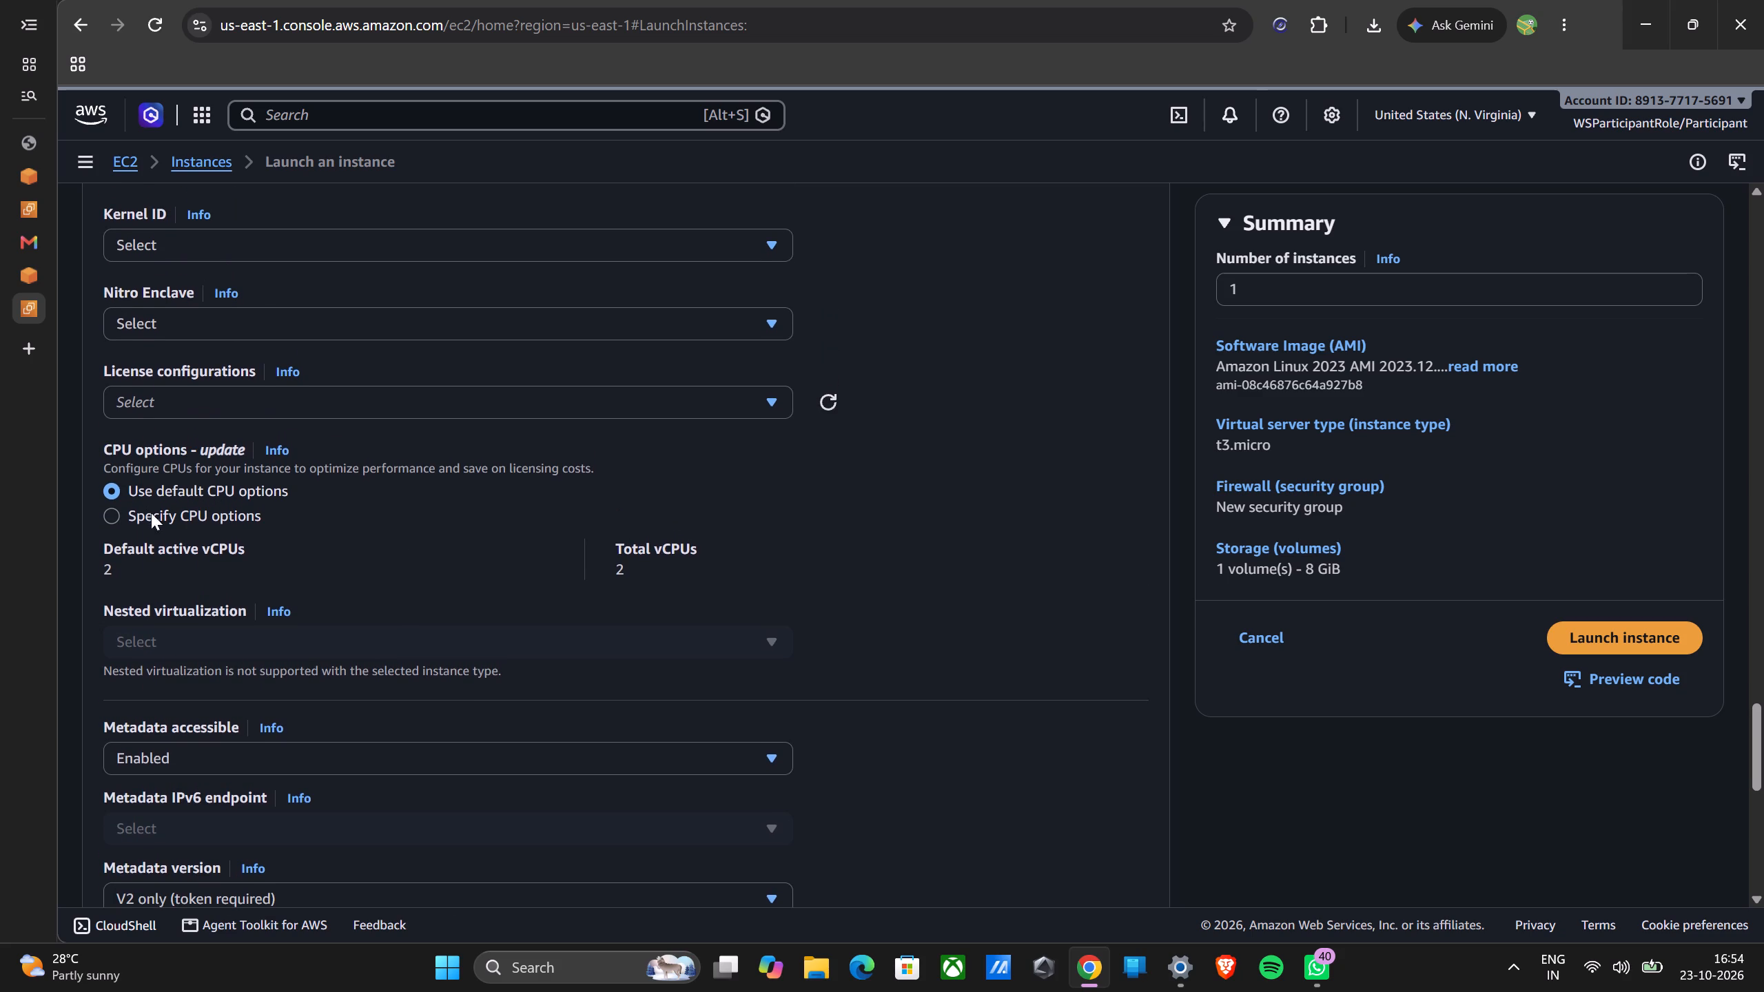
{"action": "scroll", "coordinate": [384, 545], "scroll_direction": "up", "scroll_amount": 5}
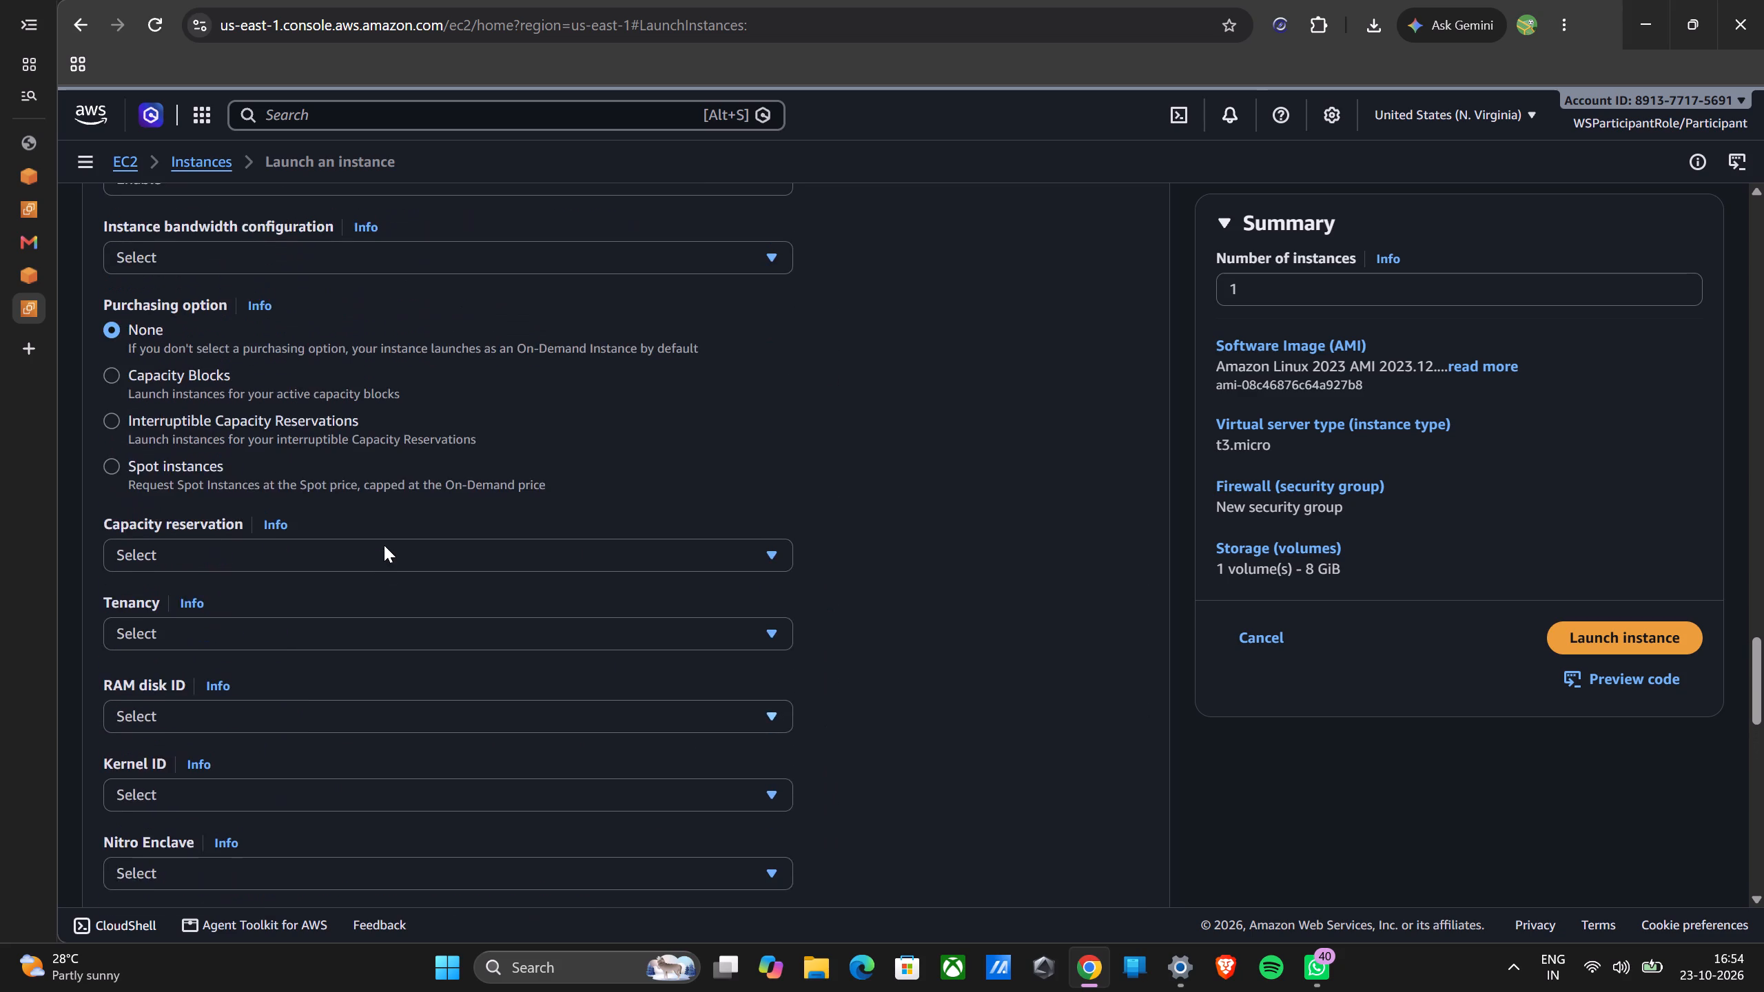
{"action": "scroll", "coordinate": [384, 545], "scroll_direction": "up", "scroll_amount": 5}
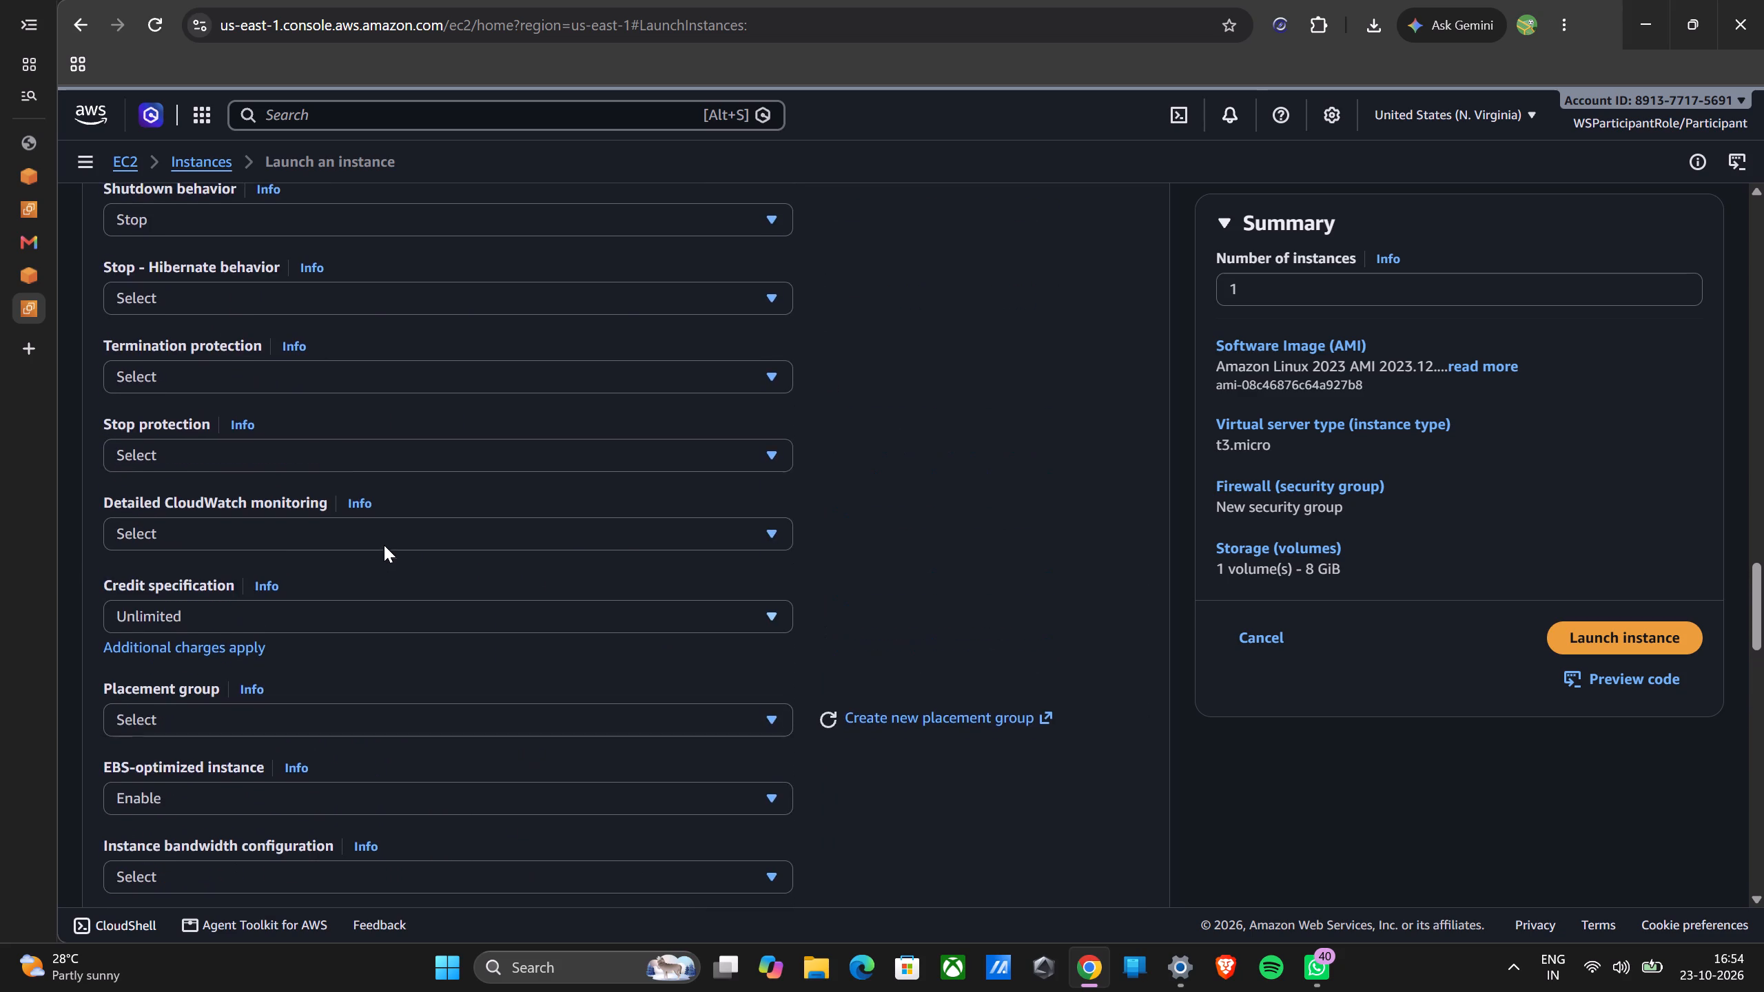
{"action": "scroll", "coordinate": [384, 545], "scroll_direction": "up", "scroll_amount": 5}
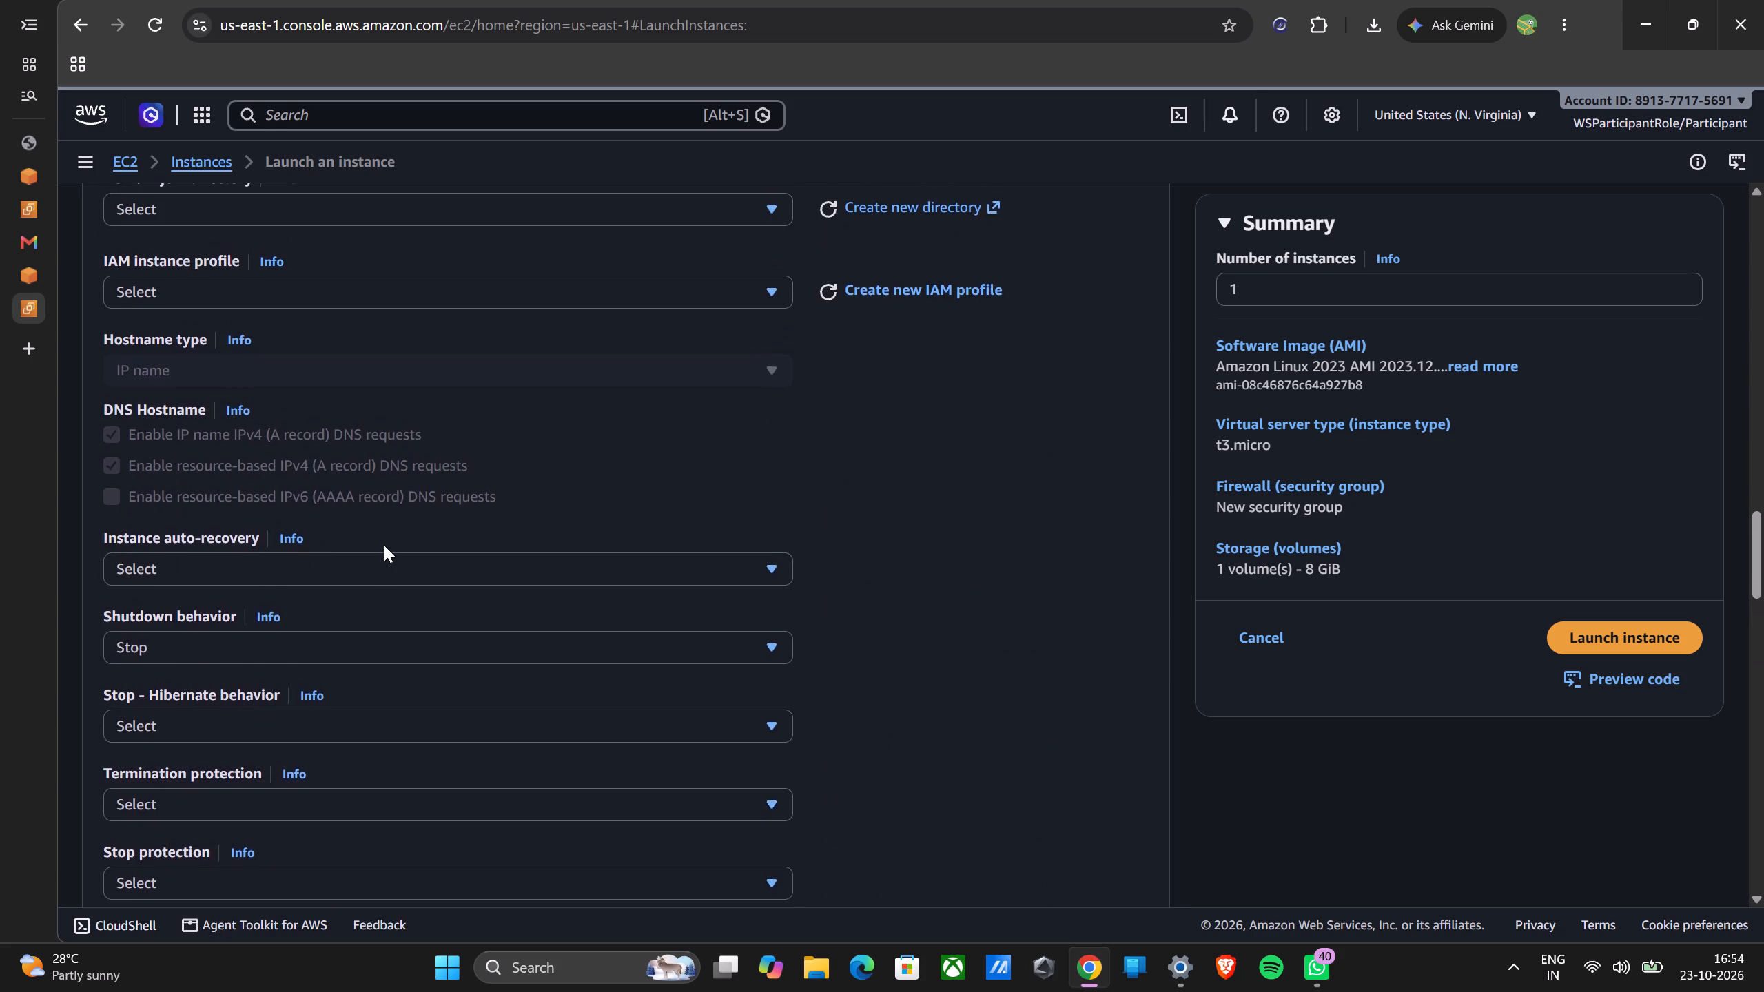
{"action": "scroll", "coordinate": [384, 545], "scroll_direction": "up", "scroll_amount": 4}
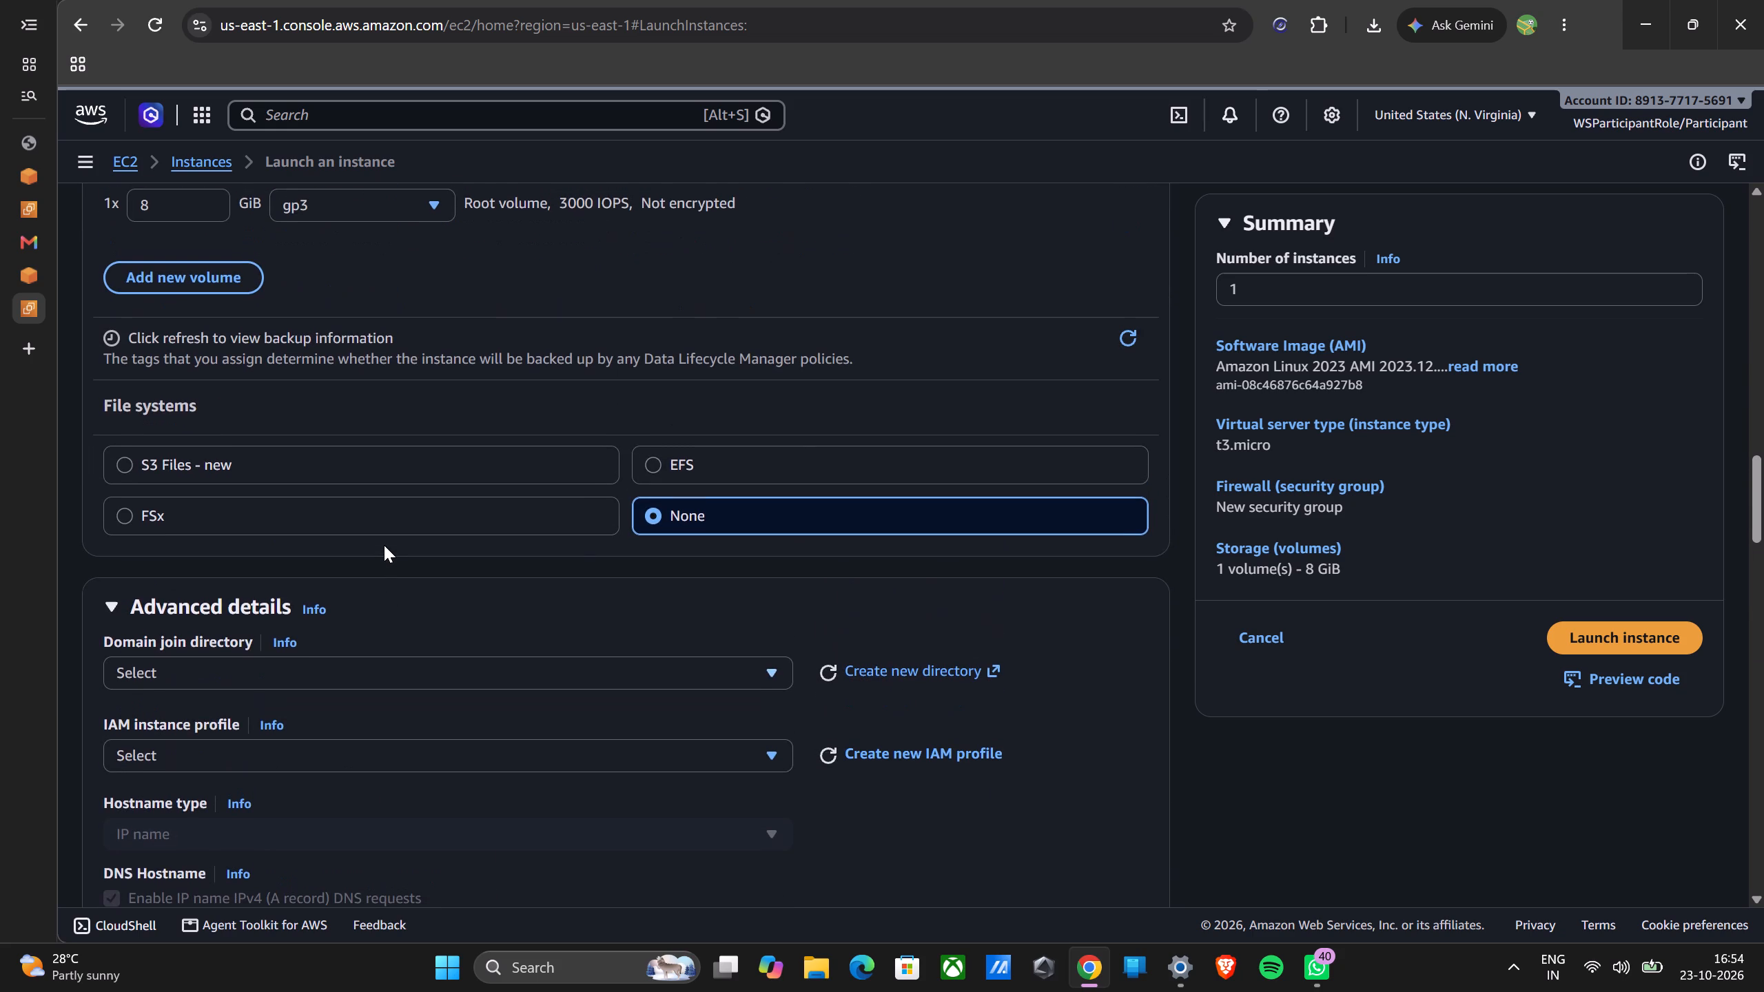
{"action": "left_click", "coordinate": [356, 668]}
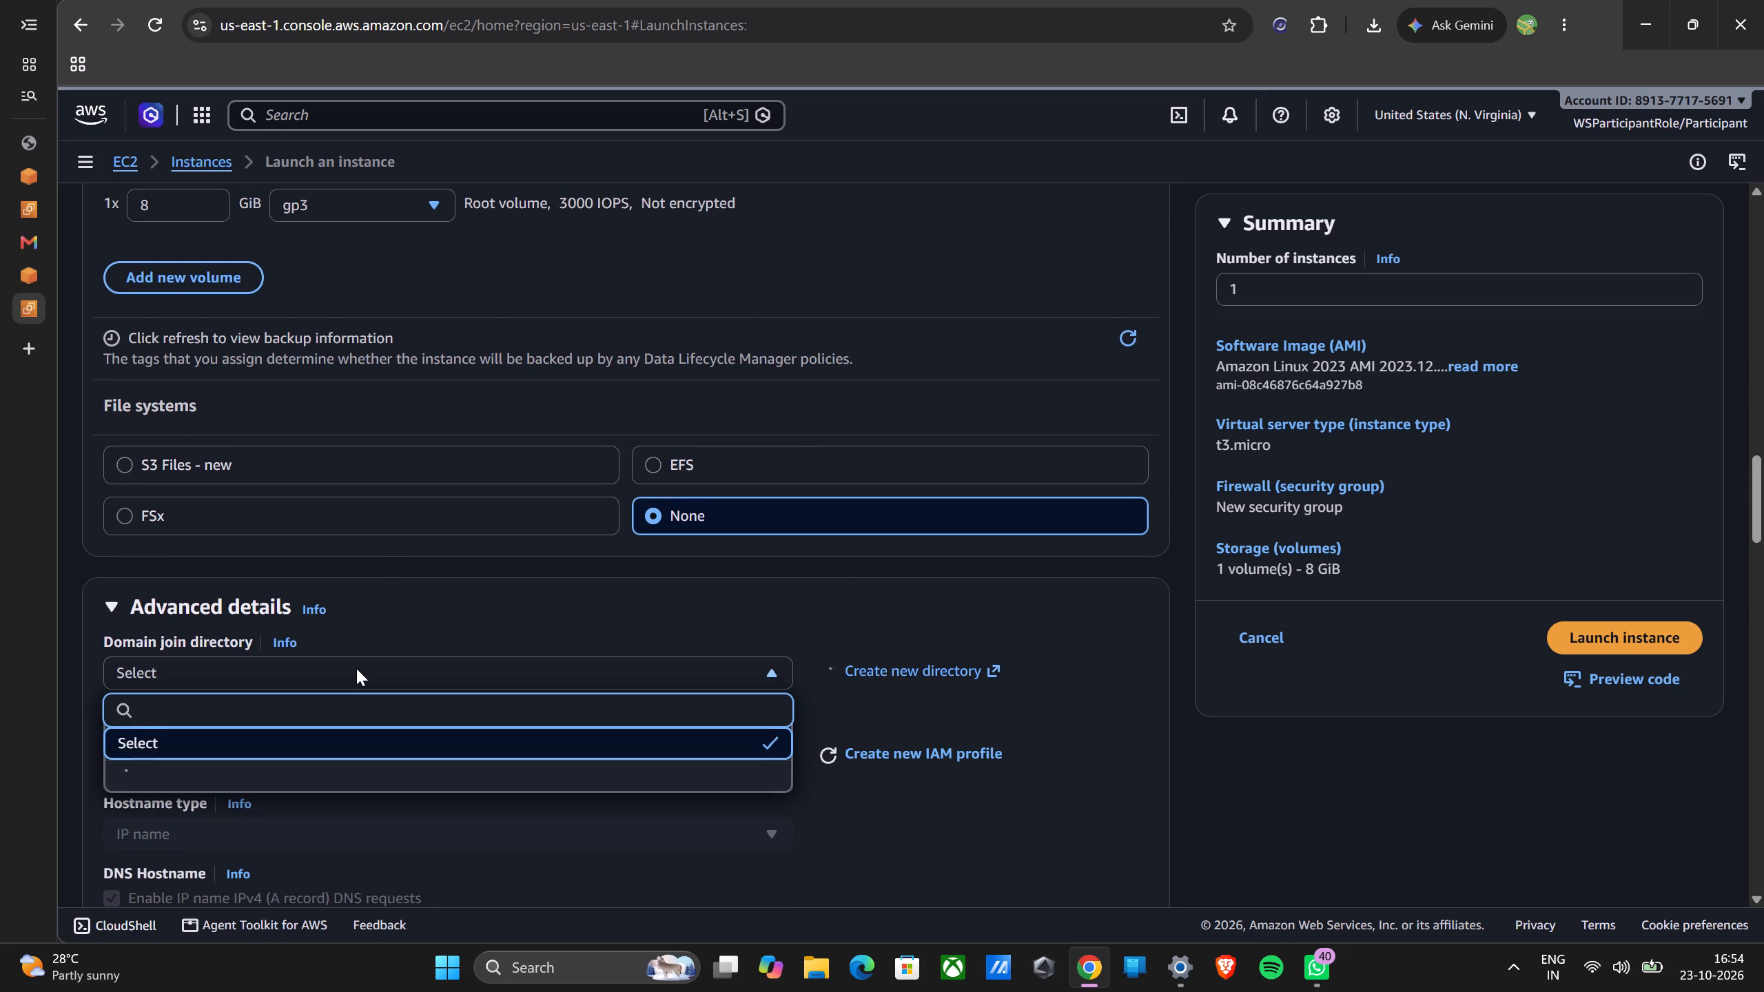
{"action": "left_click", "coordinate": [356, 668]}
{"action": "left_click", "coordinate": [356, 668]}
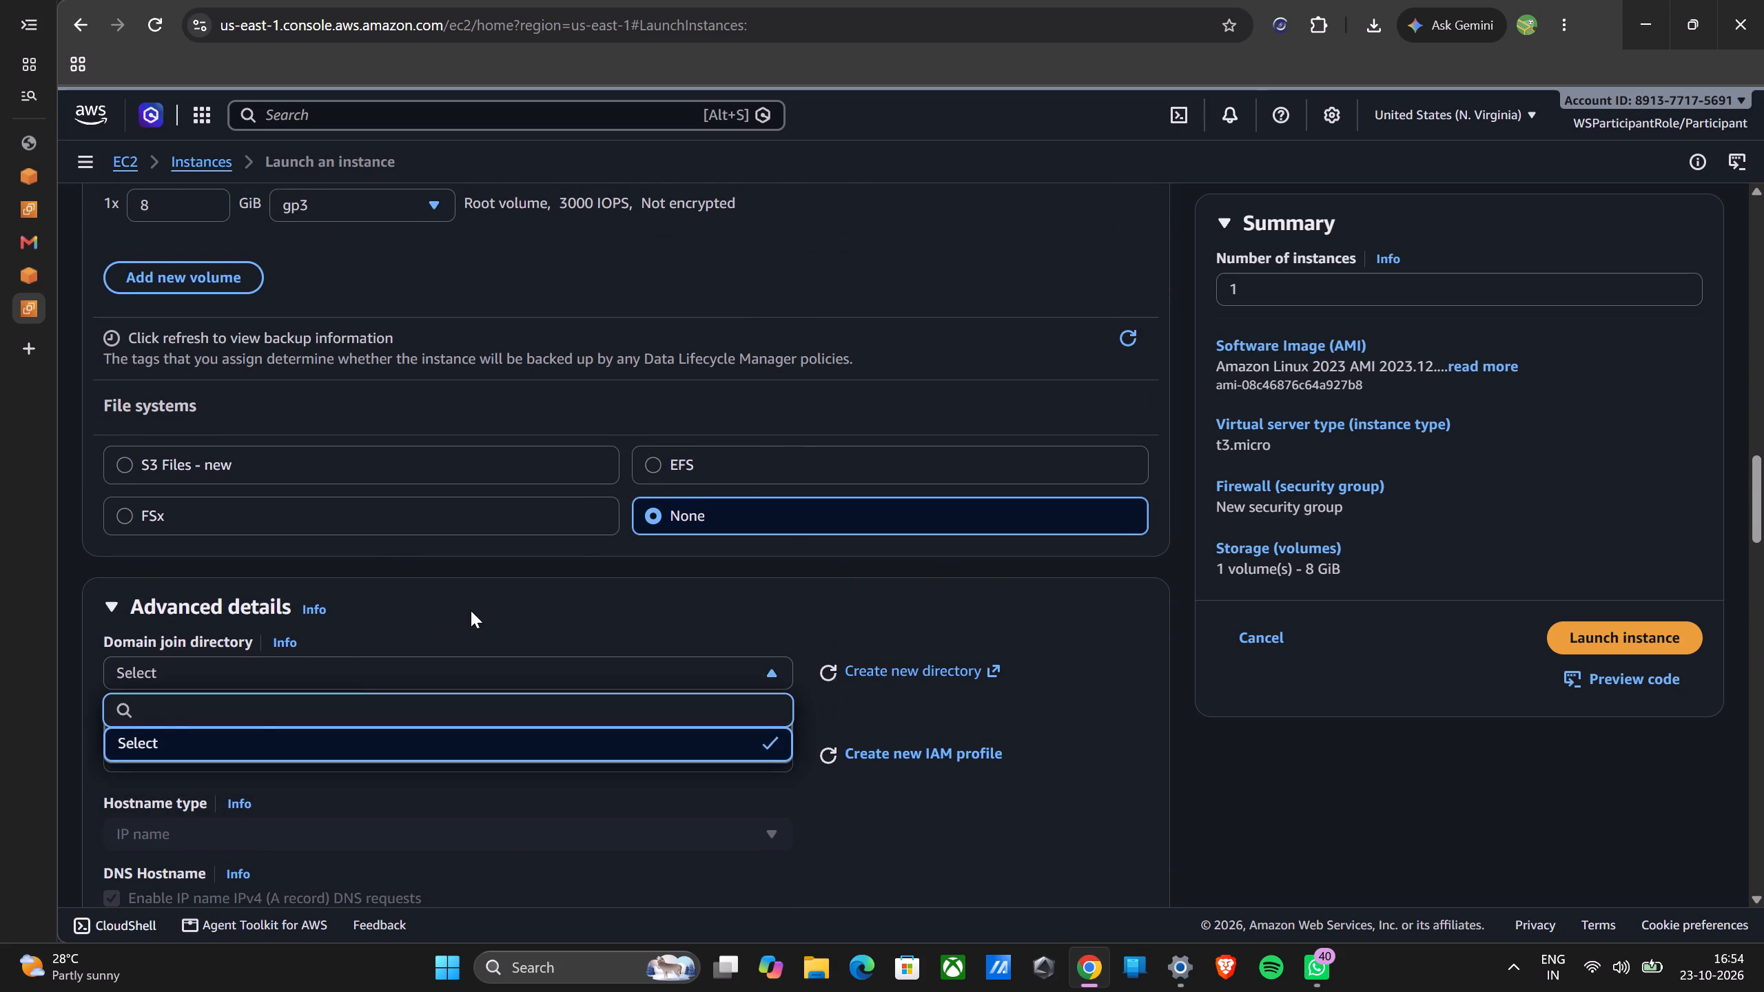
{"action": "left_click", "coordinate": [471, 610]}
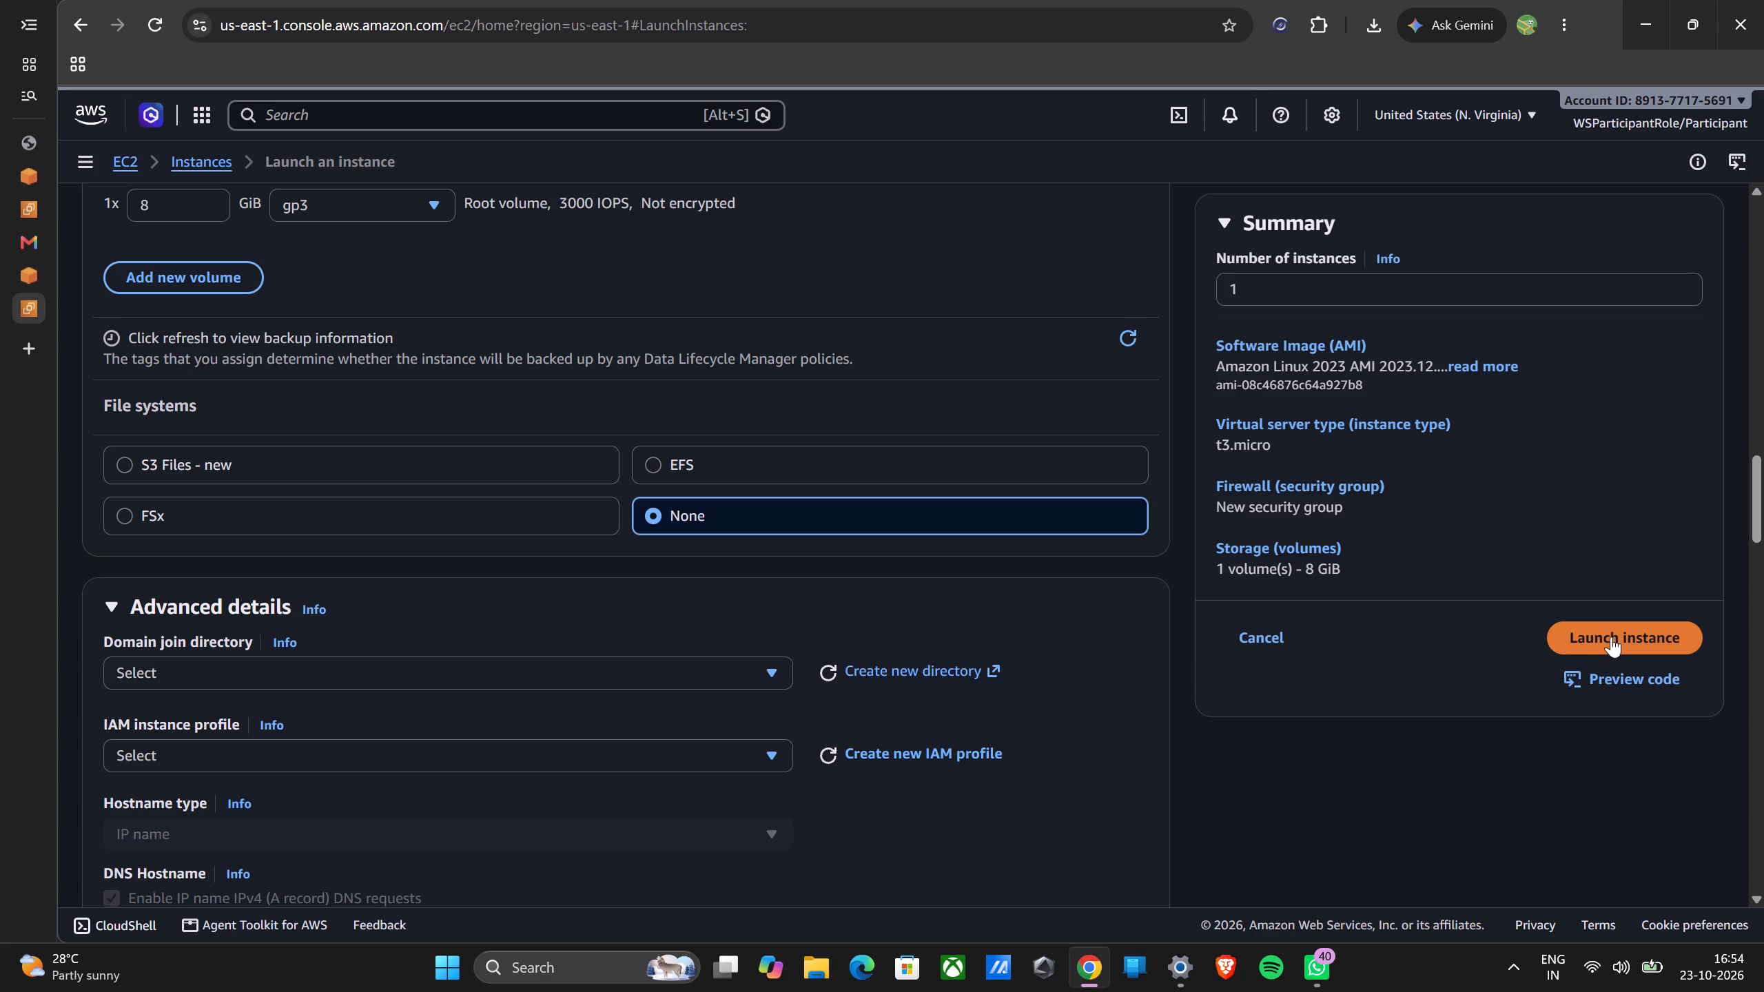
Try to launch the instance using the existing key pair ttt.
{"action": "left_click", "coordinate": [1611, 637]}
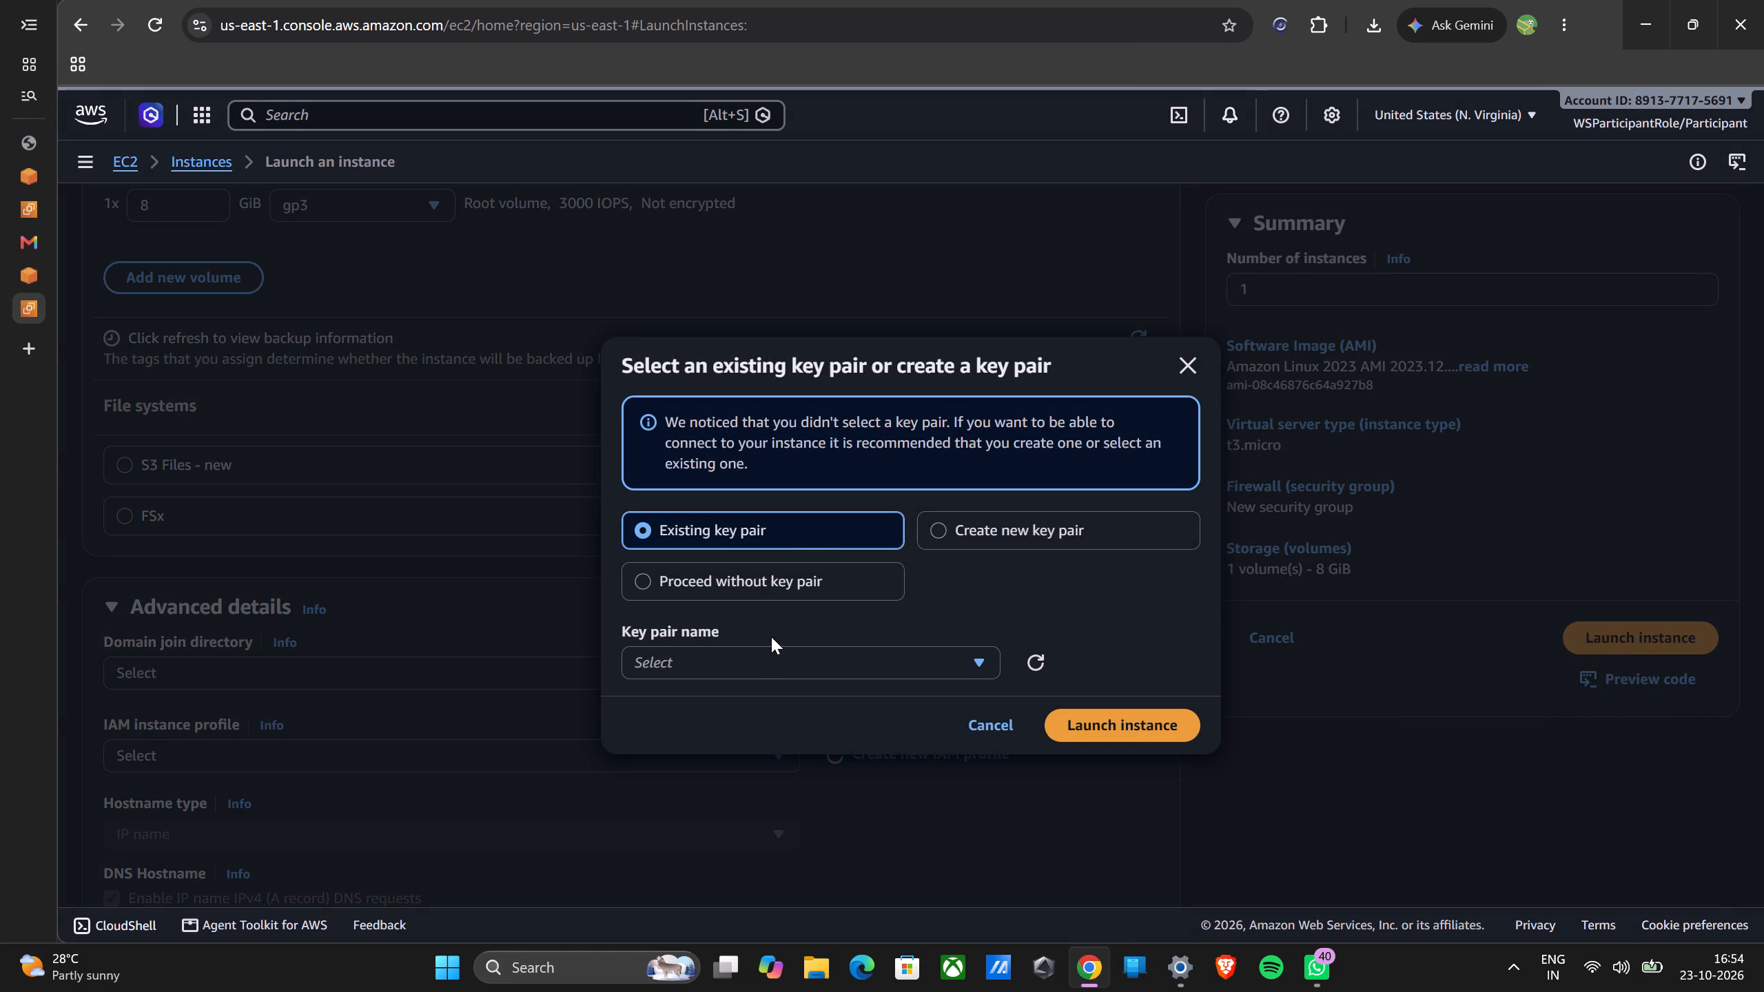
{"action": "left_click", "coordinate": [761, 657]}
{"action": "left_click", "coordinate": [746, 756]}
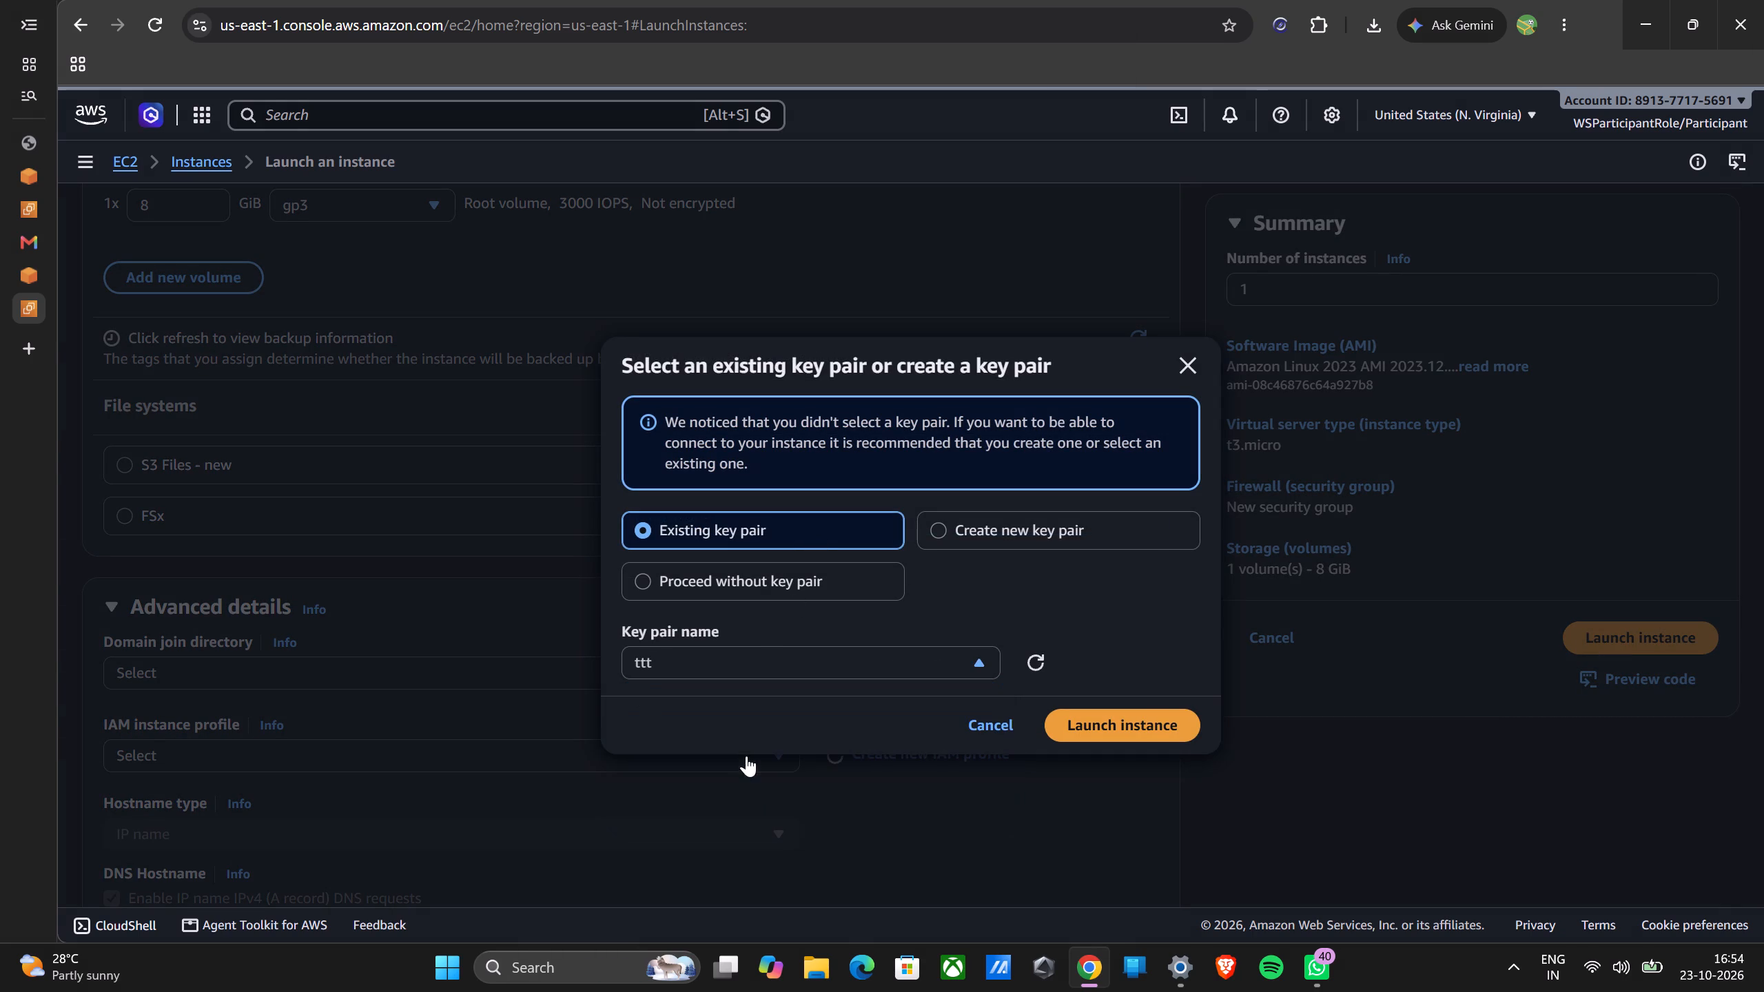
{"action": "left_click", "coordinate": [1131, 719]}
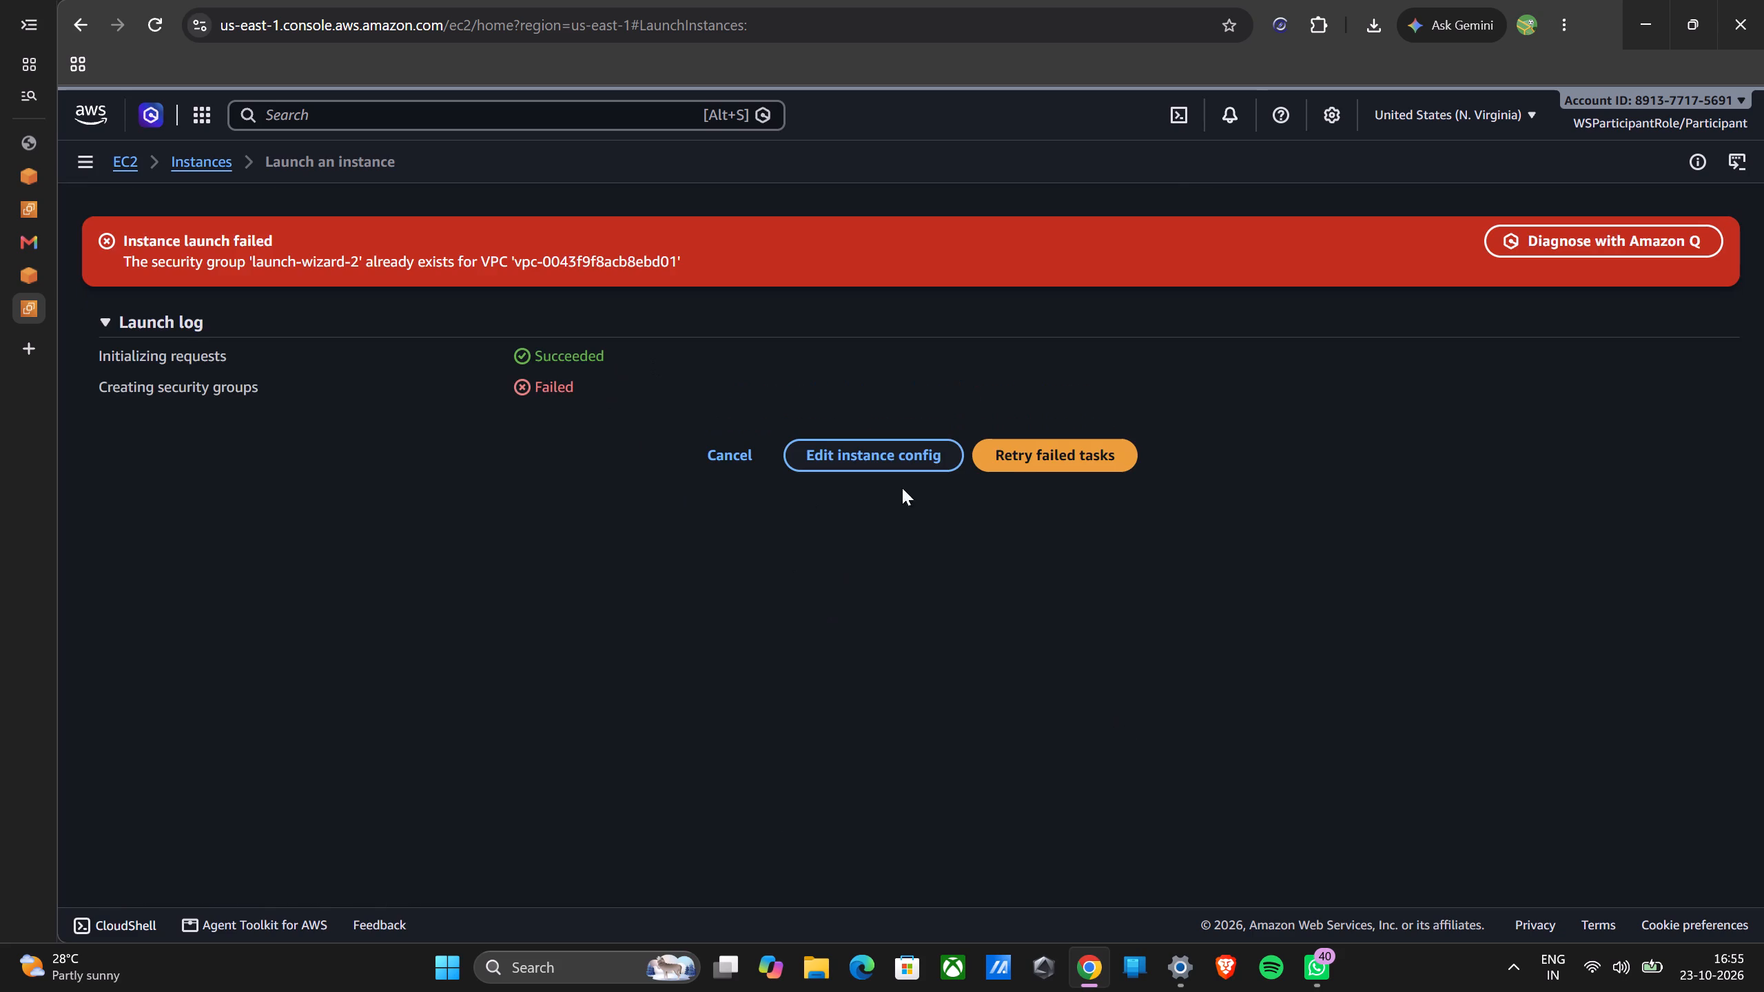
Diagnose the launch error with Amazon Q and read its analysis and resolution steps.
{"action": "left_click", "coordinate": [1561, 248]}
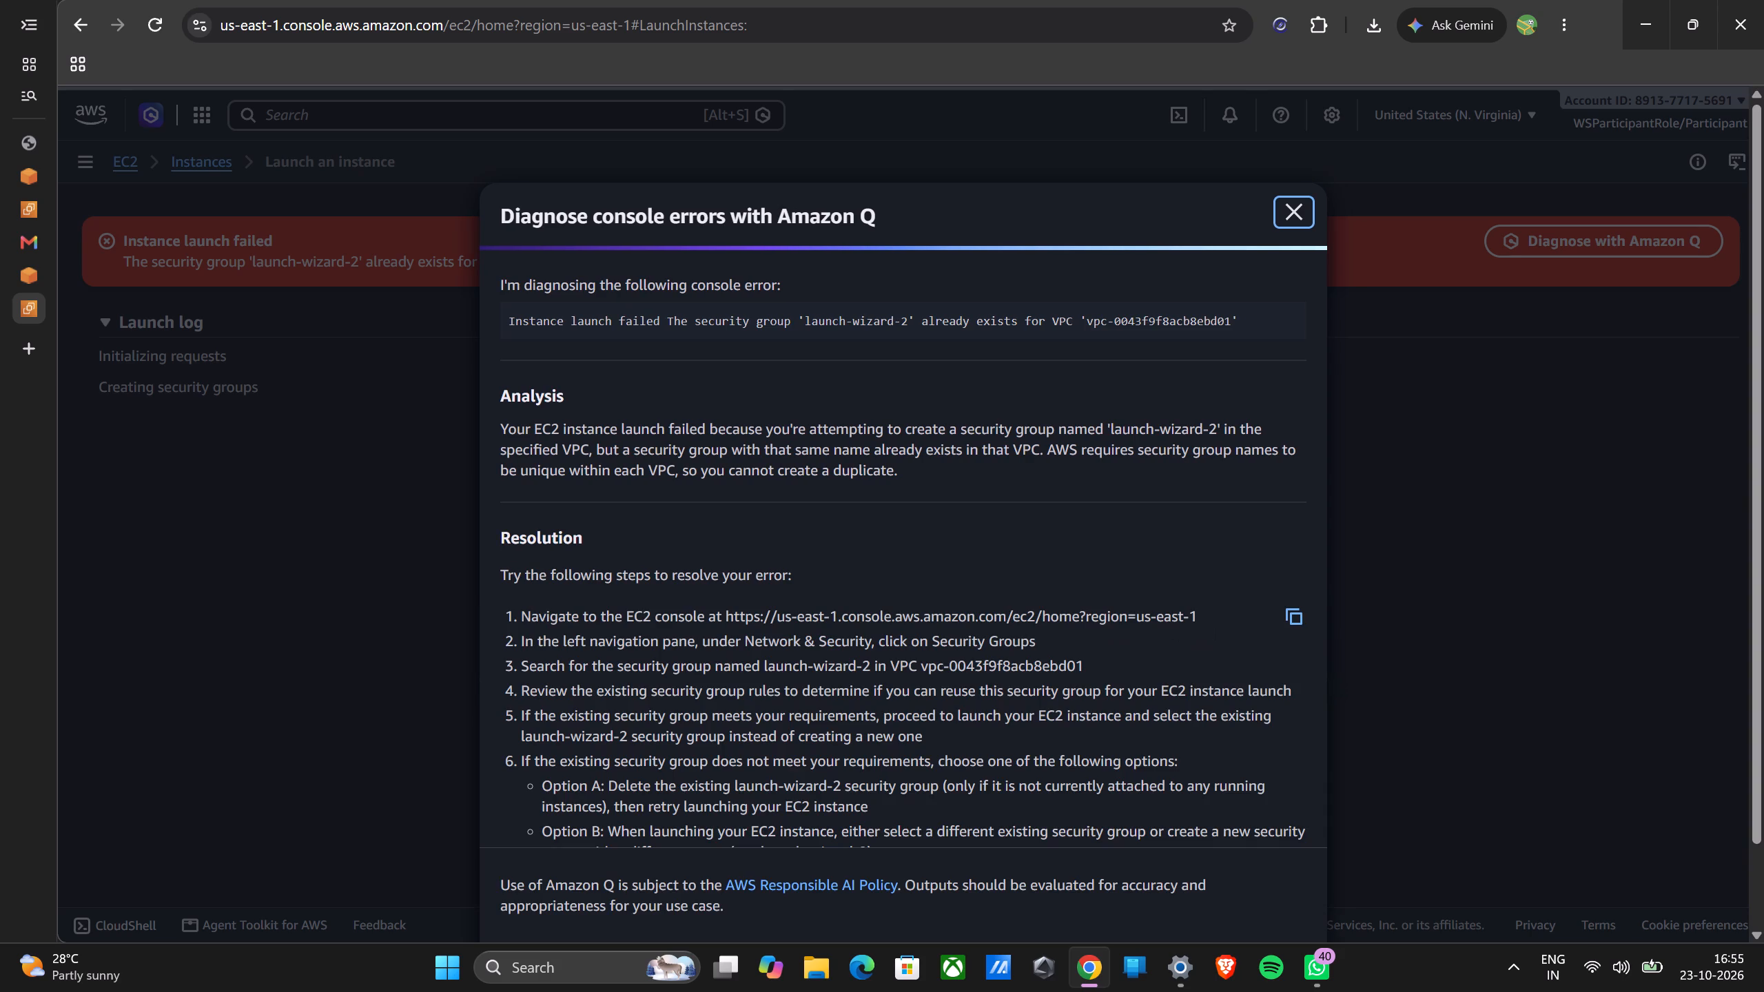
{"action": "scroll", "coordinate": [682, 613], "scroll_direction": "down", "scroll_amount": 4}
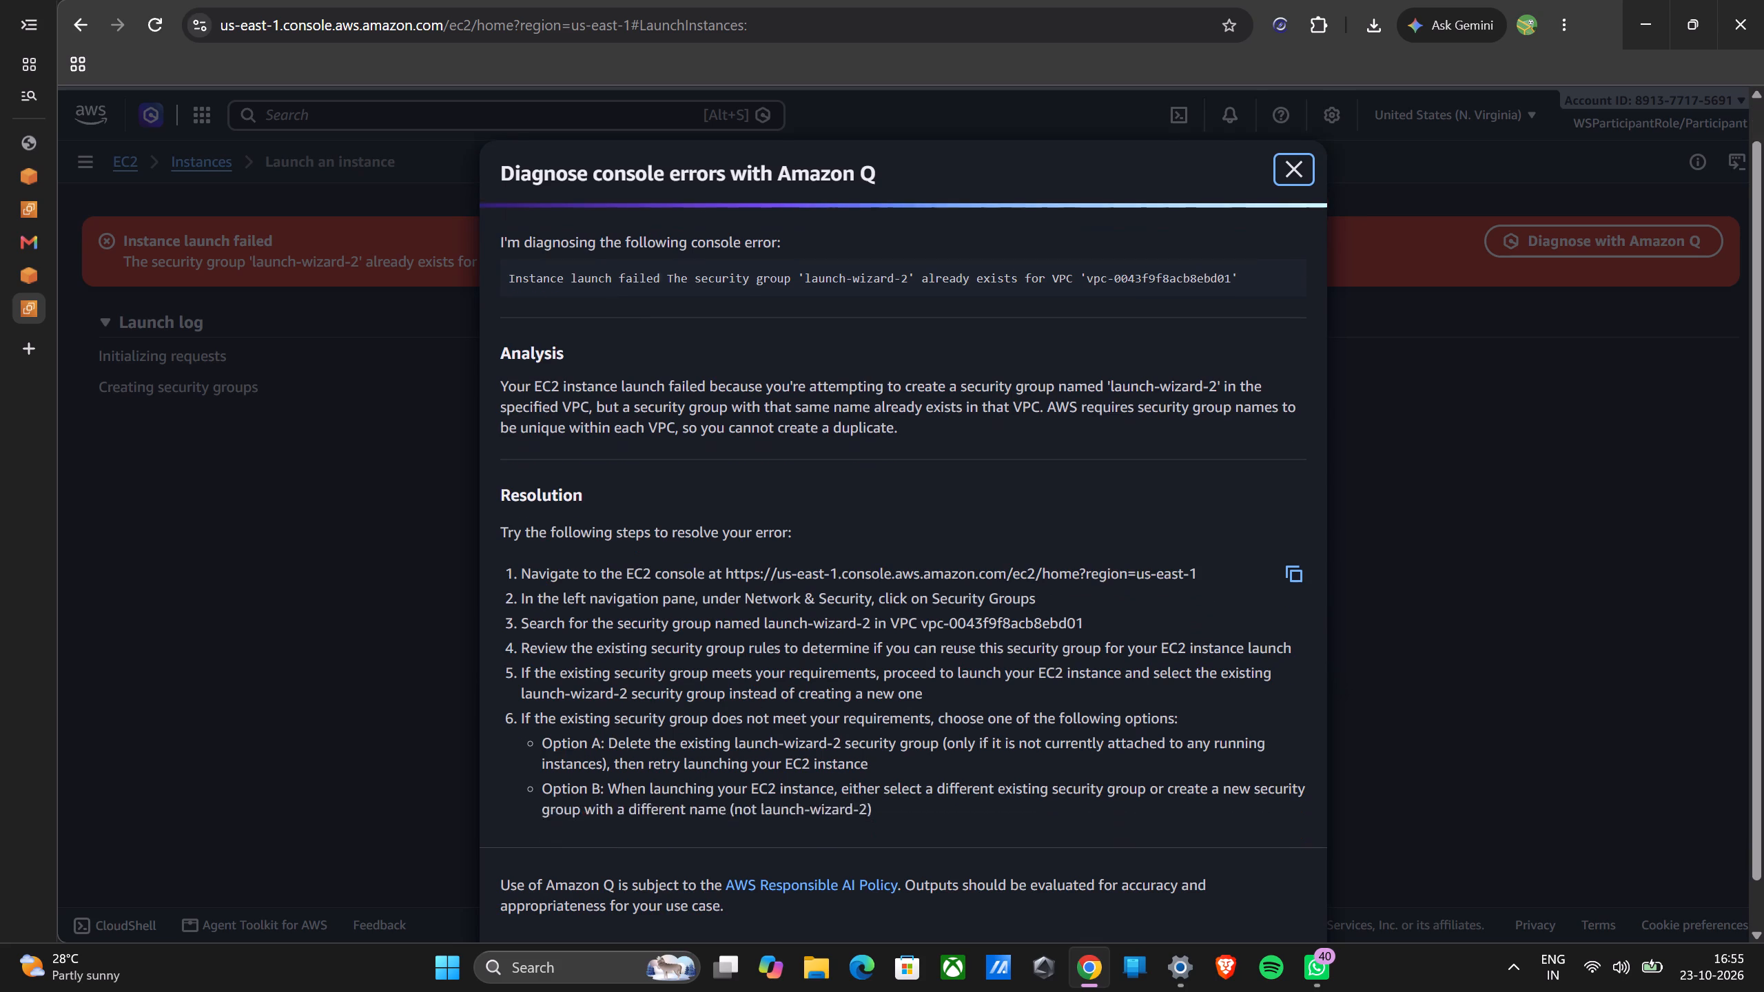
{"action": "scroll", "coordinate": [682, 613], "scroll_direction": "down", "scroll_amount": 2}
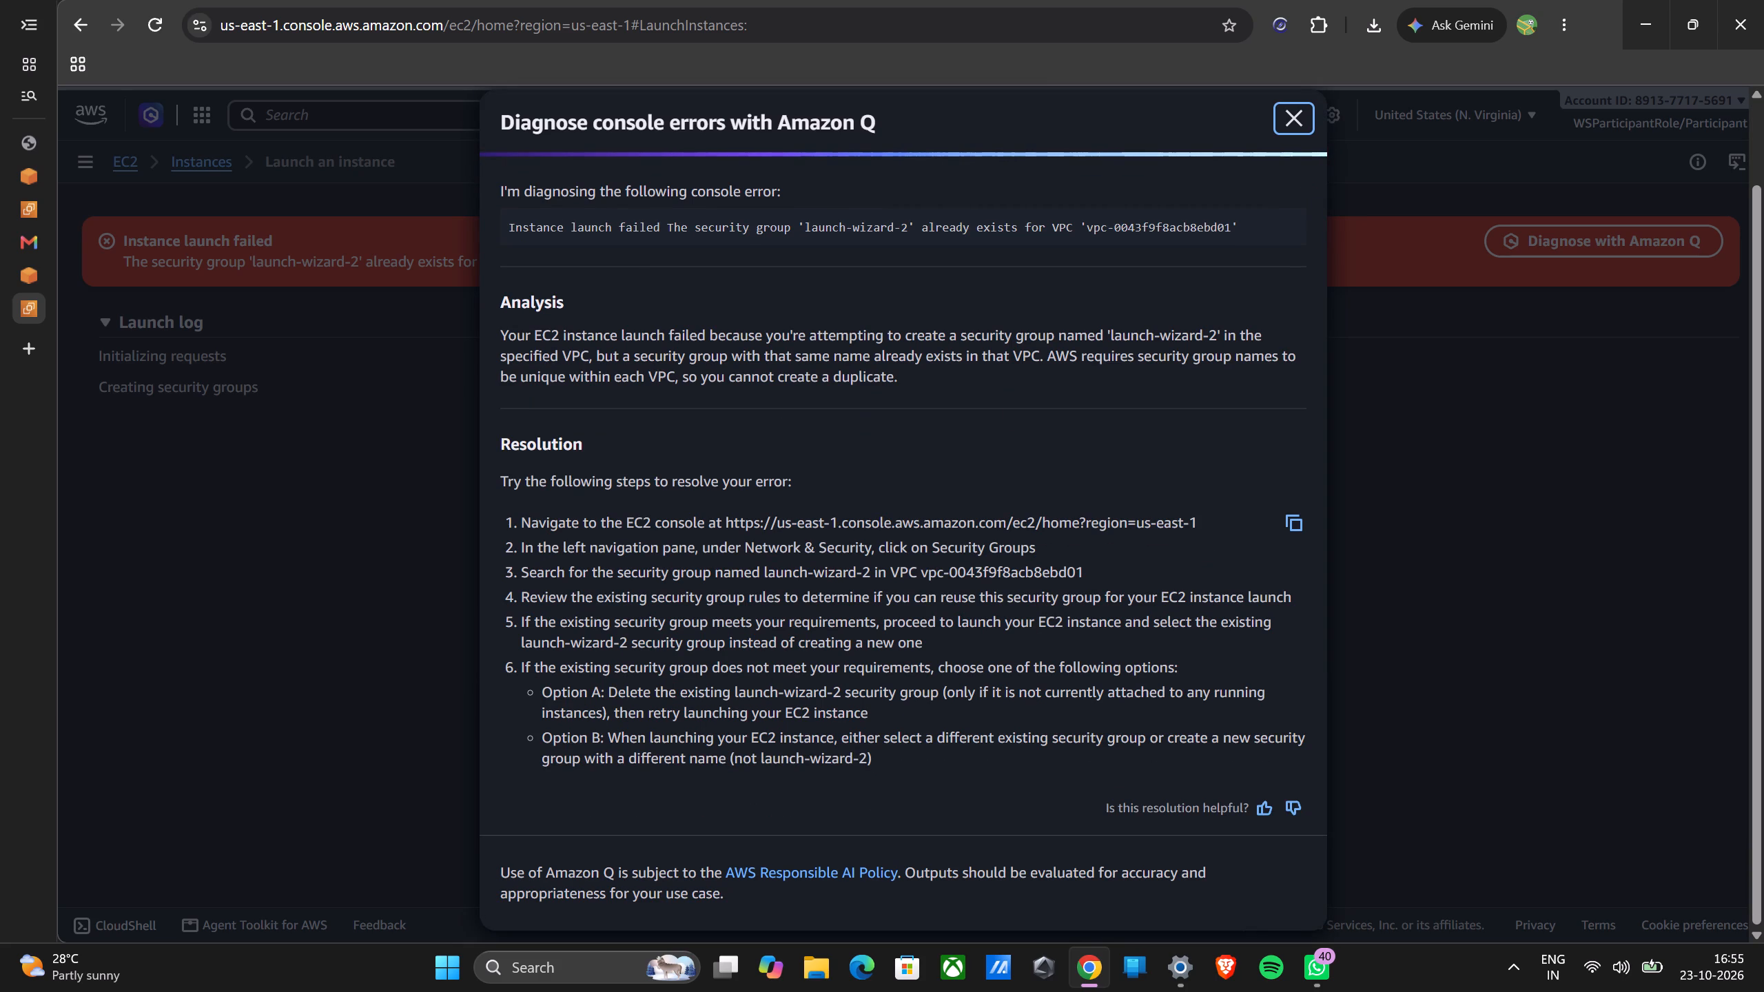
{"action": "left_click", "coordinate": [1299, 109]}
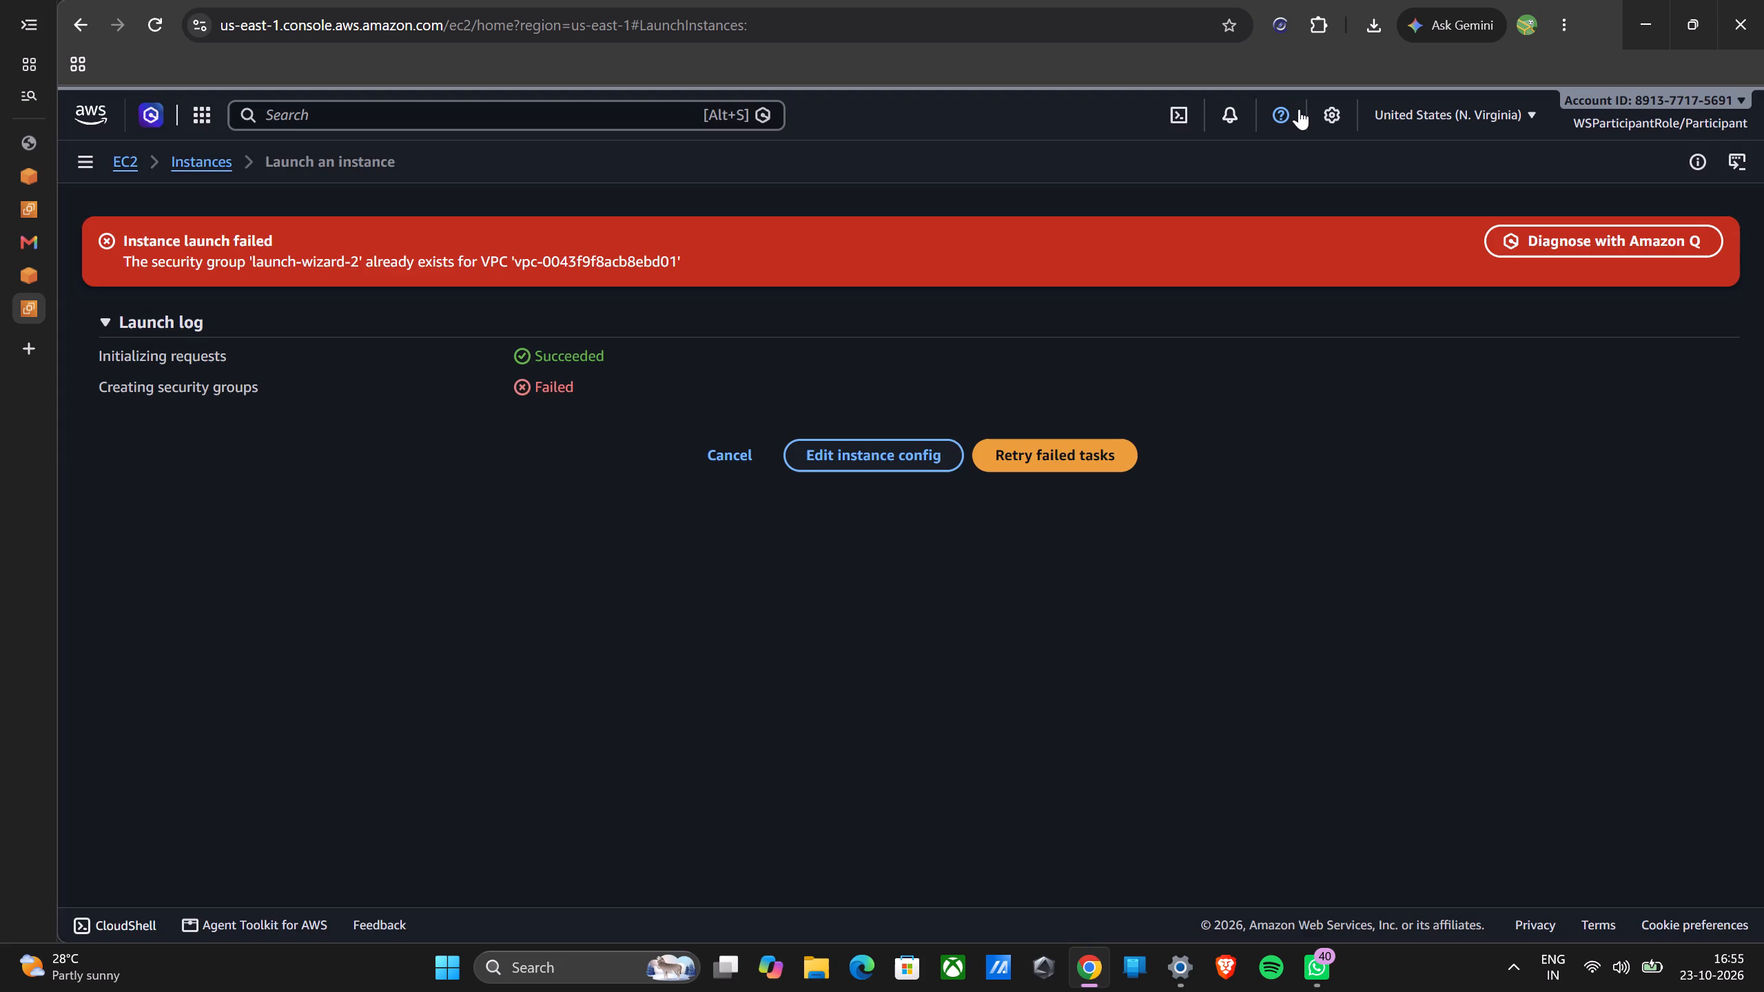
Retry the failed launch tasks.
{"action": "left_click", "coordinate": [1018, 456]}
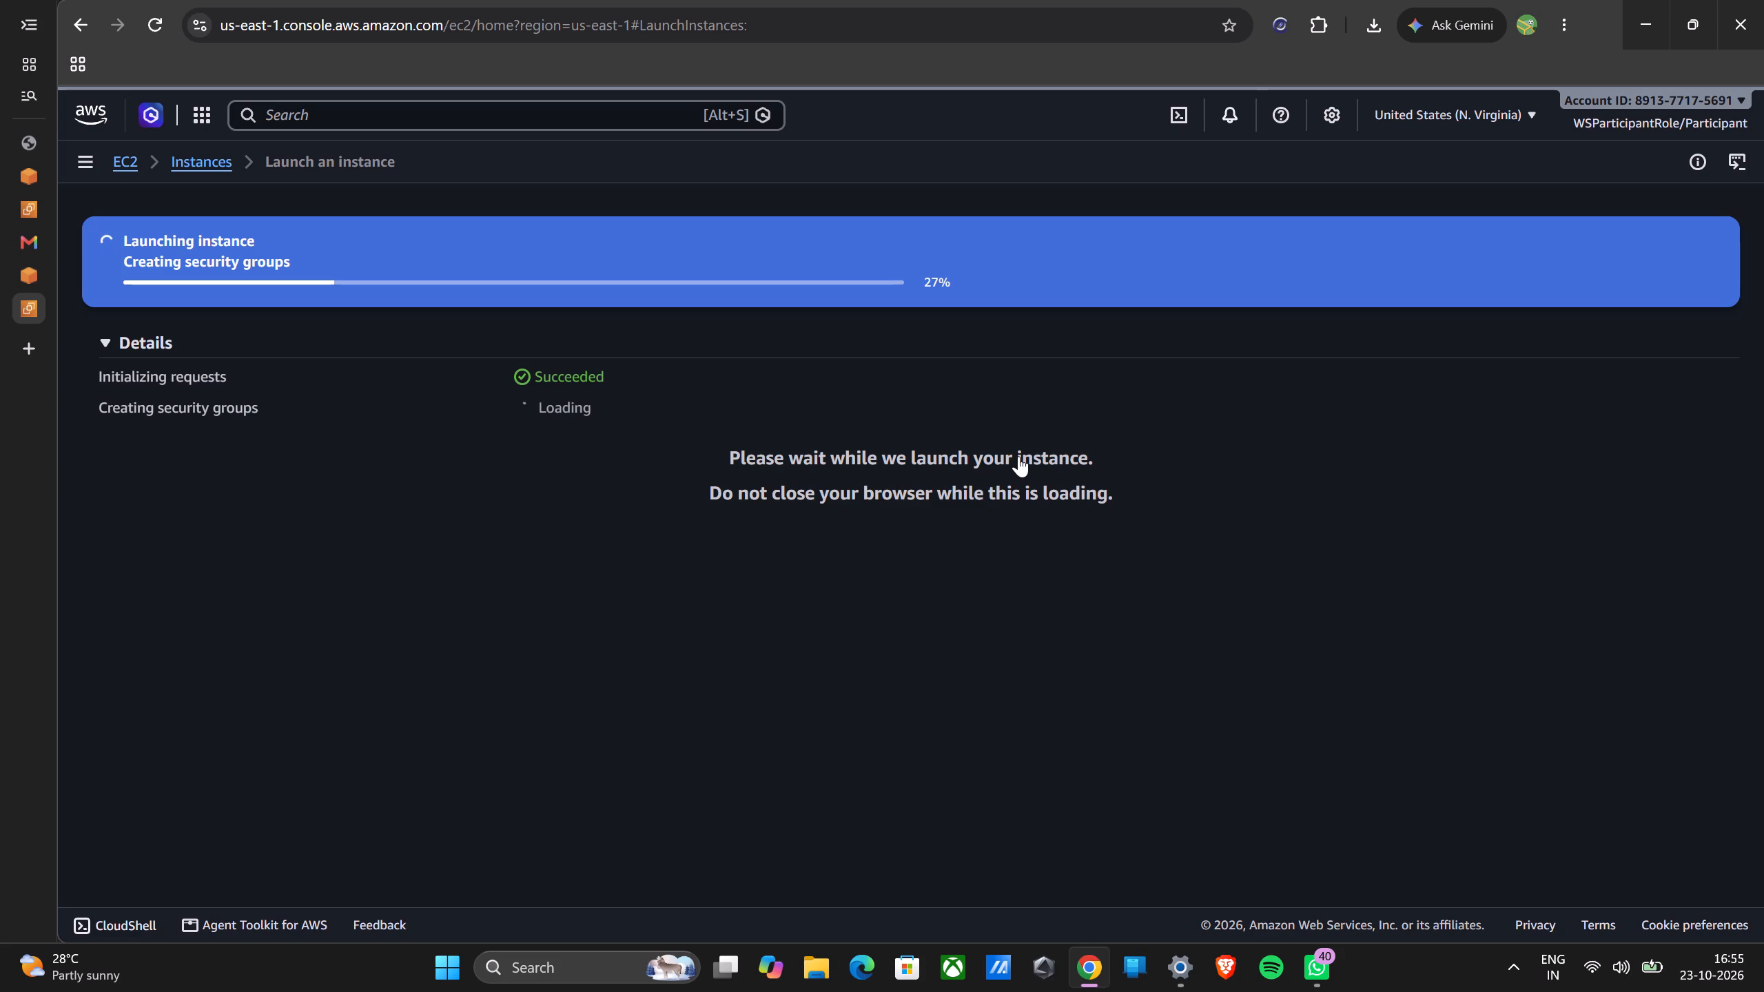
Reopen the instance configuration for editing.
{"action": "left_click", "coordinate": [872, 457]}
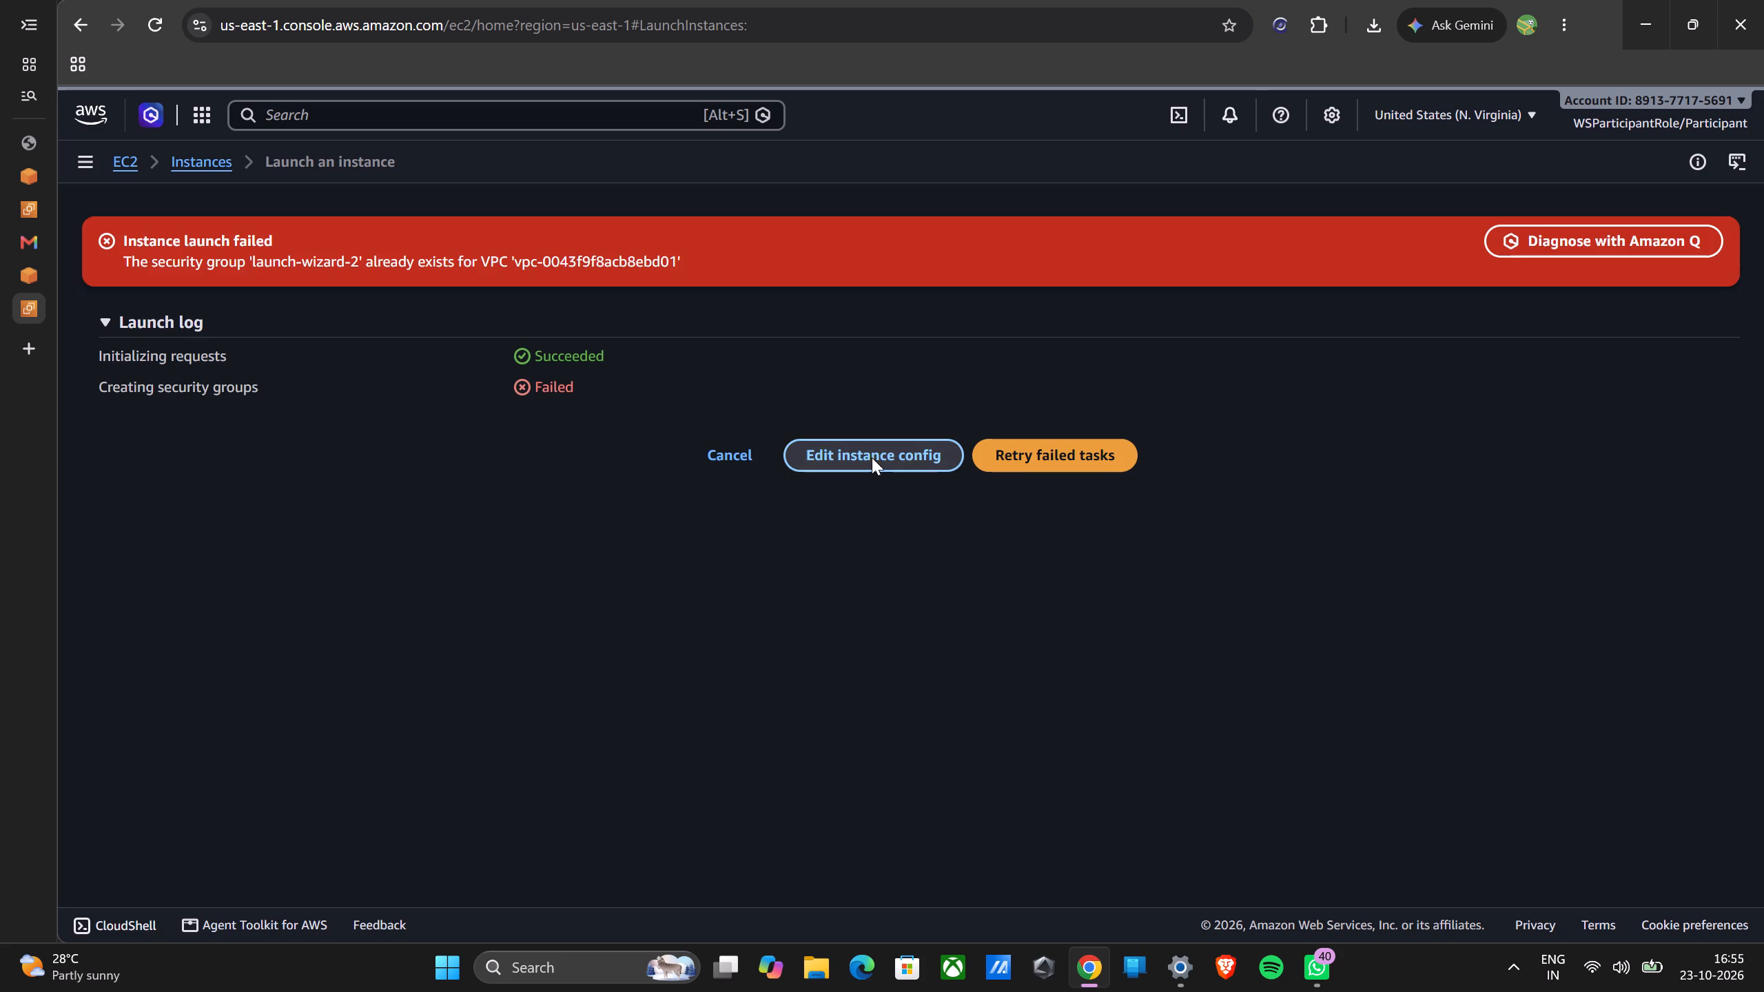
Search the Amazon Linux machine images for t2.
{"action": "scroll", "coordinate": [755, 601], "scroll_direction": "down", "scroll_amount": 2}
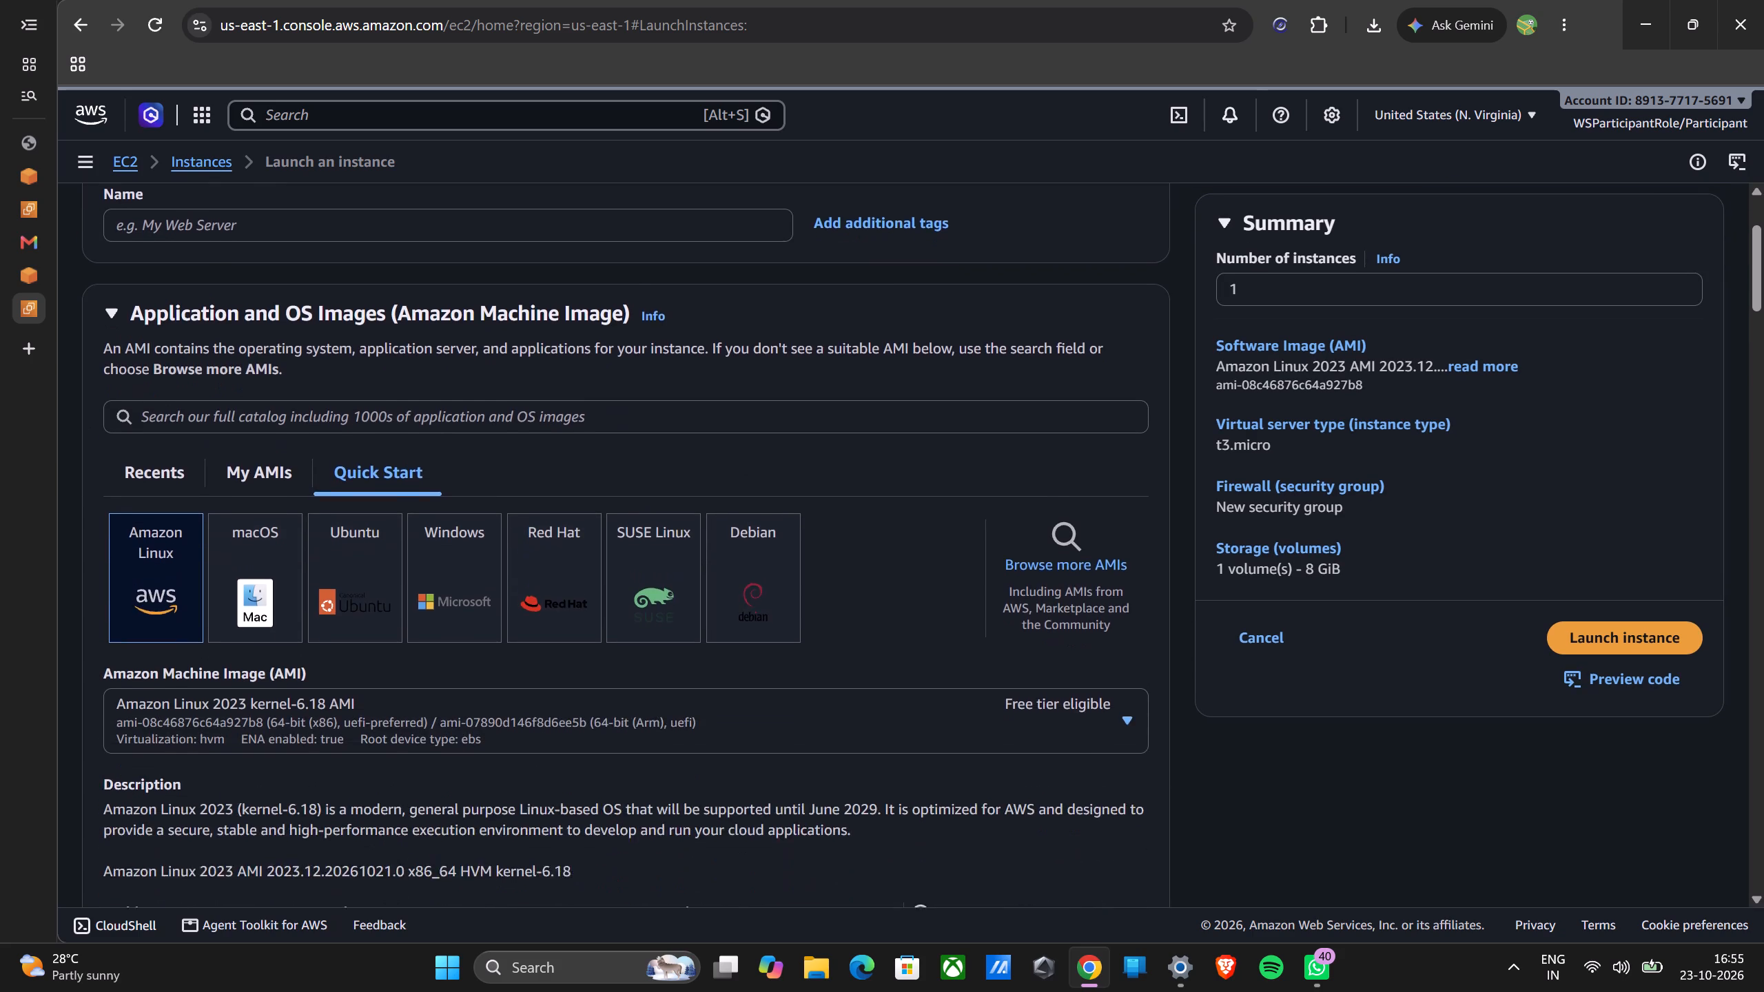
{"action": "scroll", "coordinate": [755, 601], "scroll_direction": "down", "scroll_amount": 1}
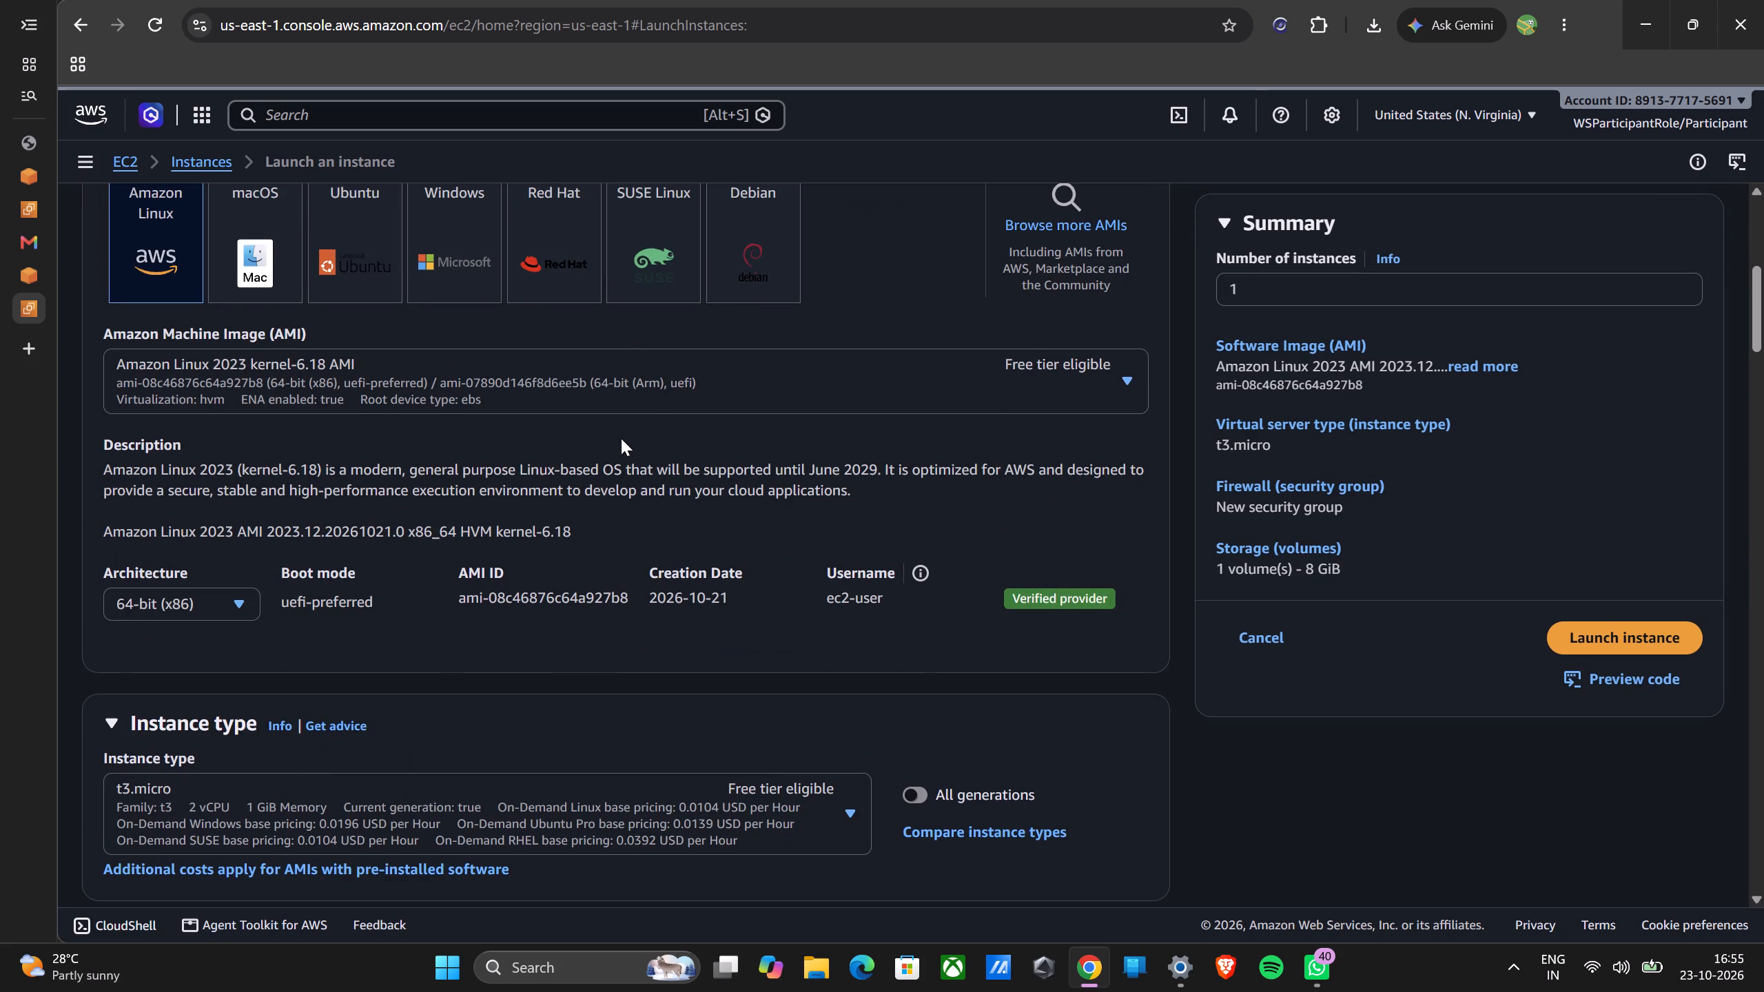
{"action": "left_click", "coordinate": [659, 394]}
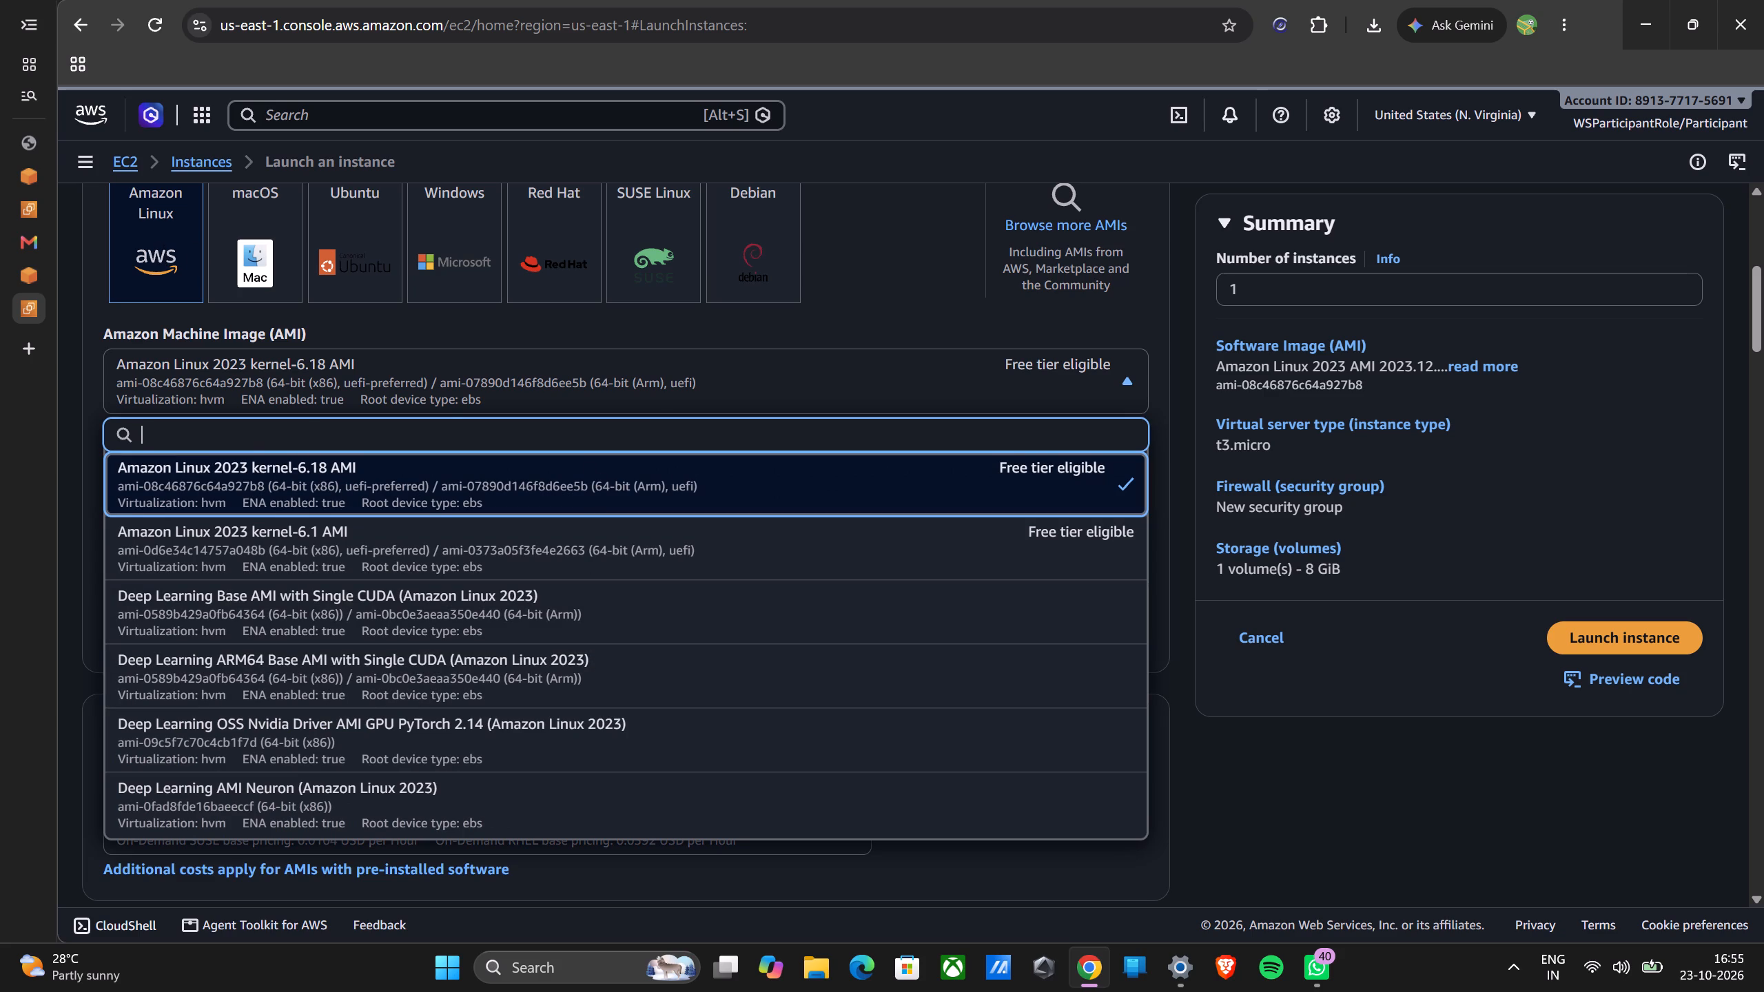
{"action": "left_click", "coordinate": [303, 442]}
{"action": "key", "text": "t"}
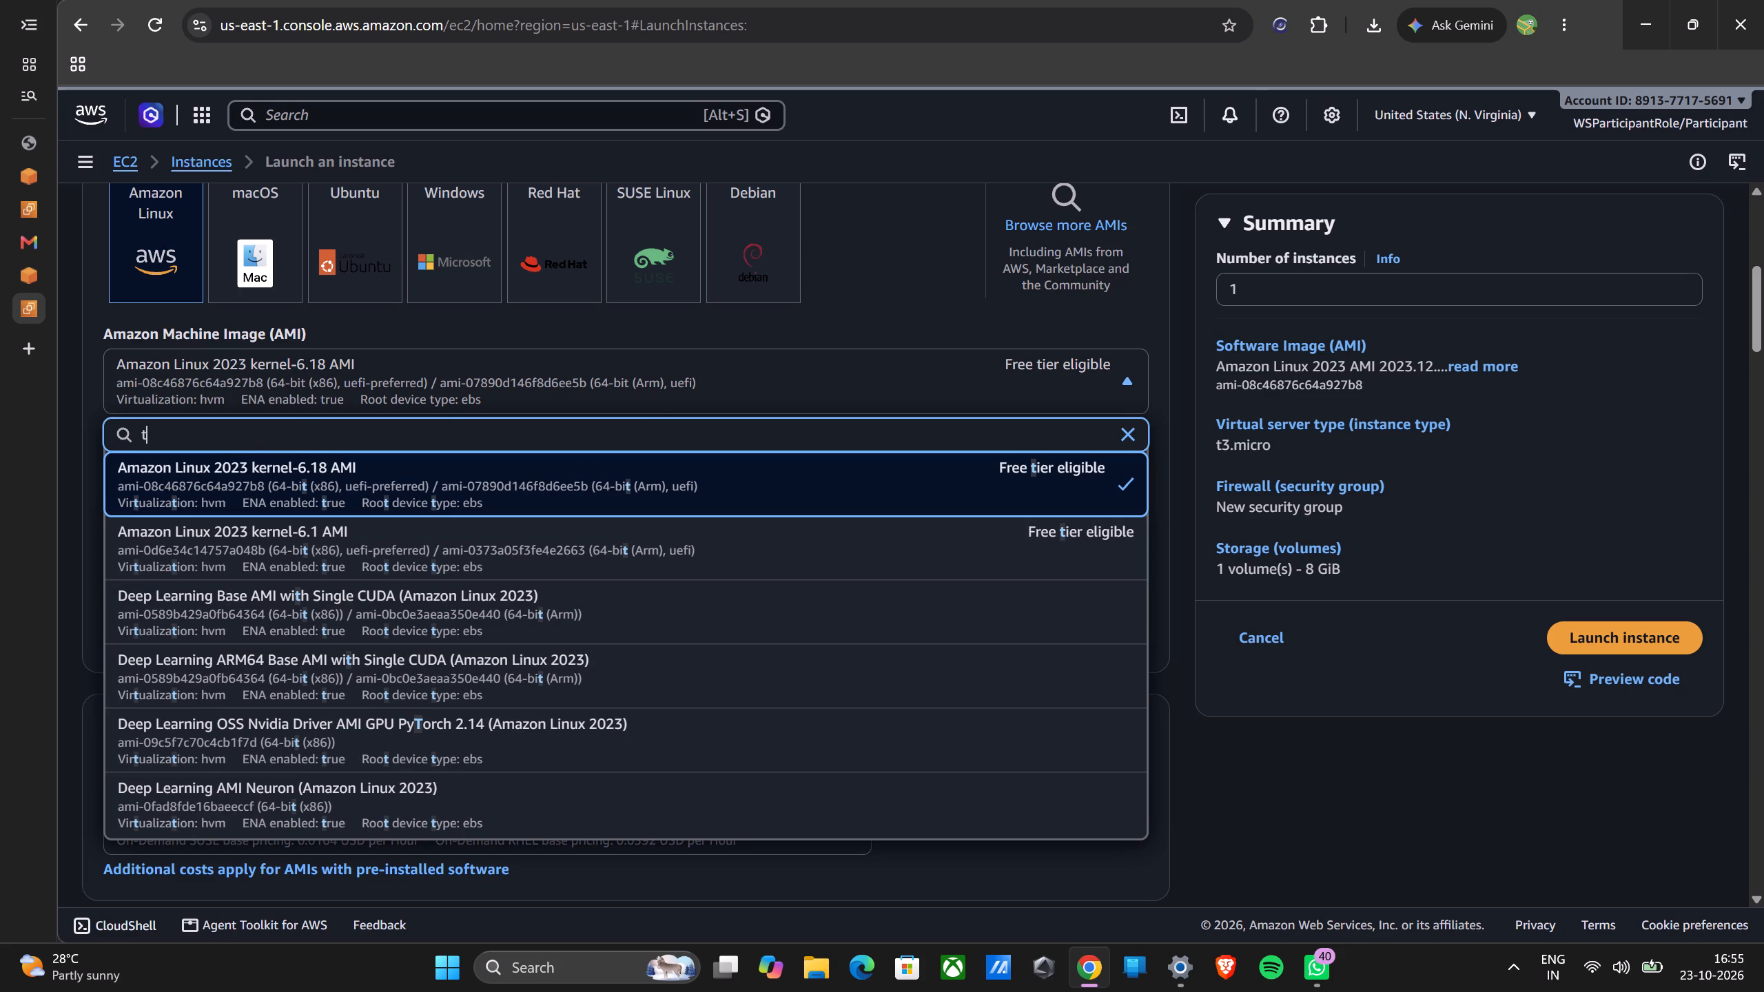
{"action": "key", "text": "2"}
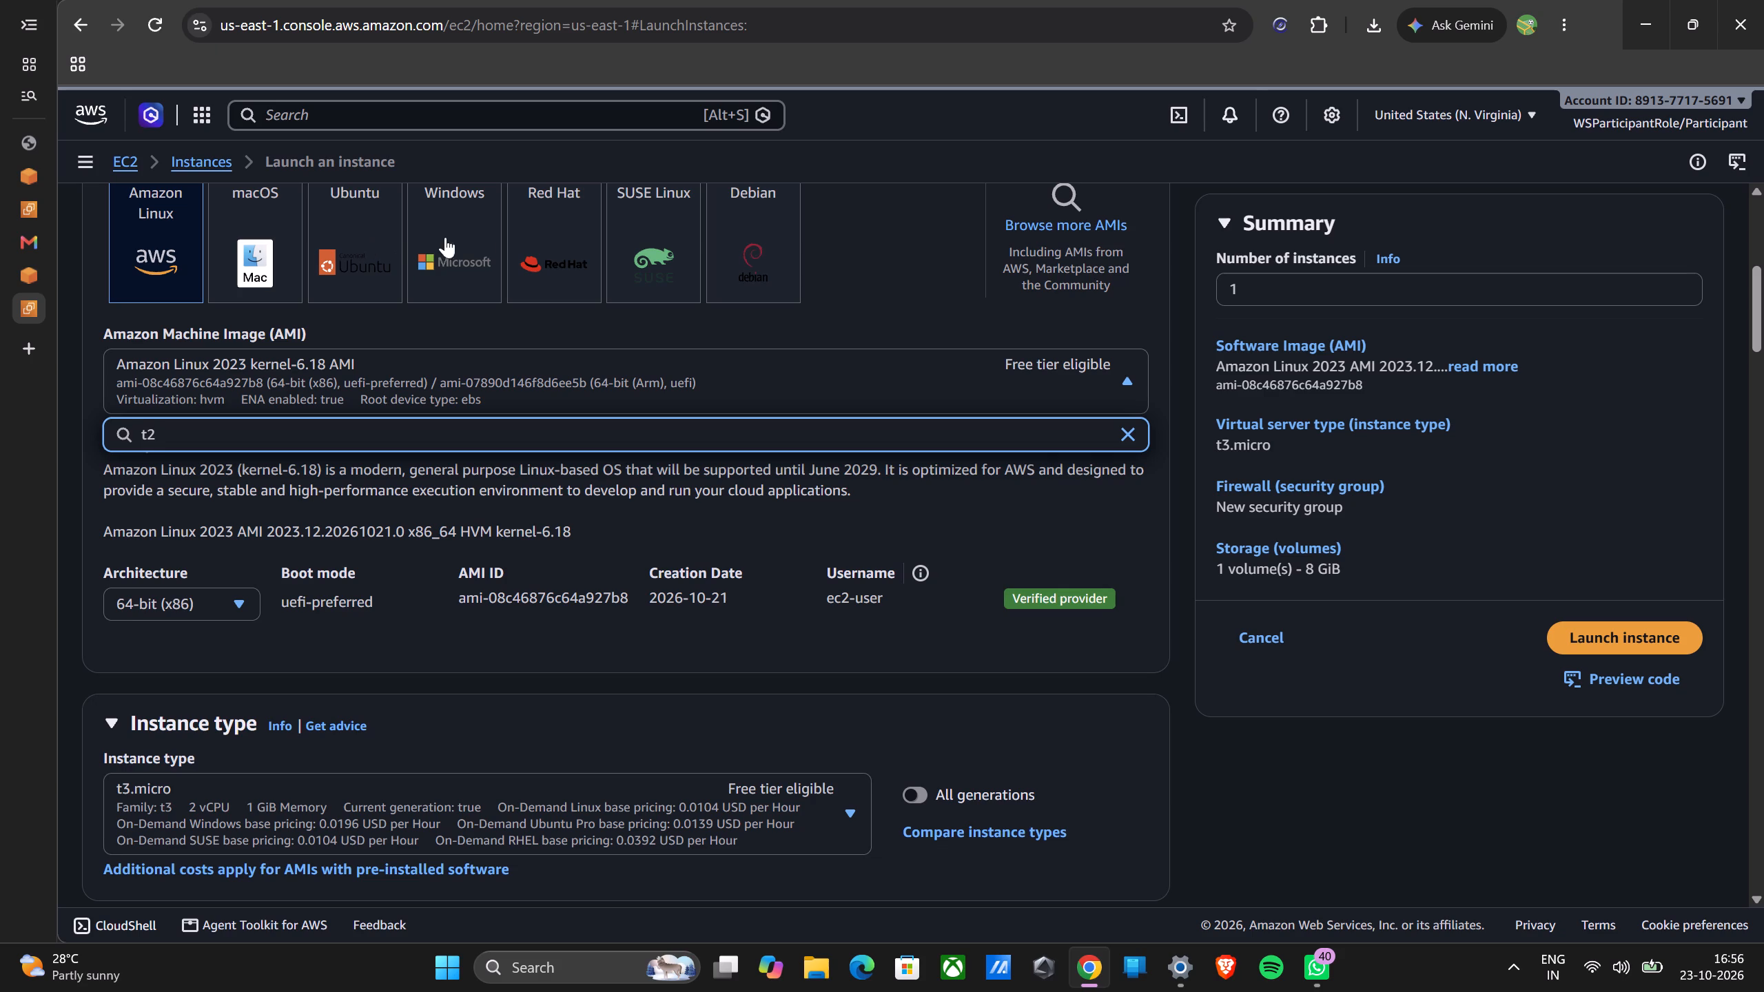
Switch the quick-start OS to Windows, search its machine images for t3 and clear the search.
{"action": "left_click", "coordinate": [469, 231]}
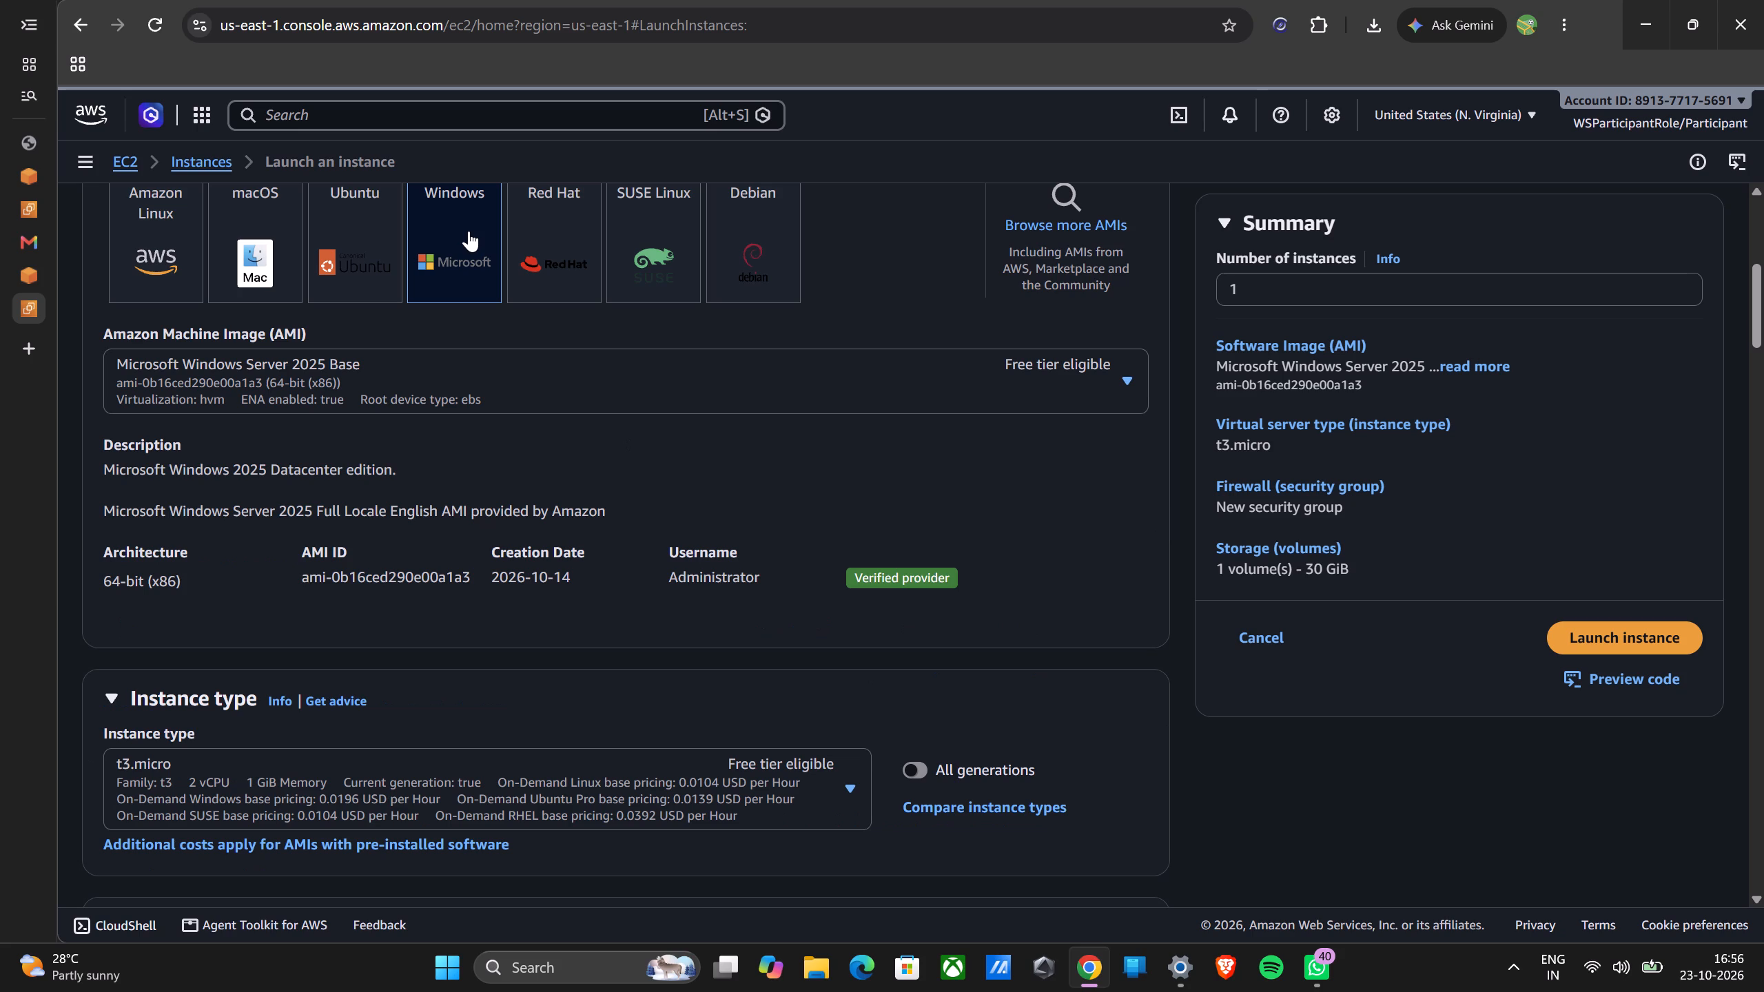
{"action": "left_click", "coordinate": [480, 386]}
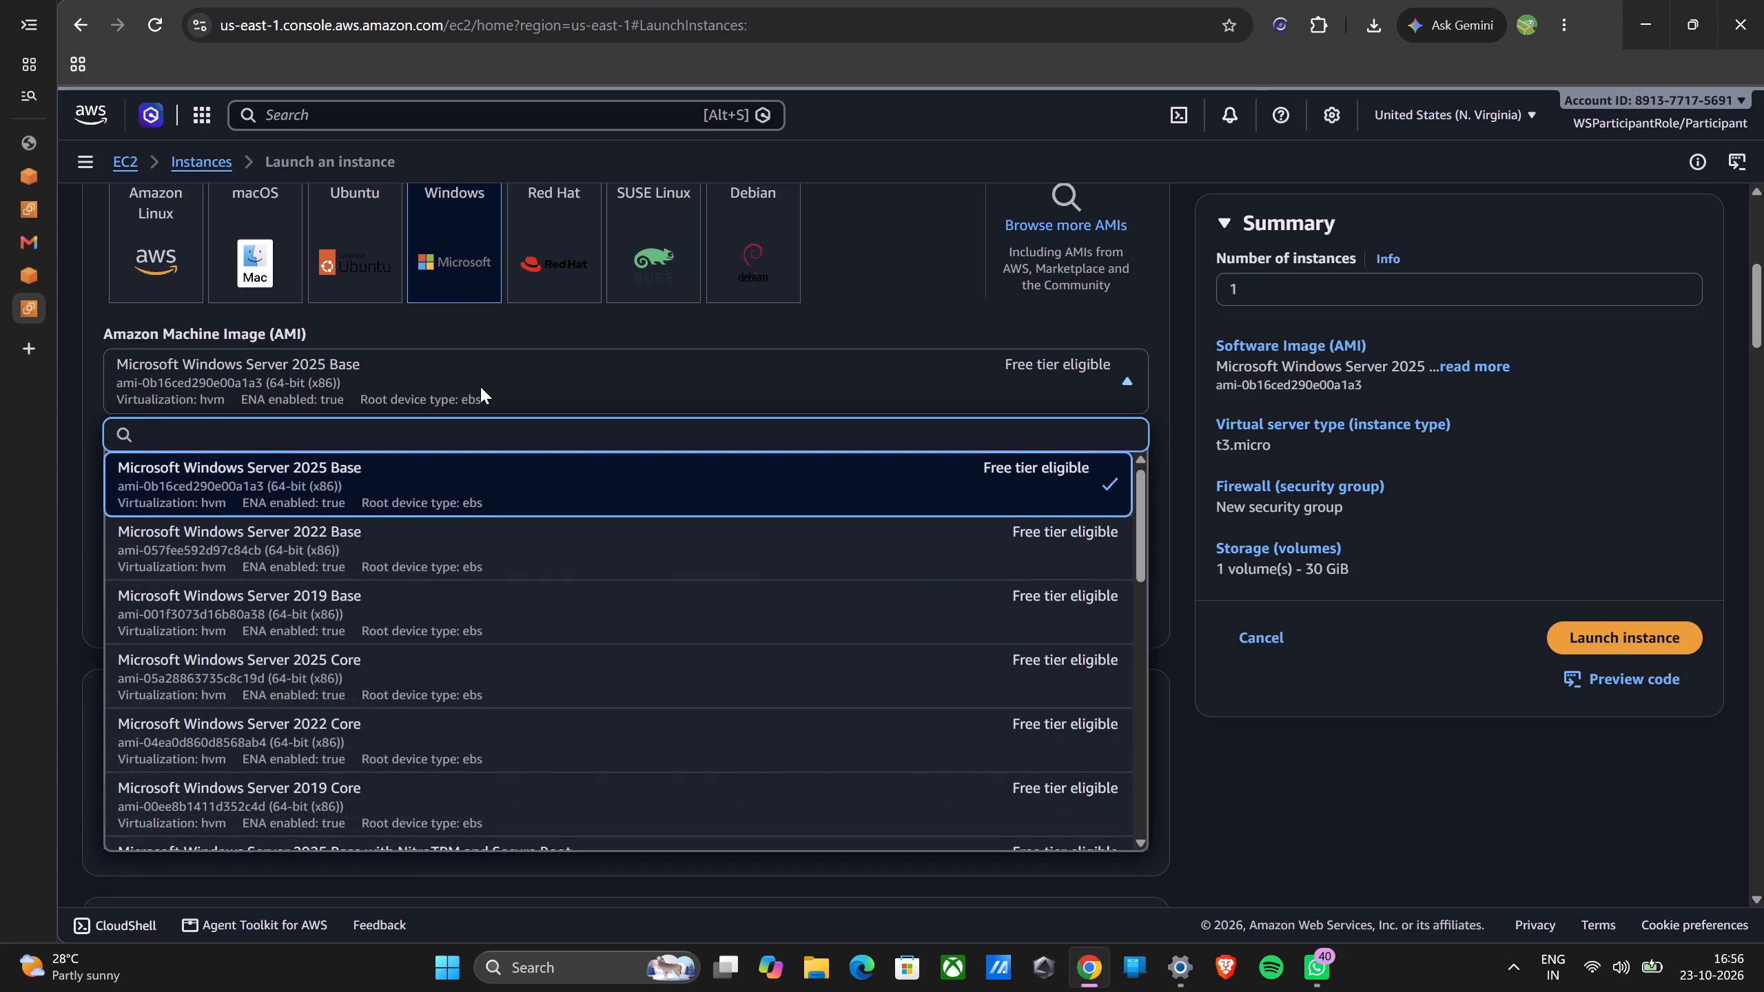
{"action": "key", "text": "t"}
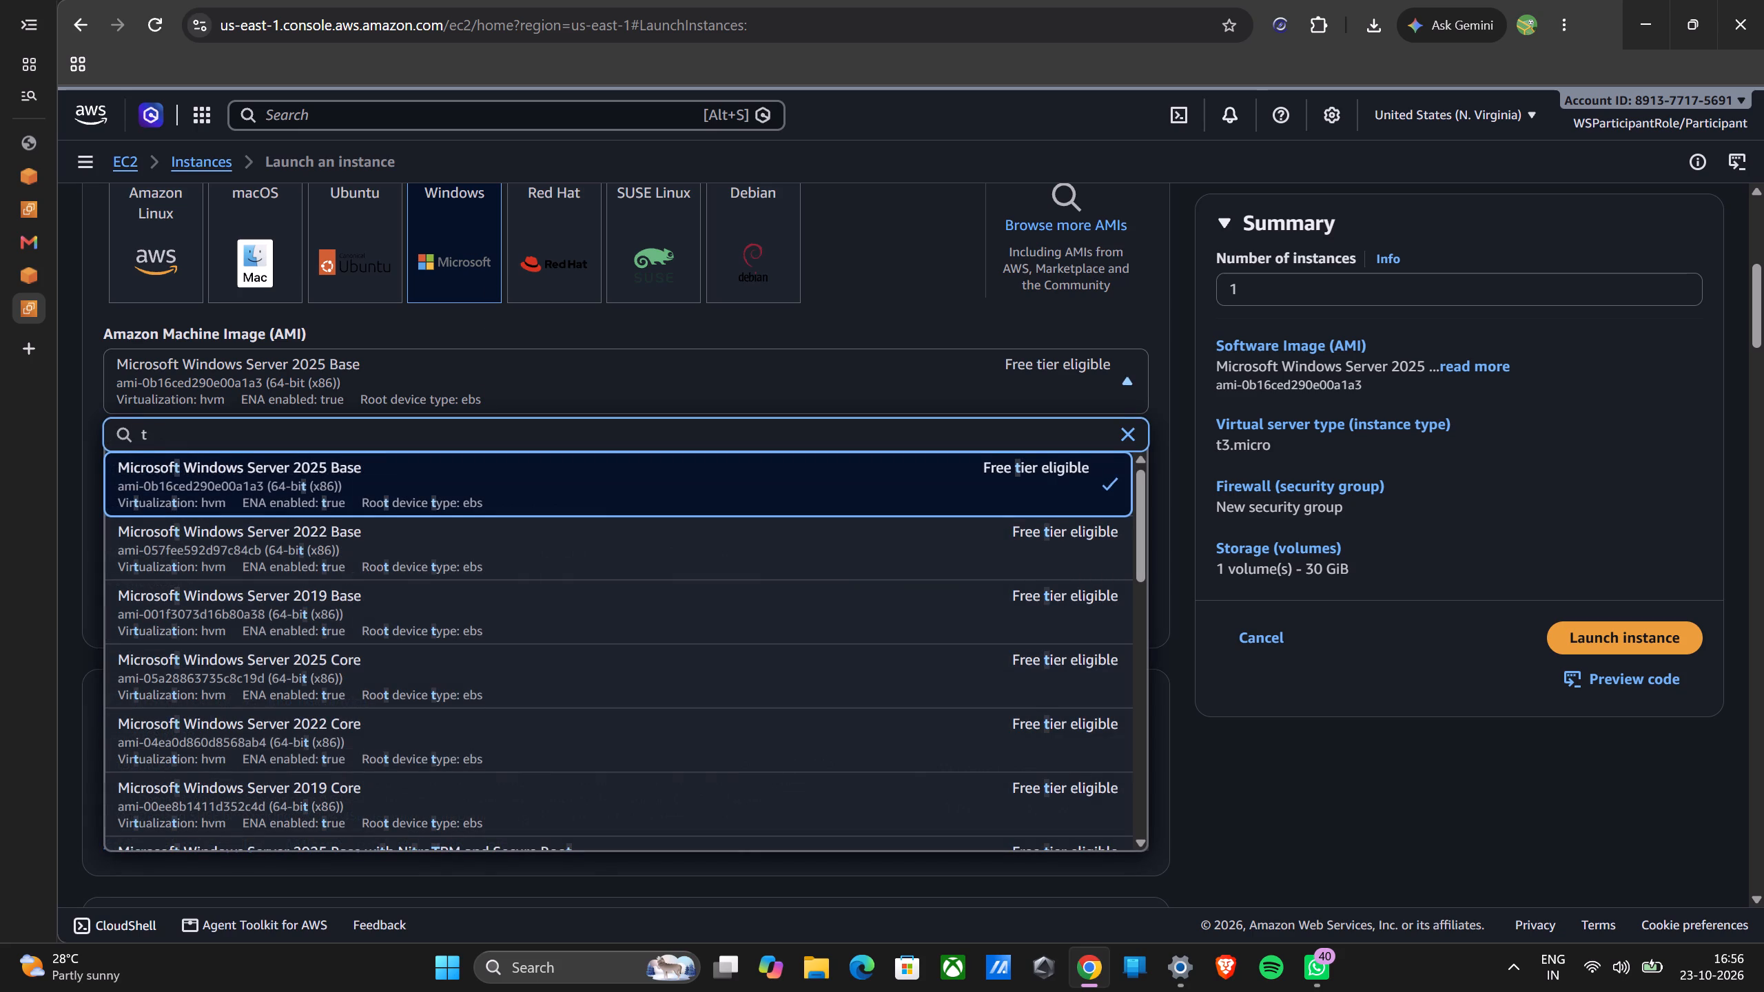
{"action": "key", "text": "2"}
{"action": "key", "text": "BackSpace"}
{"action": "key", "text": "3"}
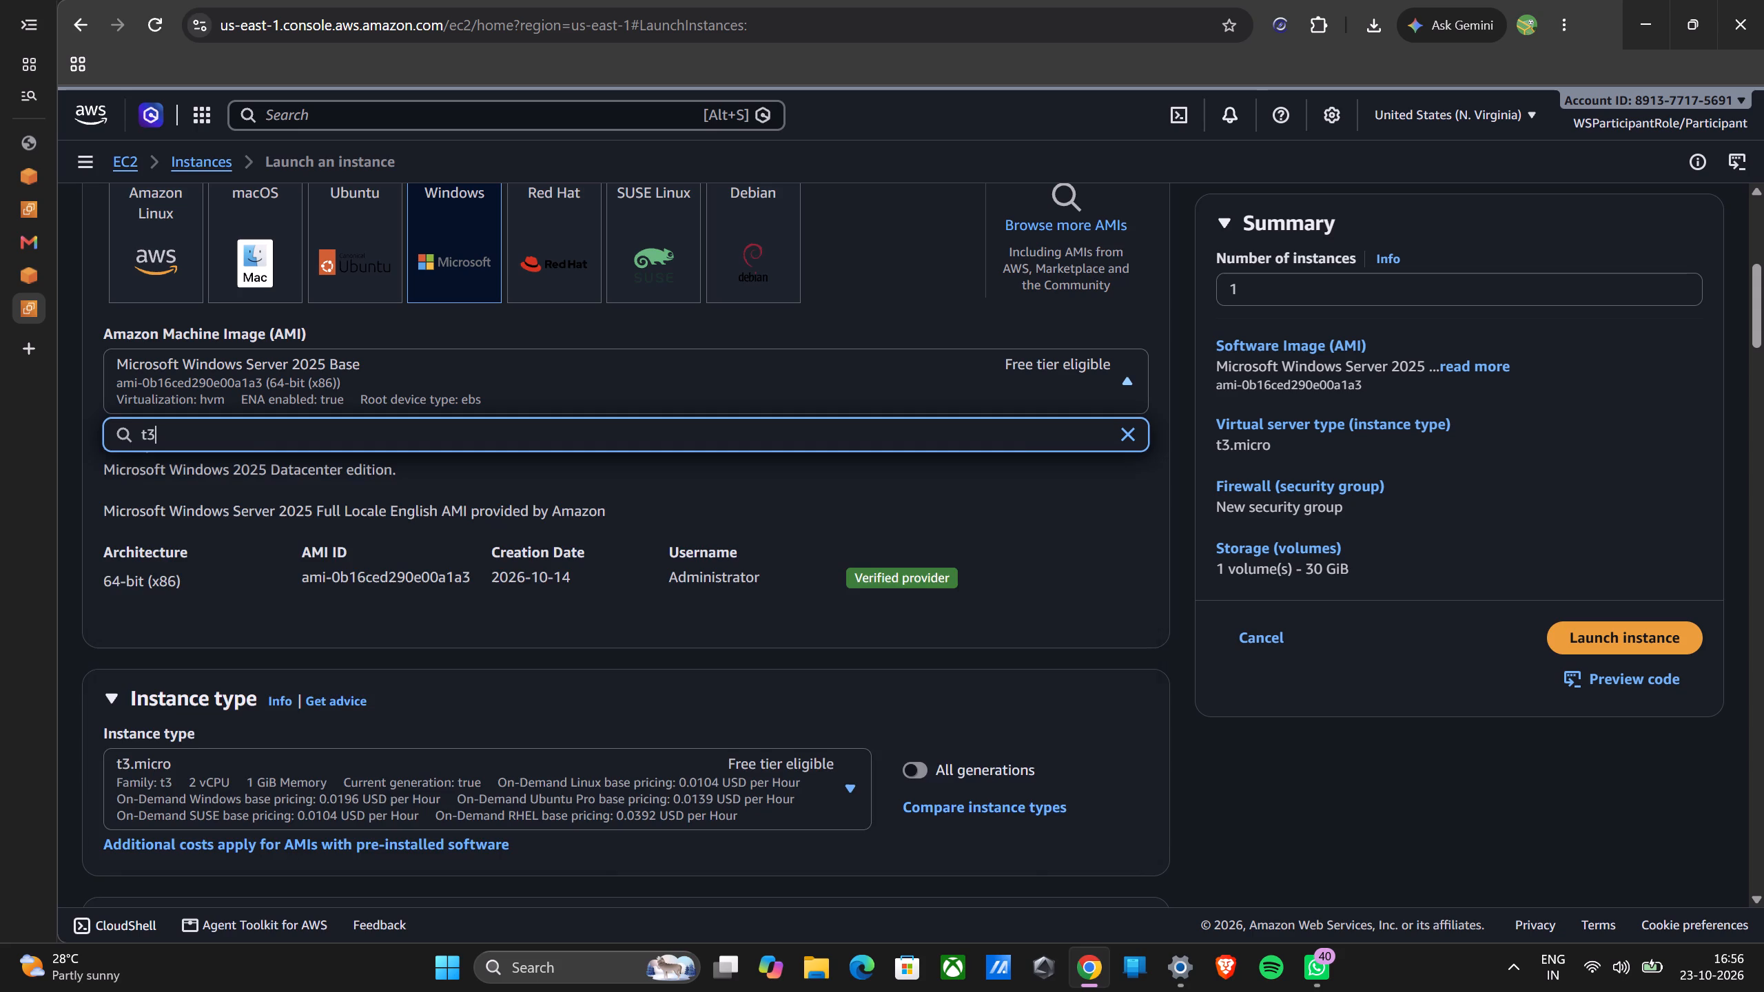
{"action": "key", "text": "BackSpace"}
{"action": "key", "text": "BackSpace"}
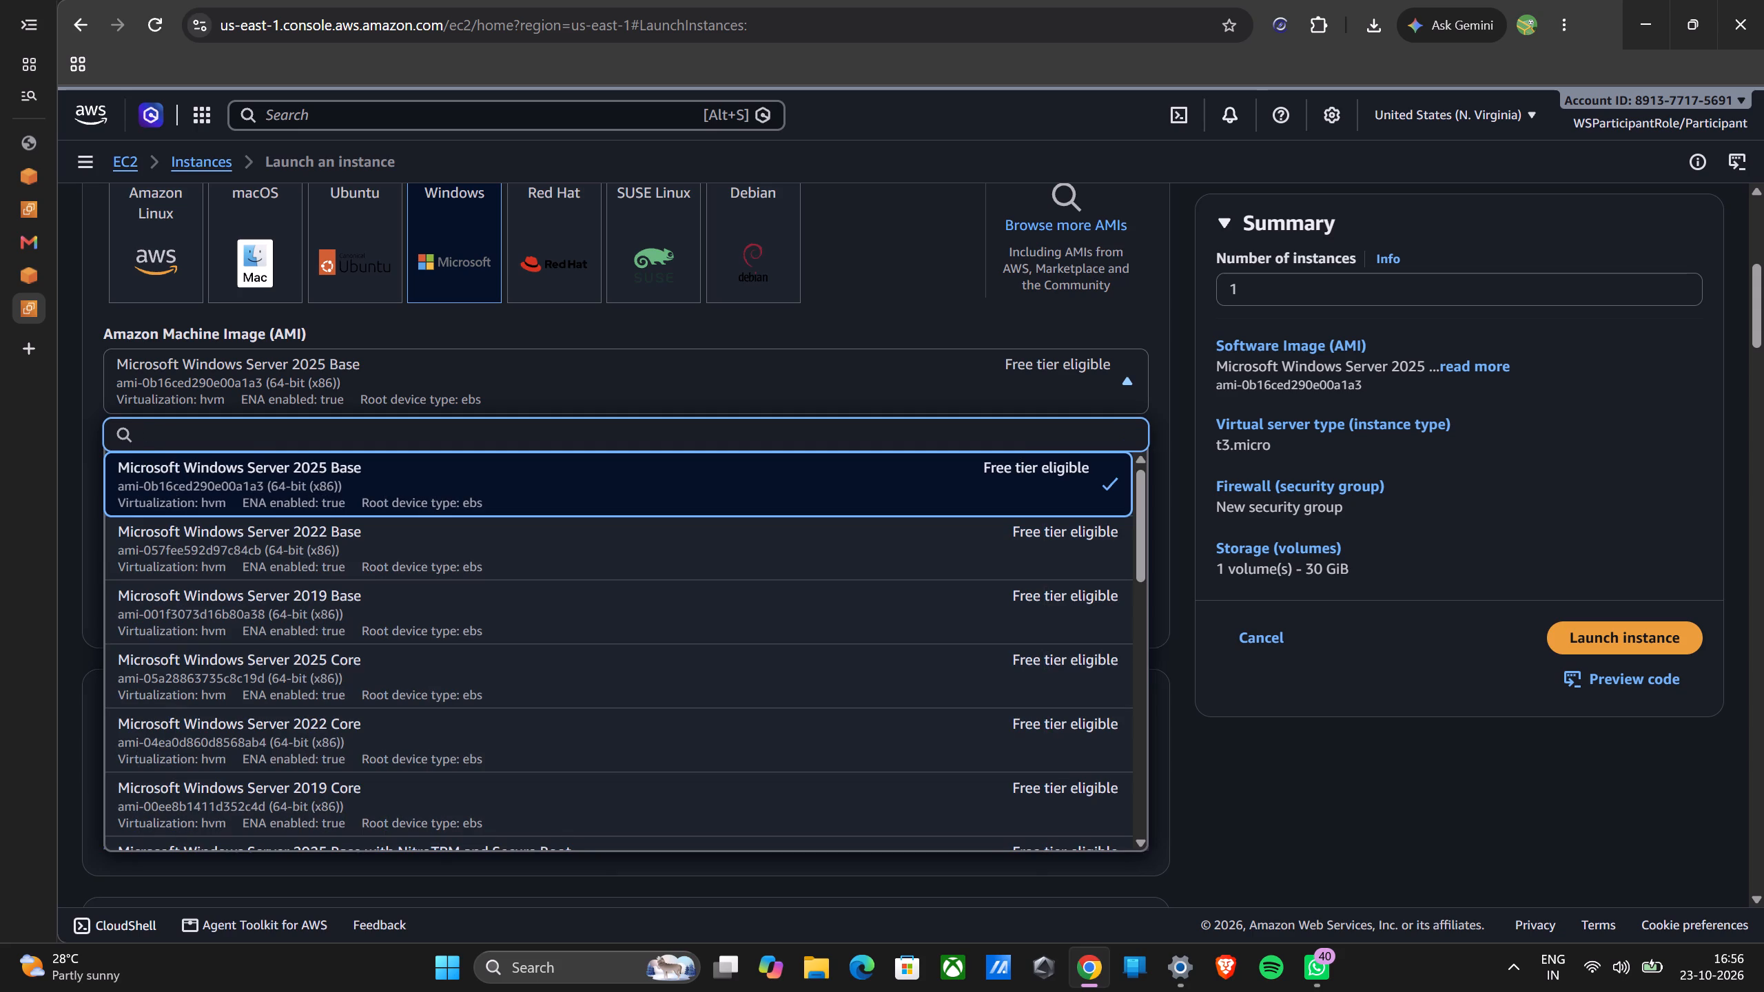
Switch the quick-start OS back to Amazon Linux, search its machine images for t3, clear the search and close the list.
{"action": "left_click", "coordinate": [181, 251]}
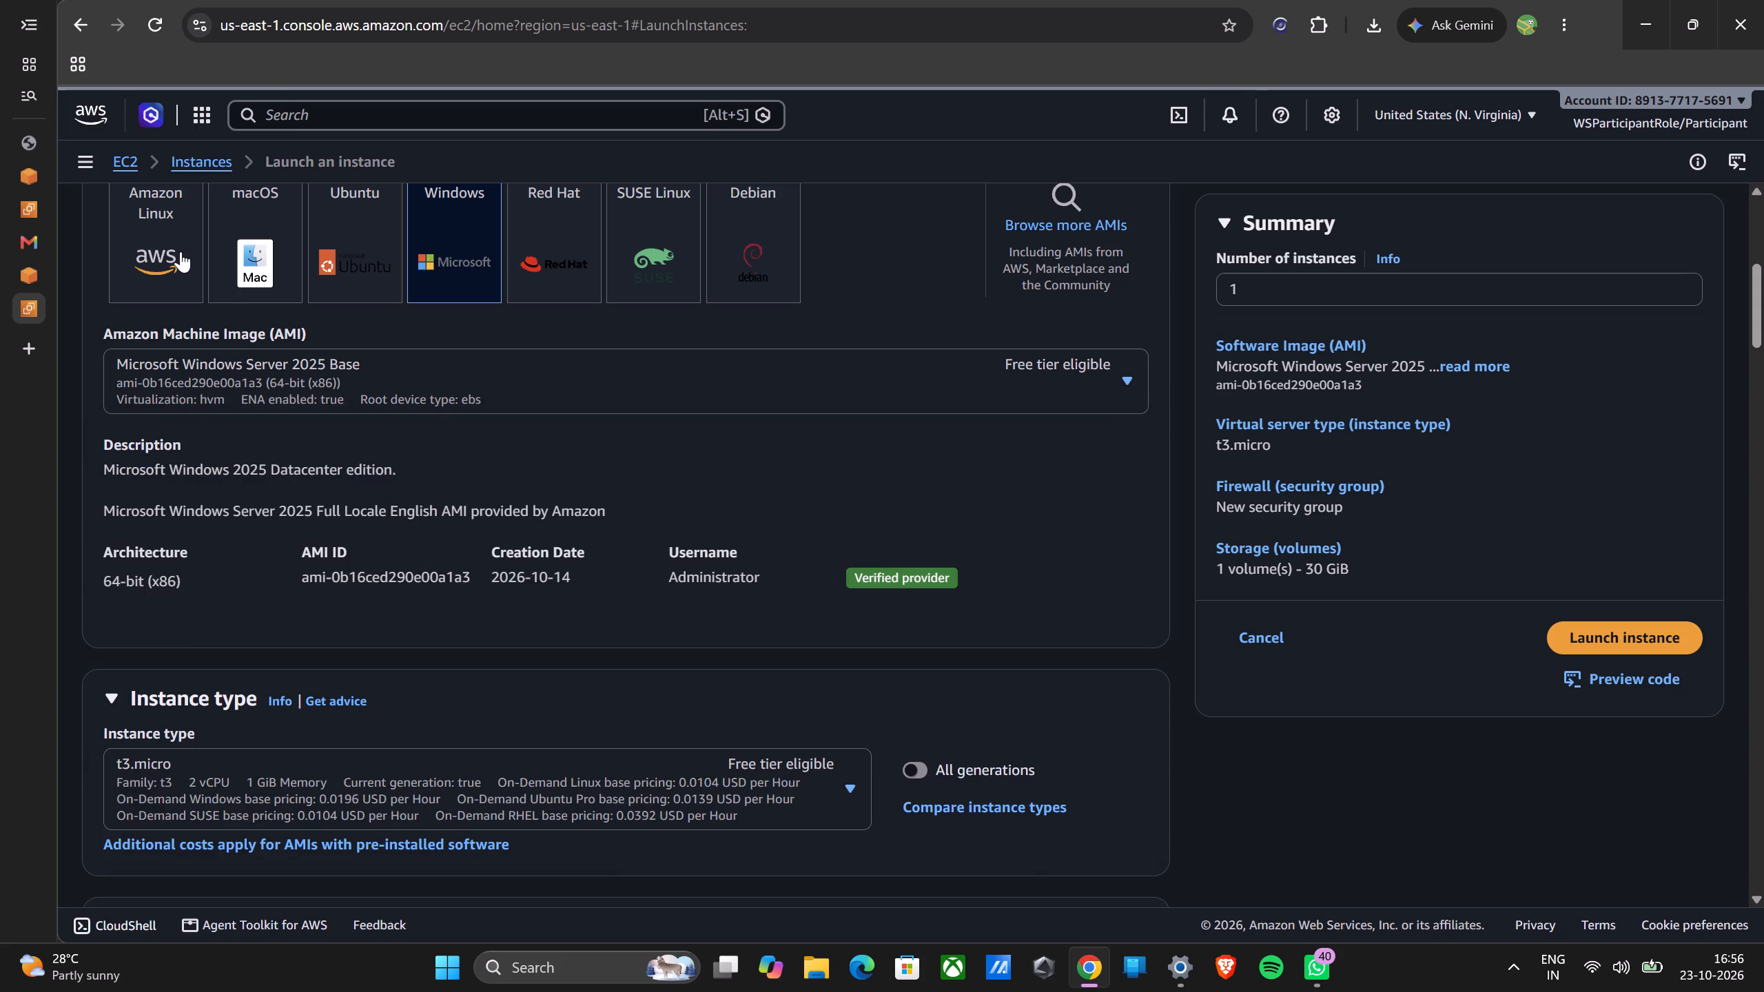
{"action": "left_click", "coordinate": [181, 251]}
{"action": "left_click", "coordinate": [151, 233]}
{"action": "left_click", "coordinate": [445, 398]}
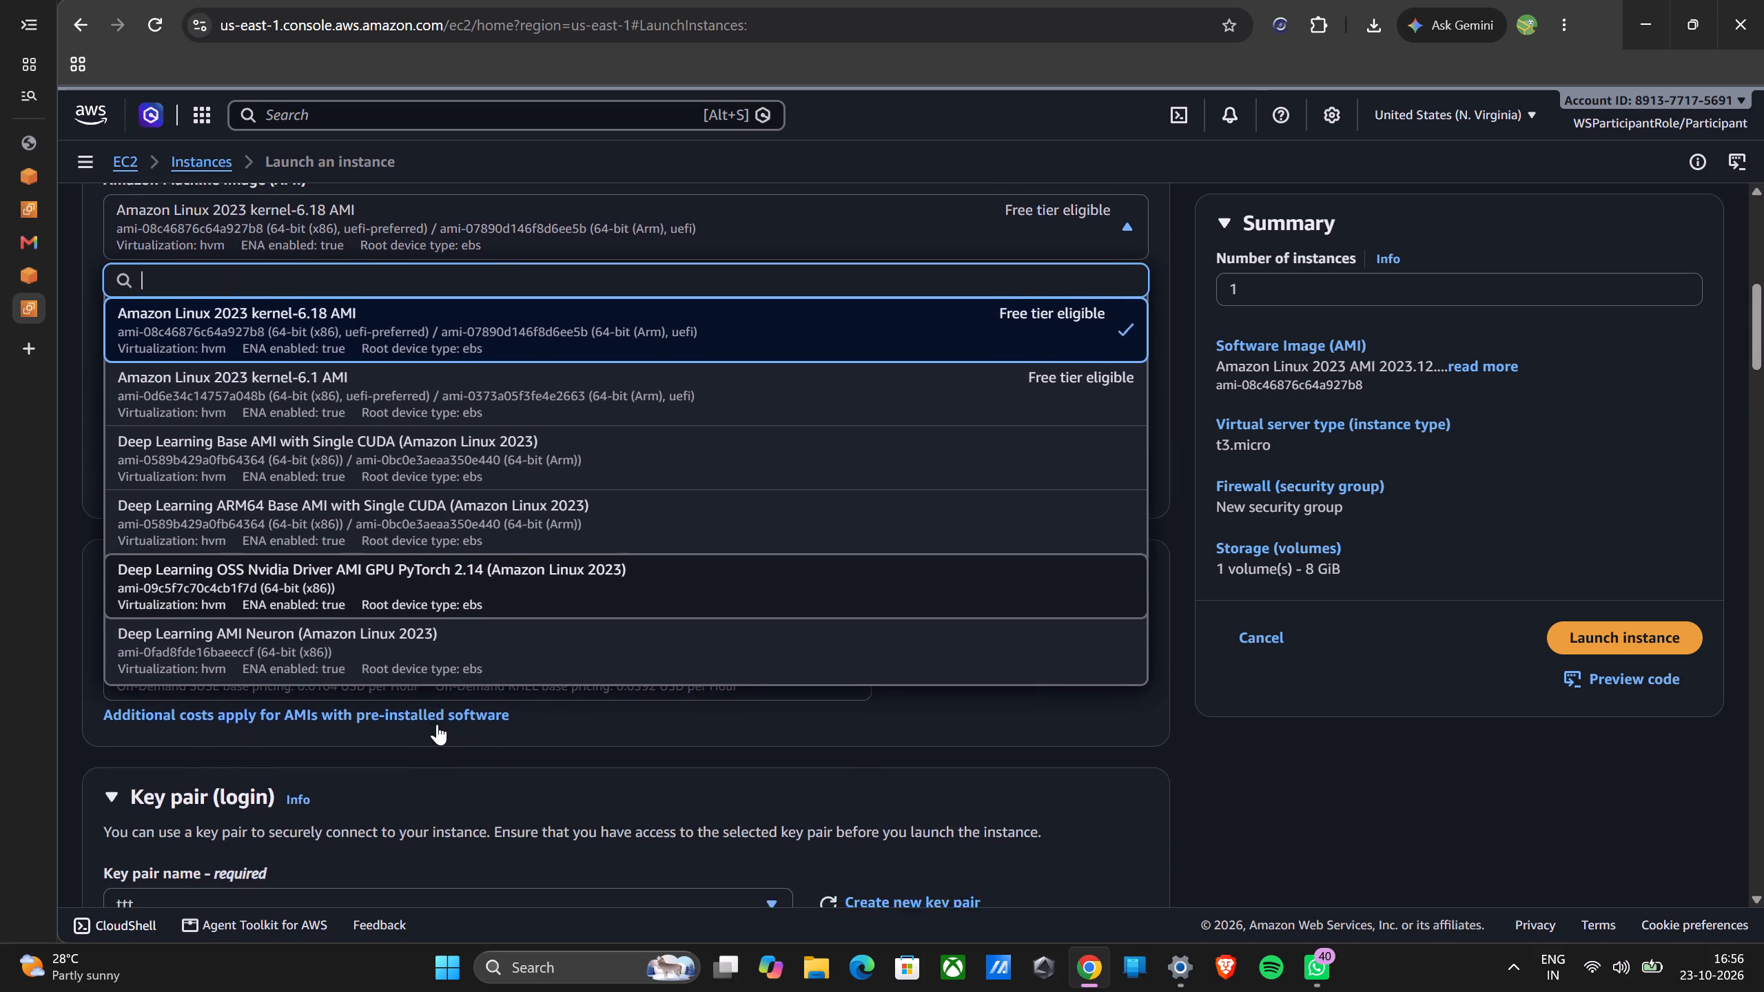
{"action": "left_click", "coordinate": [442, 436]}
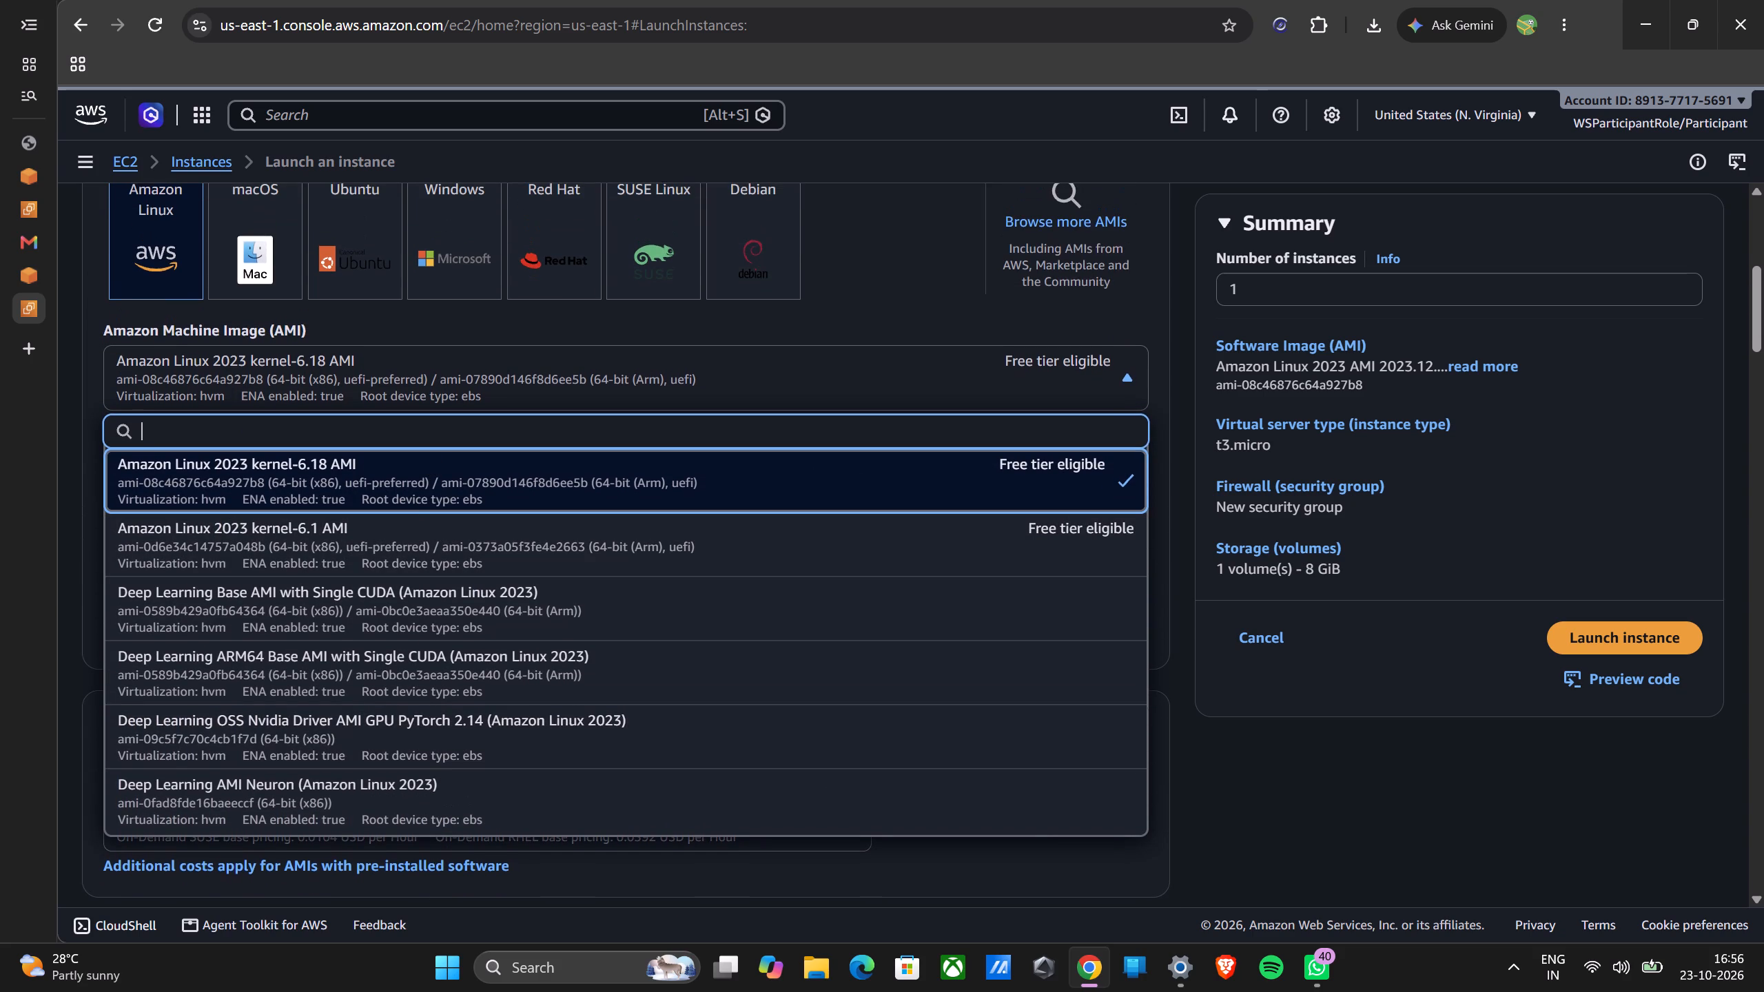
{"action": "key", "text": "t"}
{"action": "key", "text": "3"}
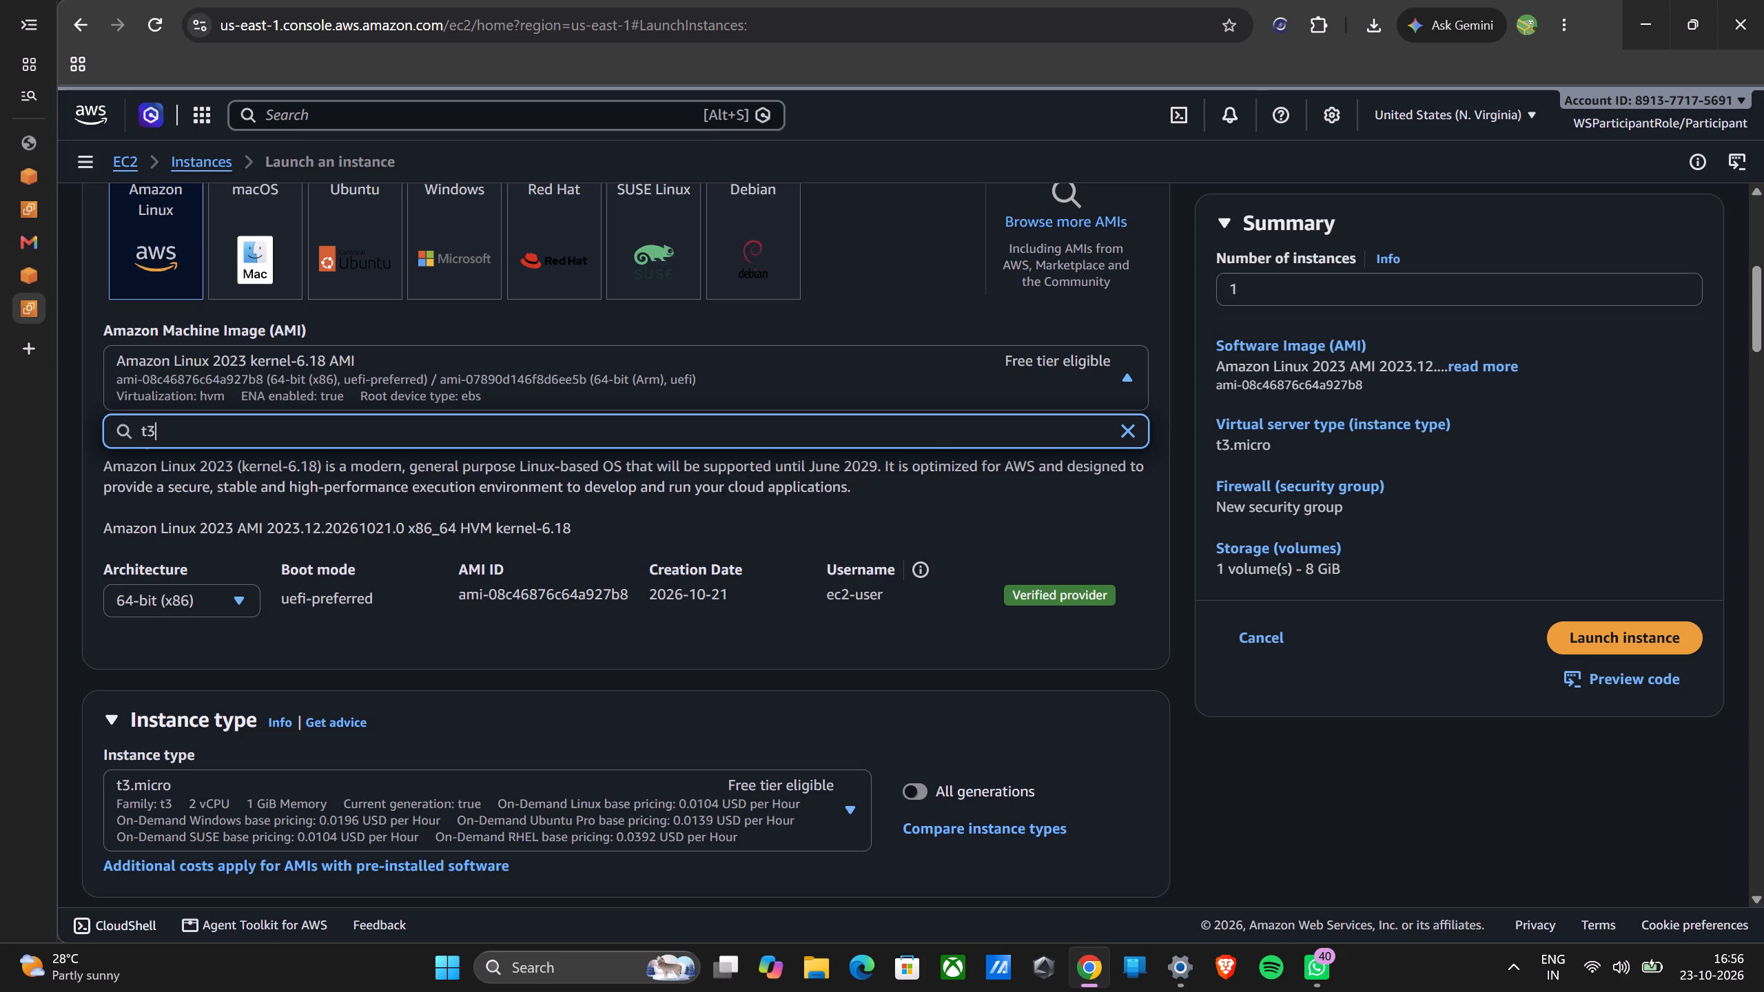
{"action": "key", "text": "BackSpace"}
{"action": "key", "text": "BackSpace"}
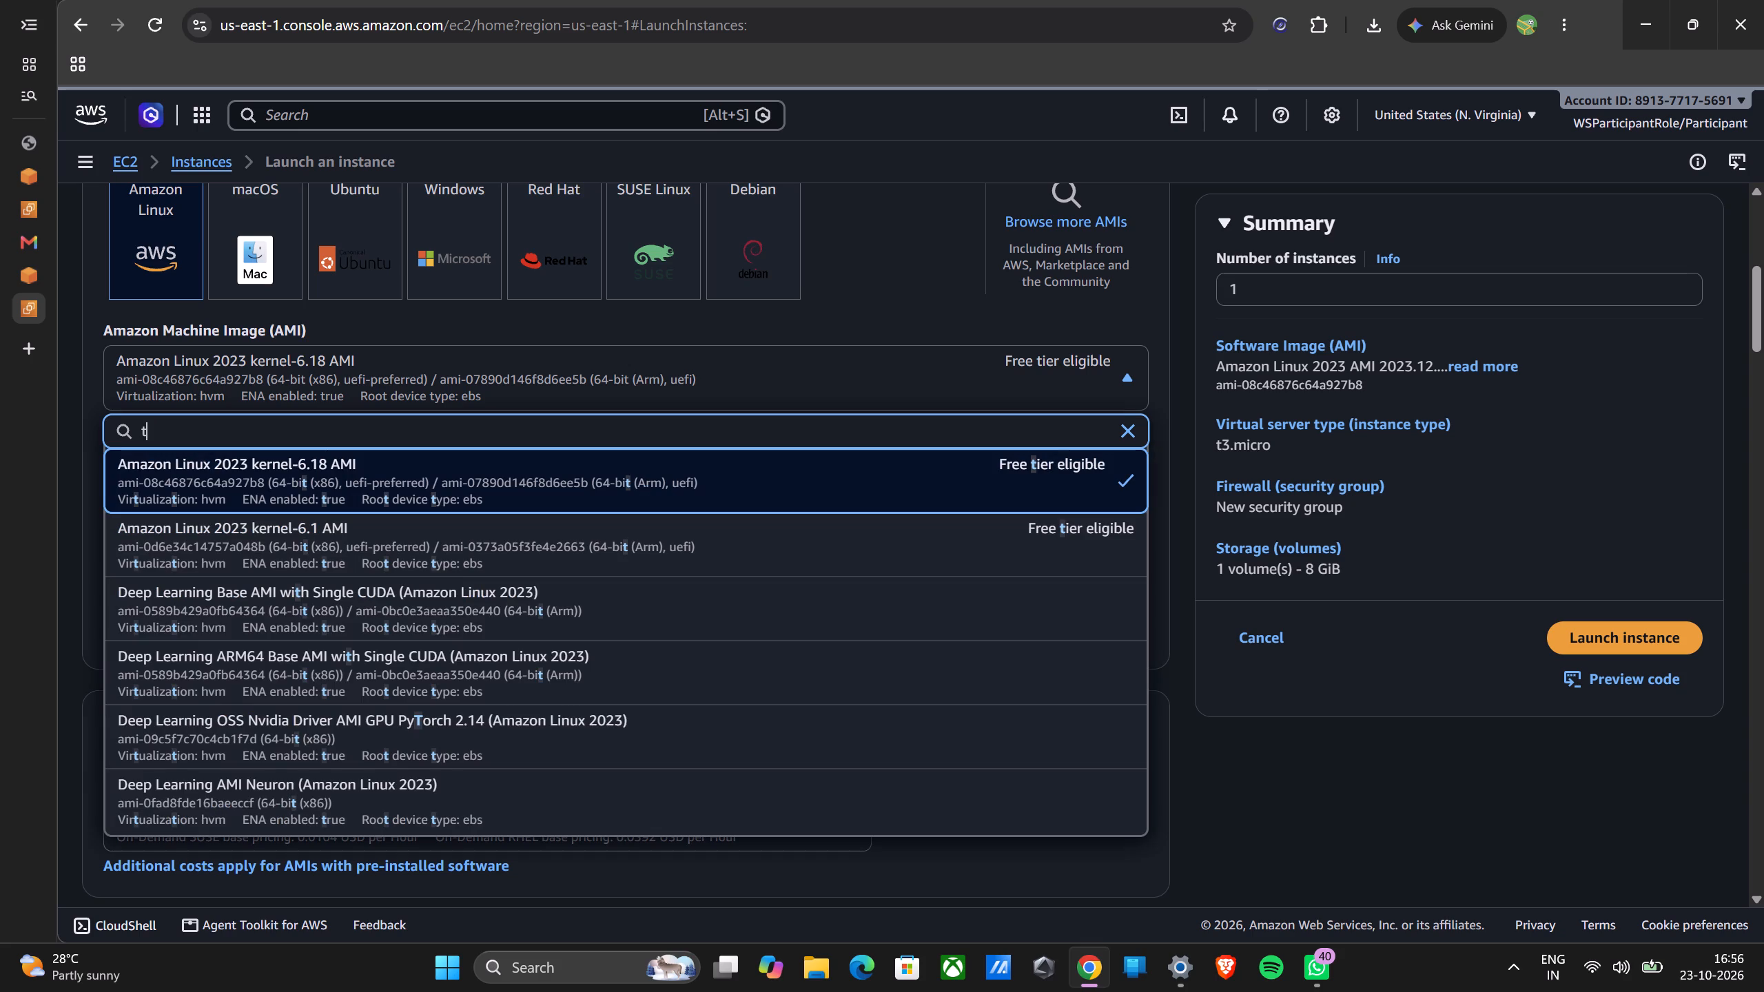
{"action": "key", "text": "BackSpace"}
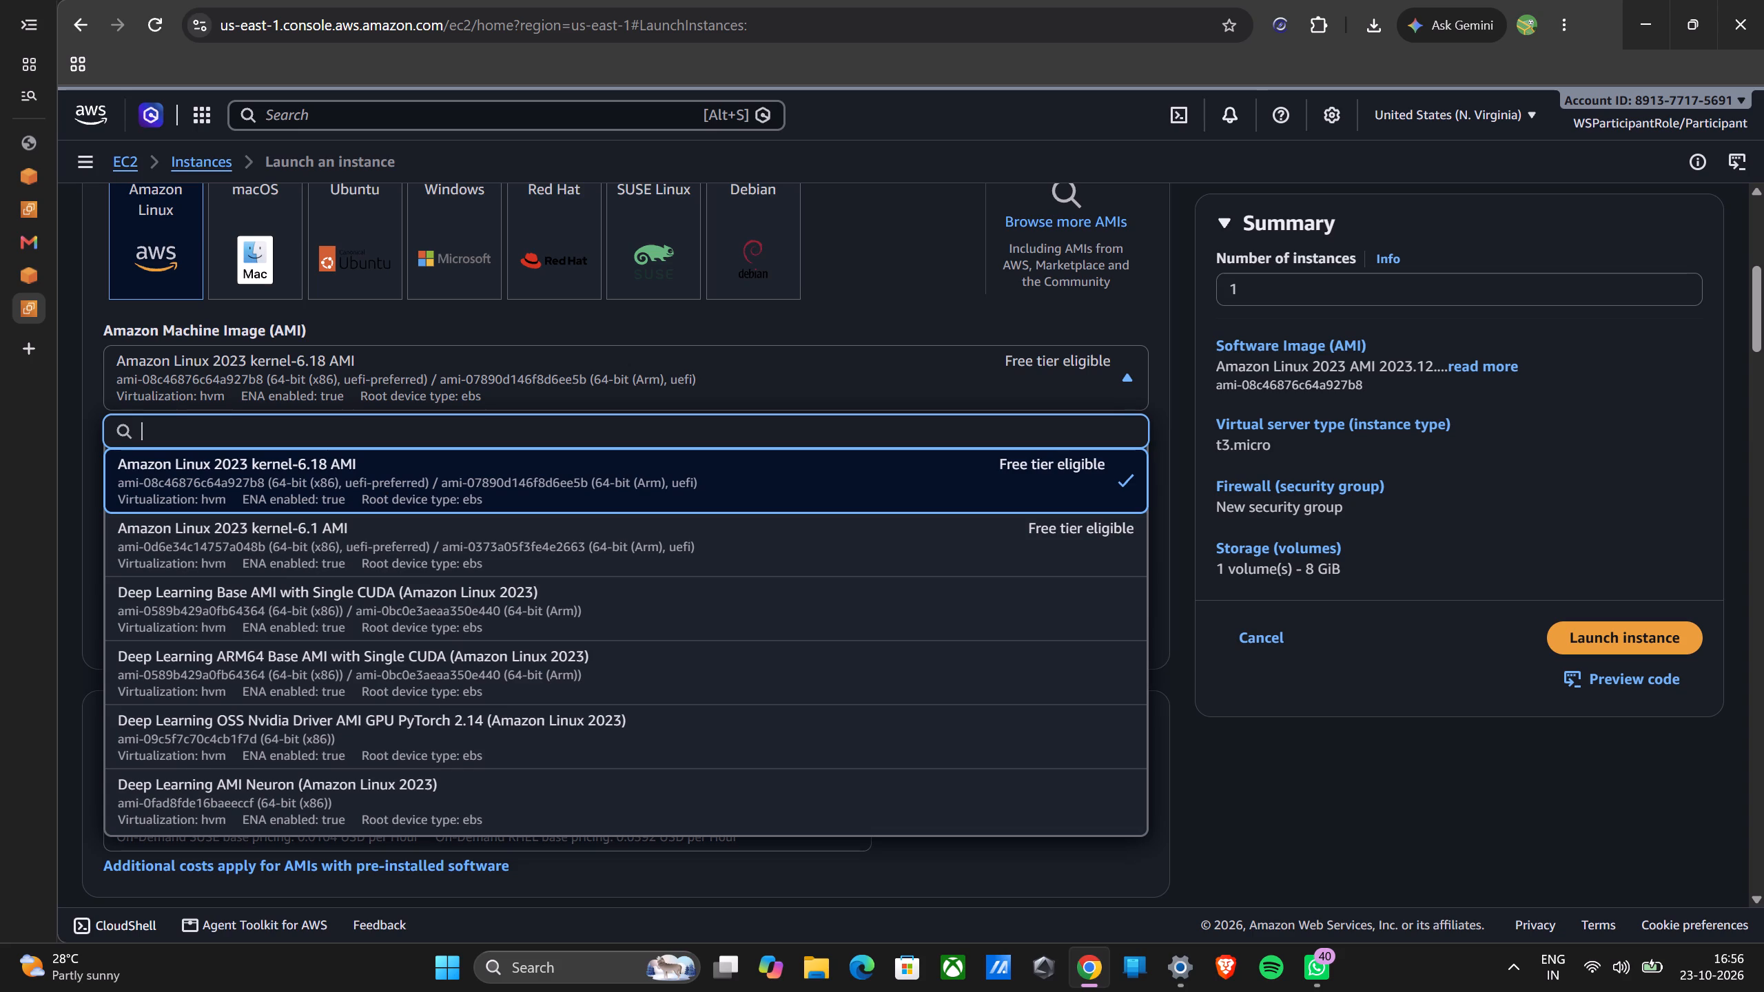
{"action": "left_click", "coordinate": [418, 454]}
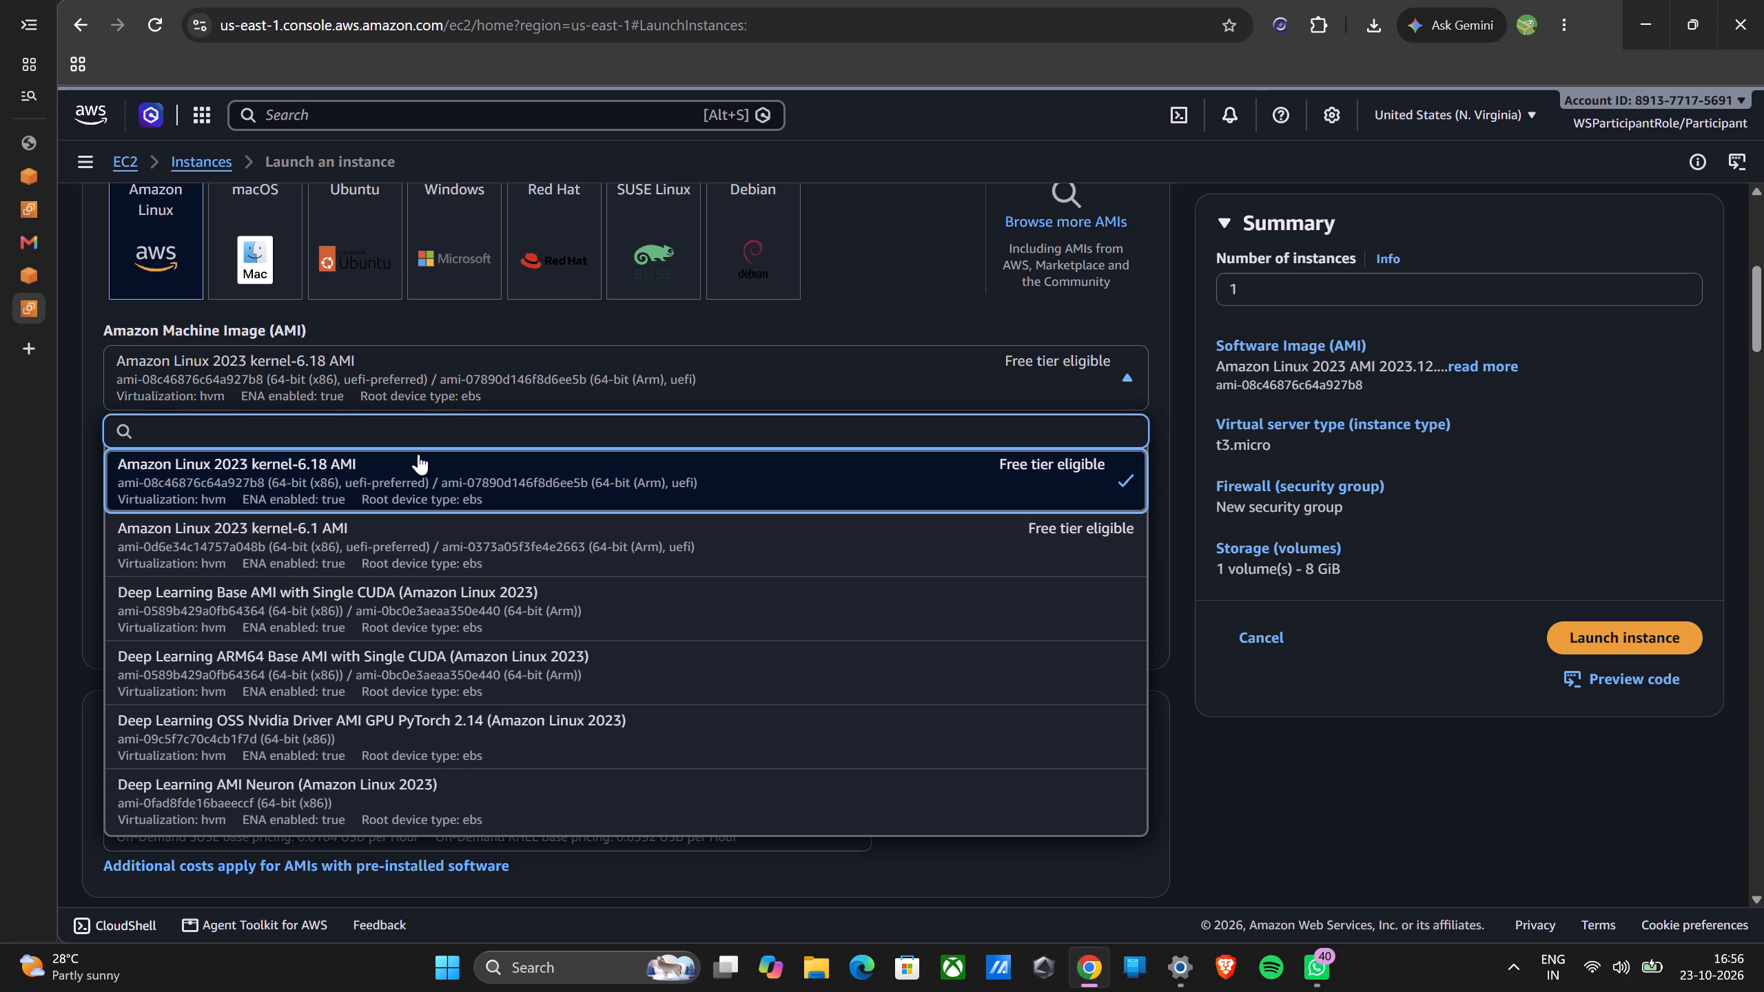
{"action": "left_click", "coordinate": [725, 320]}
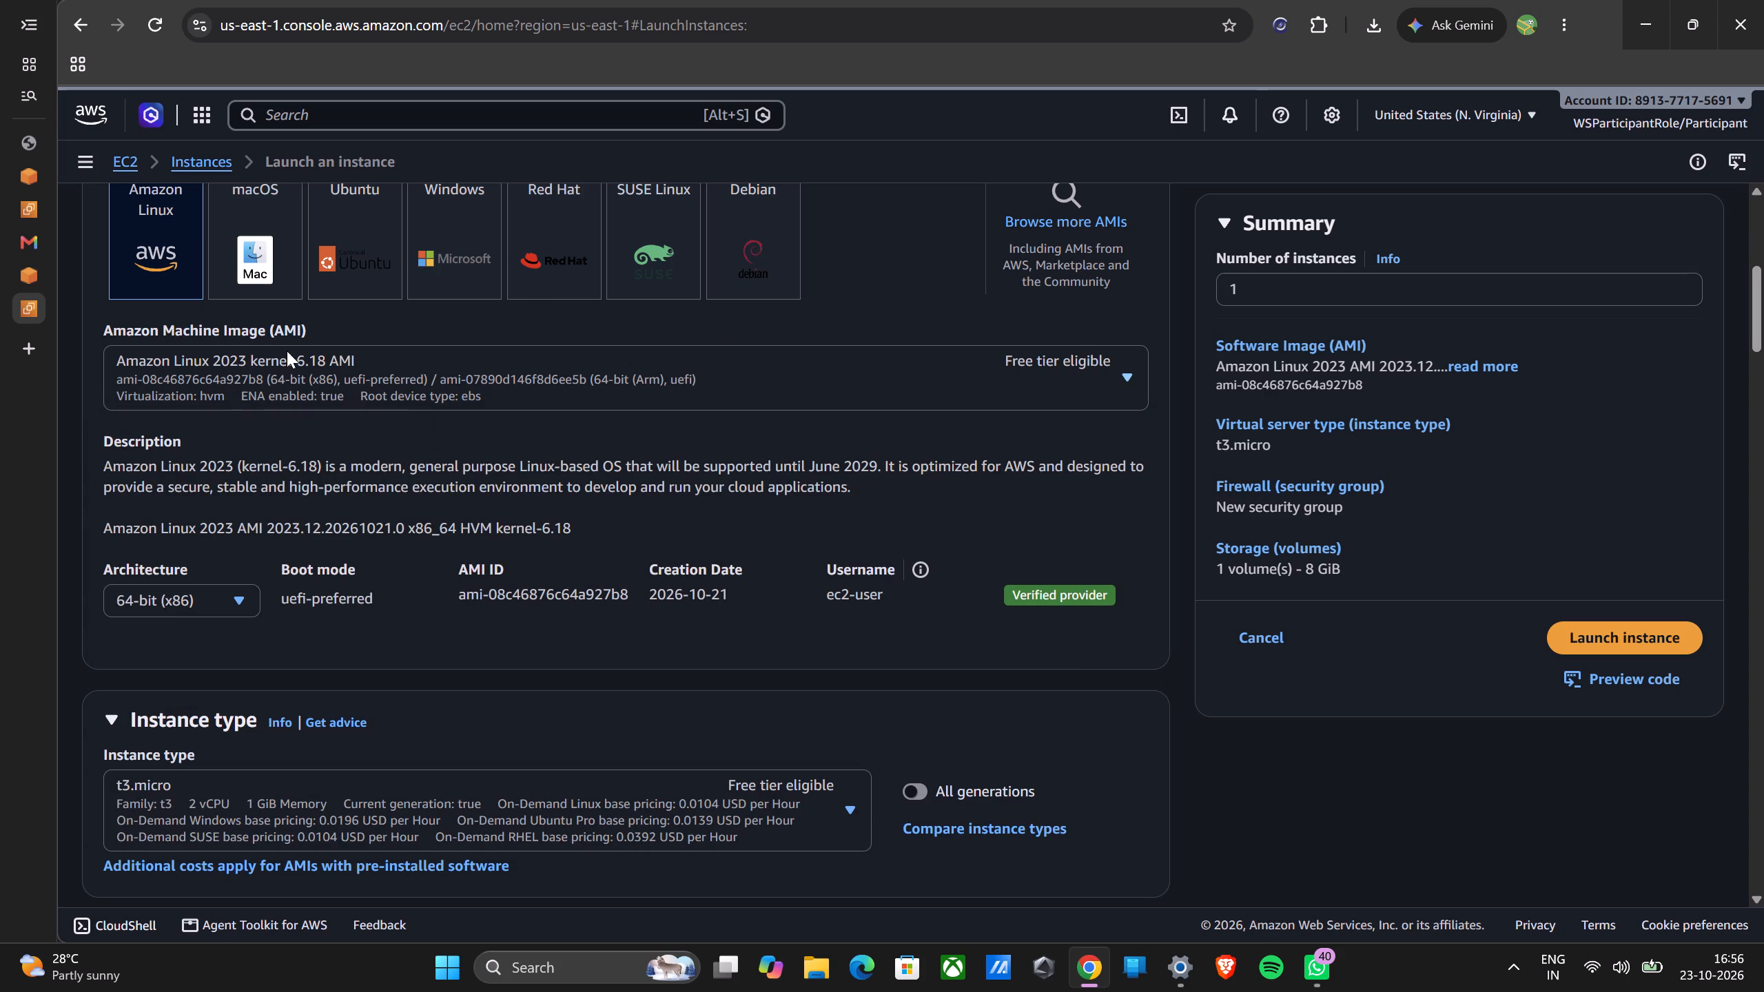
Name the instance ttt3.
{"action": "scroll", "coordinate": [478, 434], "scroll_direction": "up", "scroll_amount": 1}
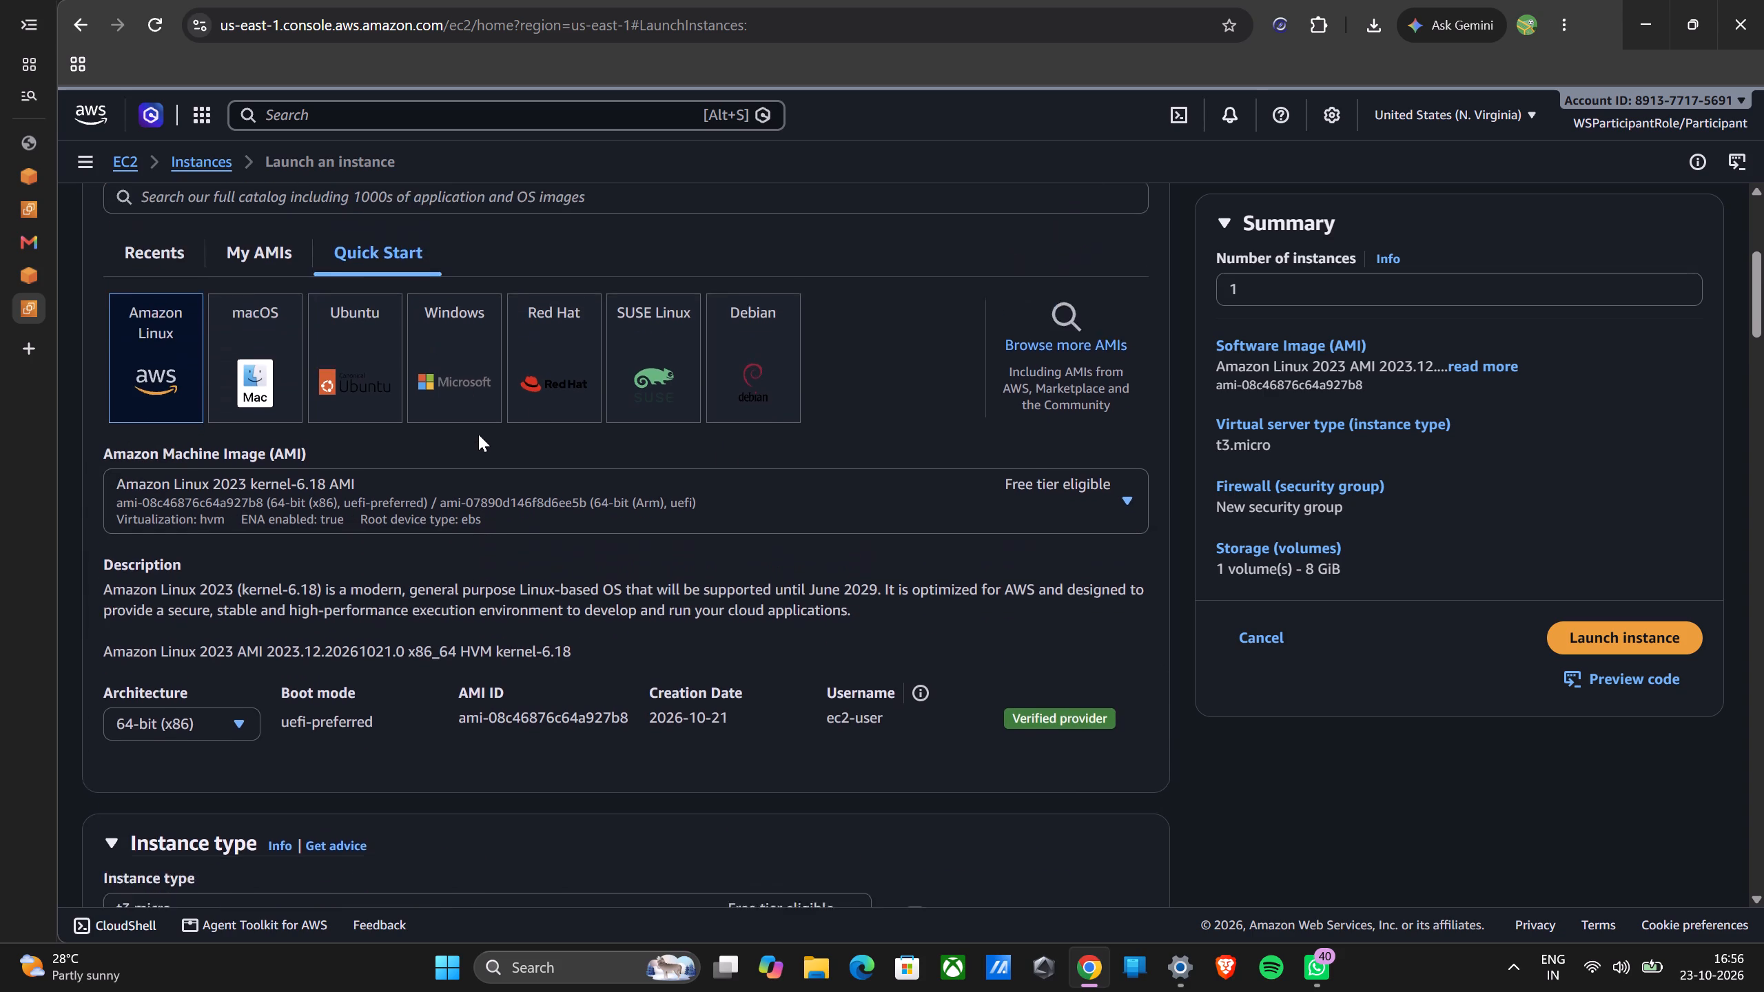
{"action": "scroll", "coordinate": [478, 434], "scroll_direction": "up", "scroll_amount": 3}
{"action": "scroll", "coordinate": [478, 434], "scroll_direction": "down", "scroll_amount": 1}
{"action": "left_click", "coordinate": [478, 380]}
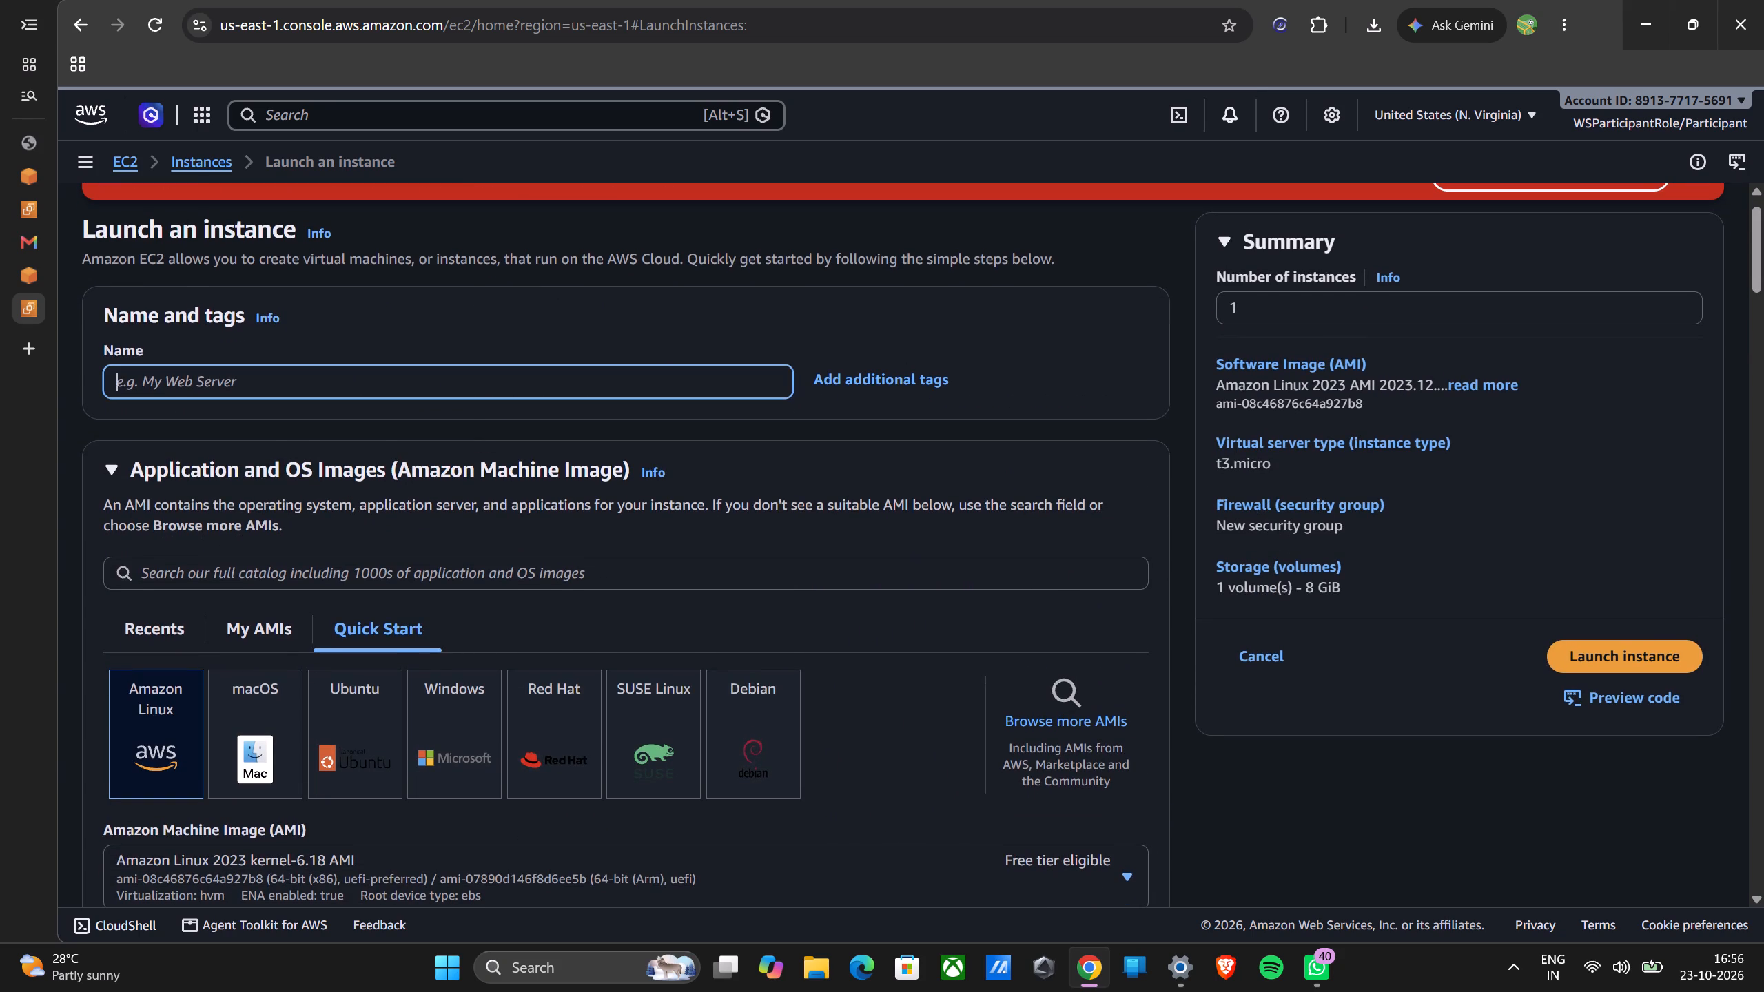
{"action": "type", "text": "ttt3"}
Set the instance type to t2.micro.
{"action": "scroll", "coordinate": [478, 380], "scroll_direction": "down", "scroll_amount": 1}
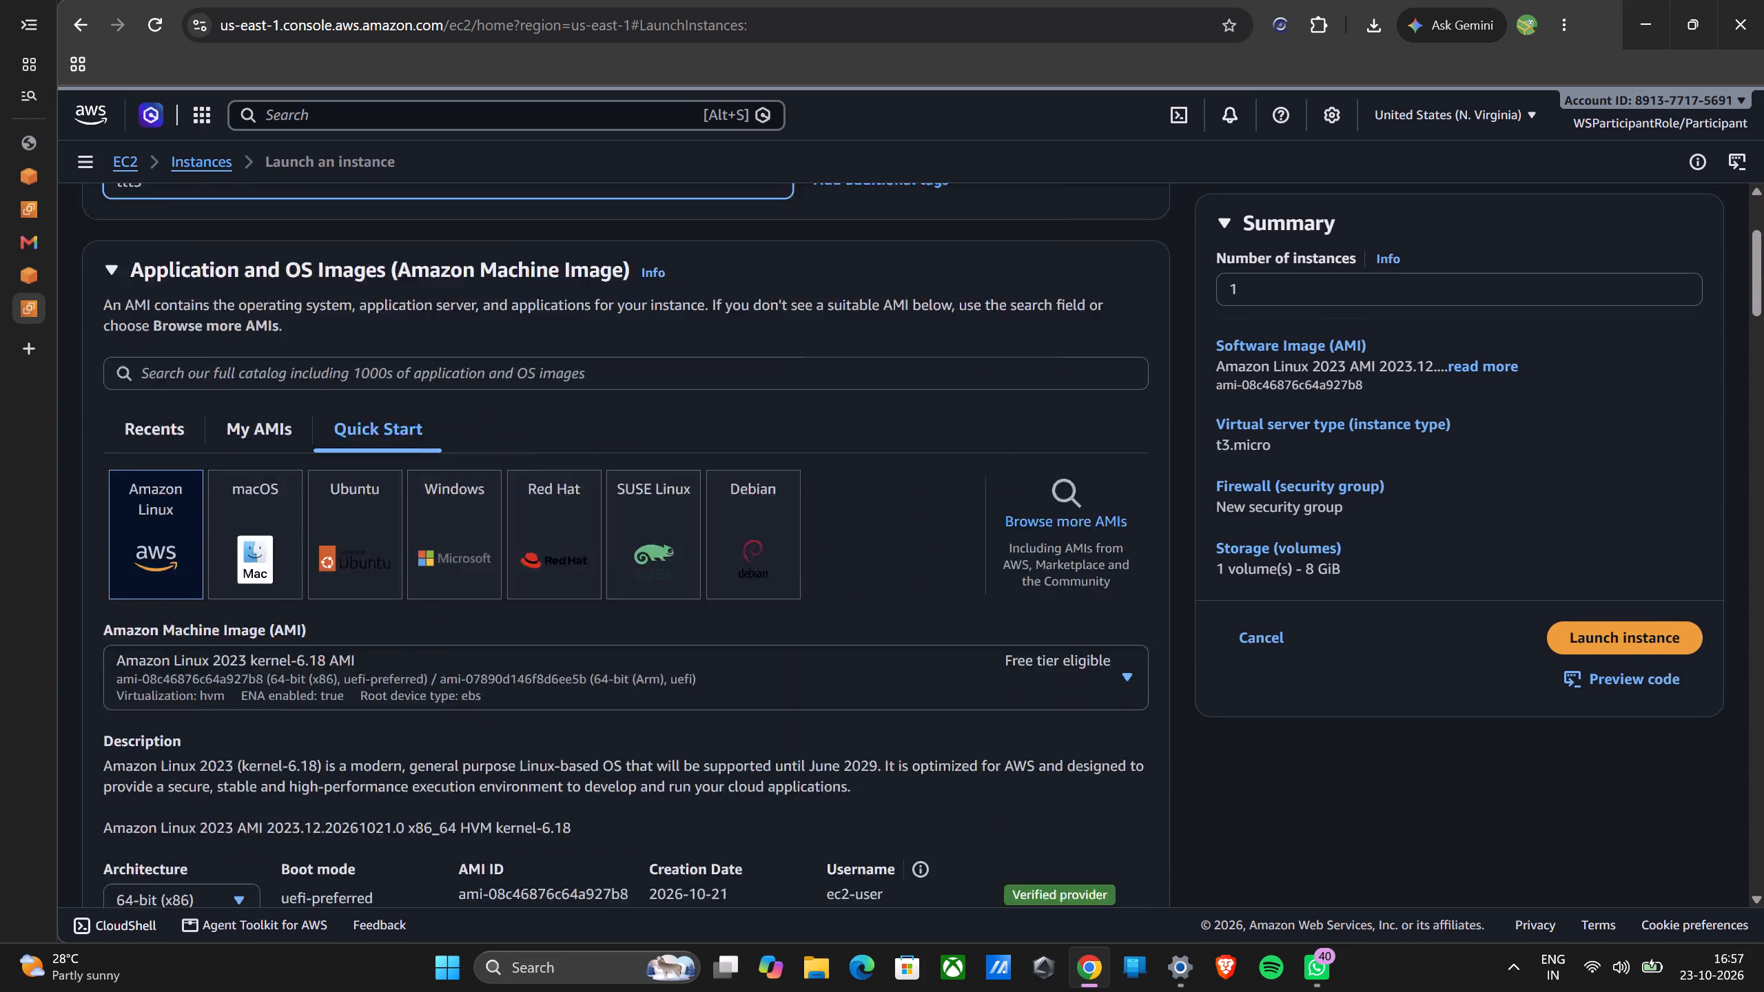
{"action": "scroll", "coordinate": [478, 380], "scroll_direction": "down", "scroll_amount": 4}
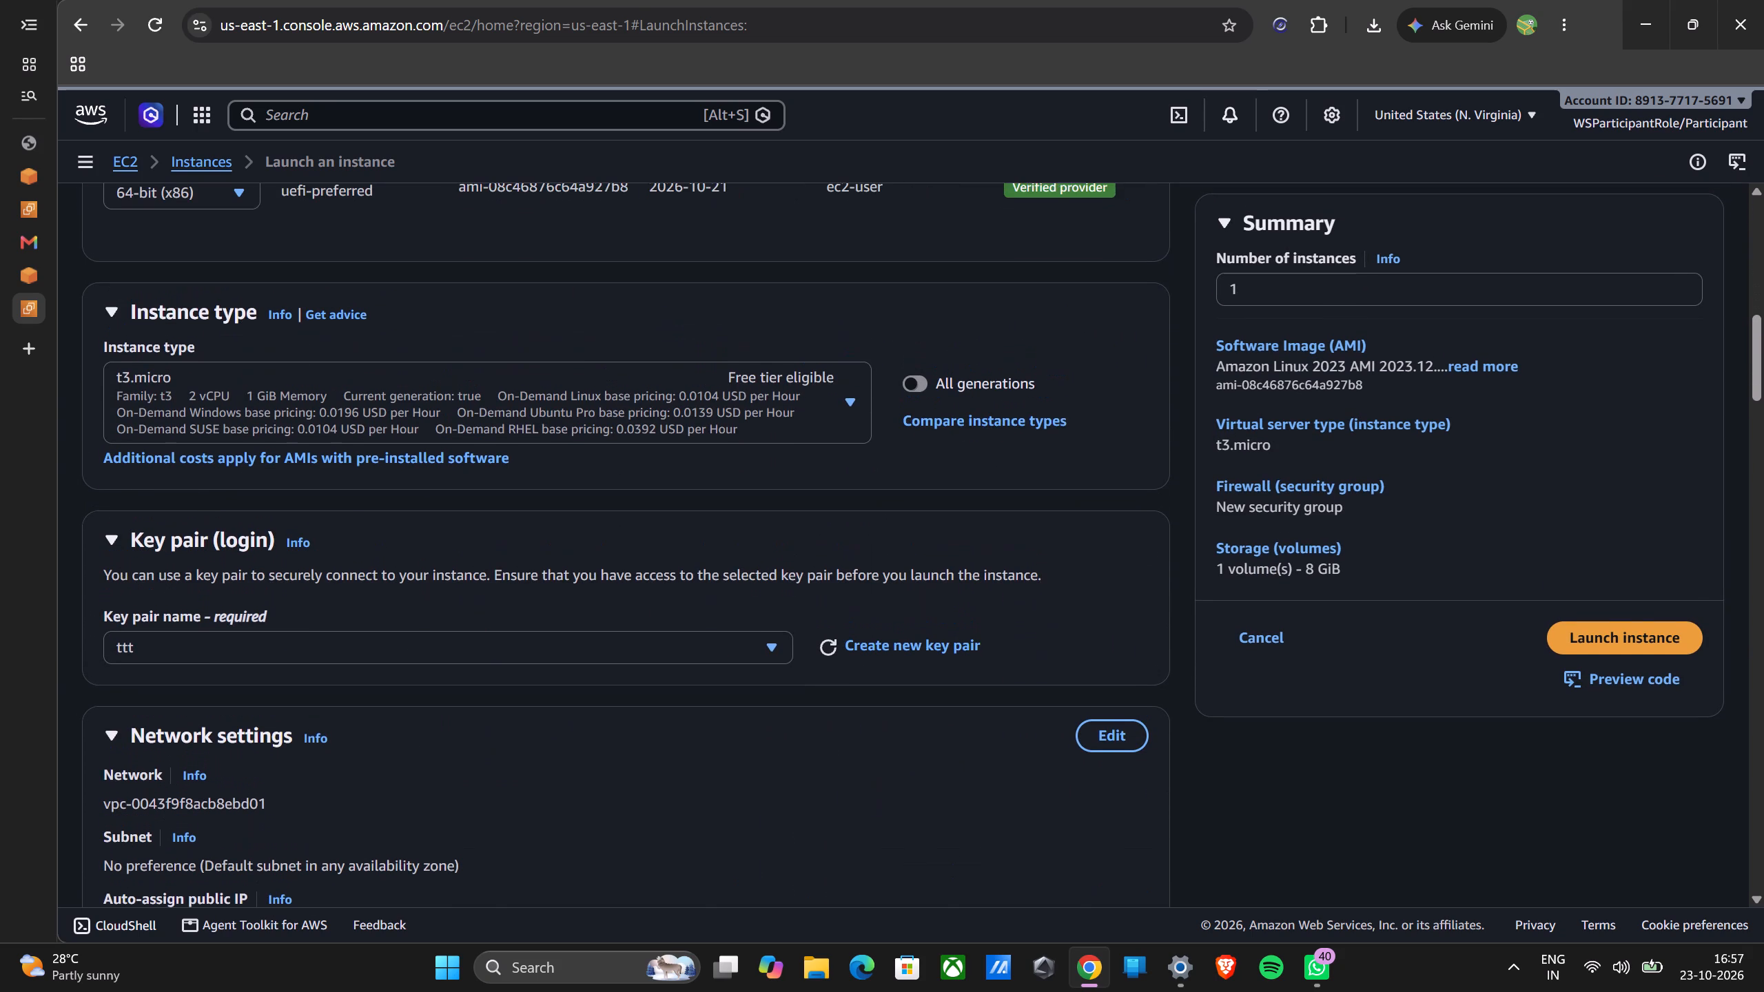
{"action": "scroll", "coordinate": [478, 380], "scroll_direction": "down", "scroll_amount": 1}
{"action": "left_click", "coordinate": [834, 411]}
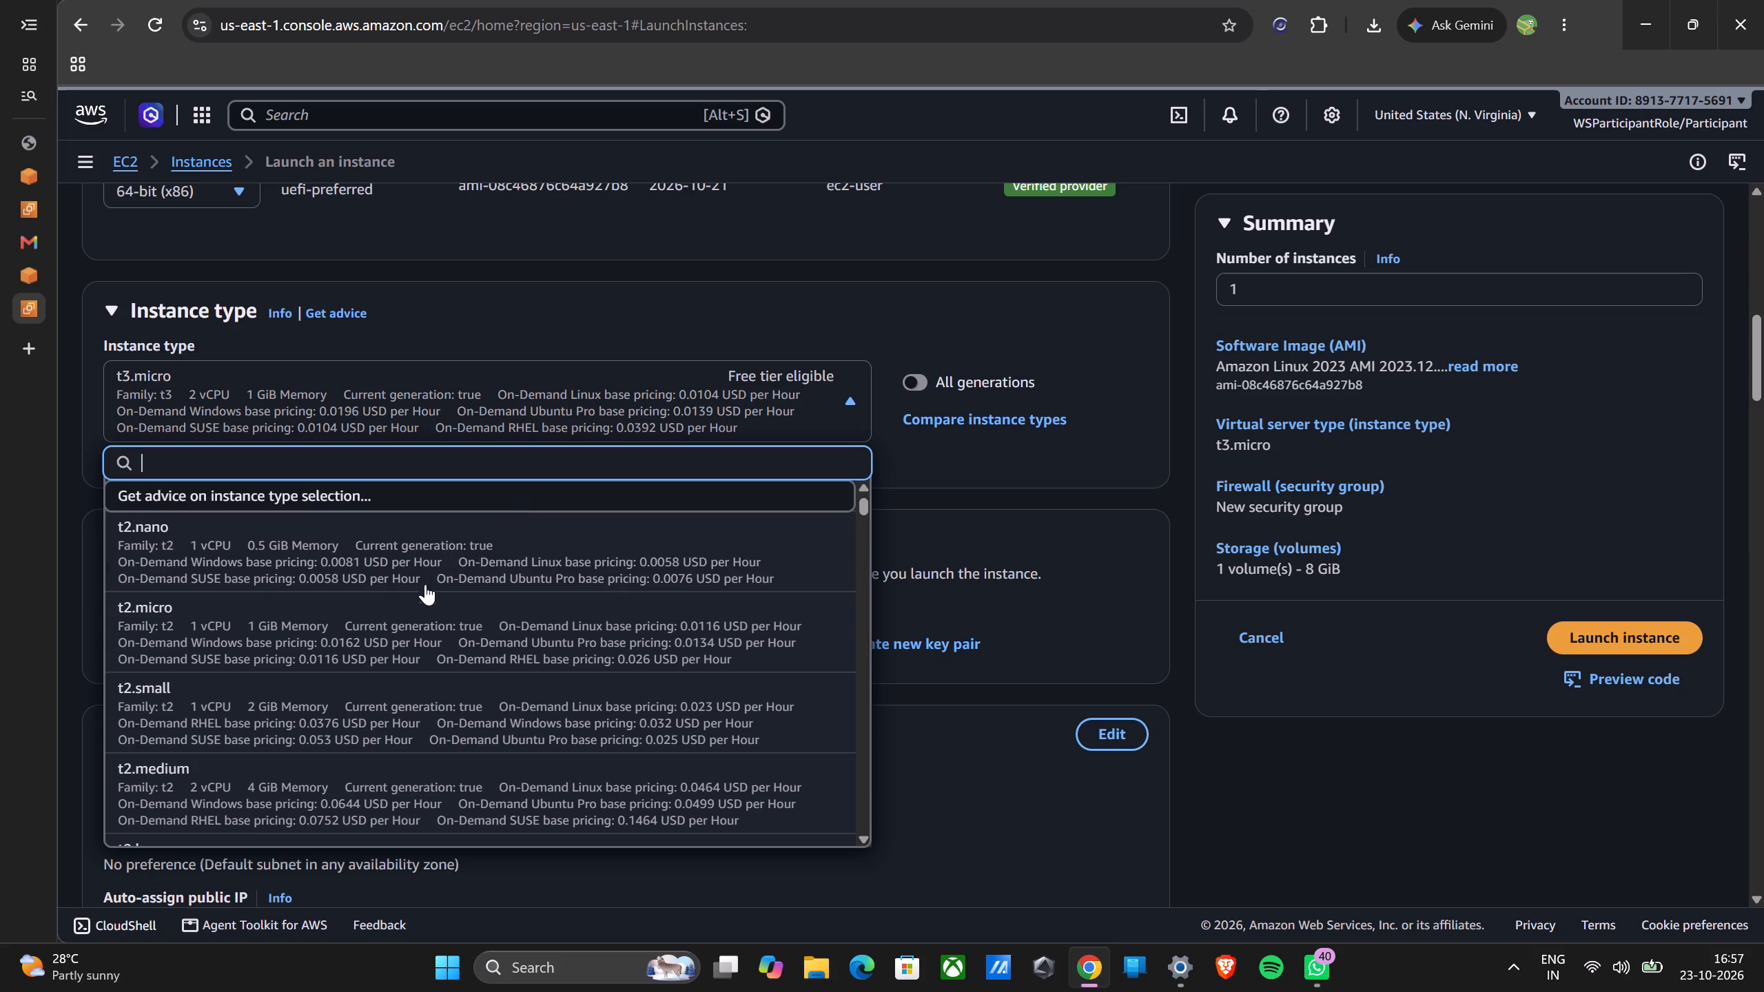
{"action": "left_click", "coordinate": [415, 619]}
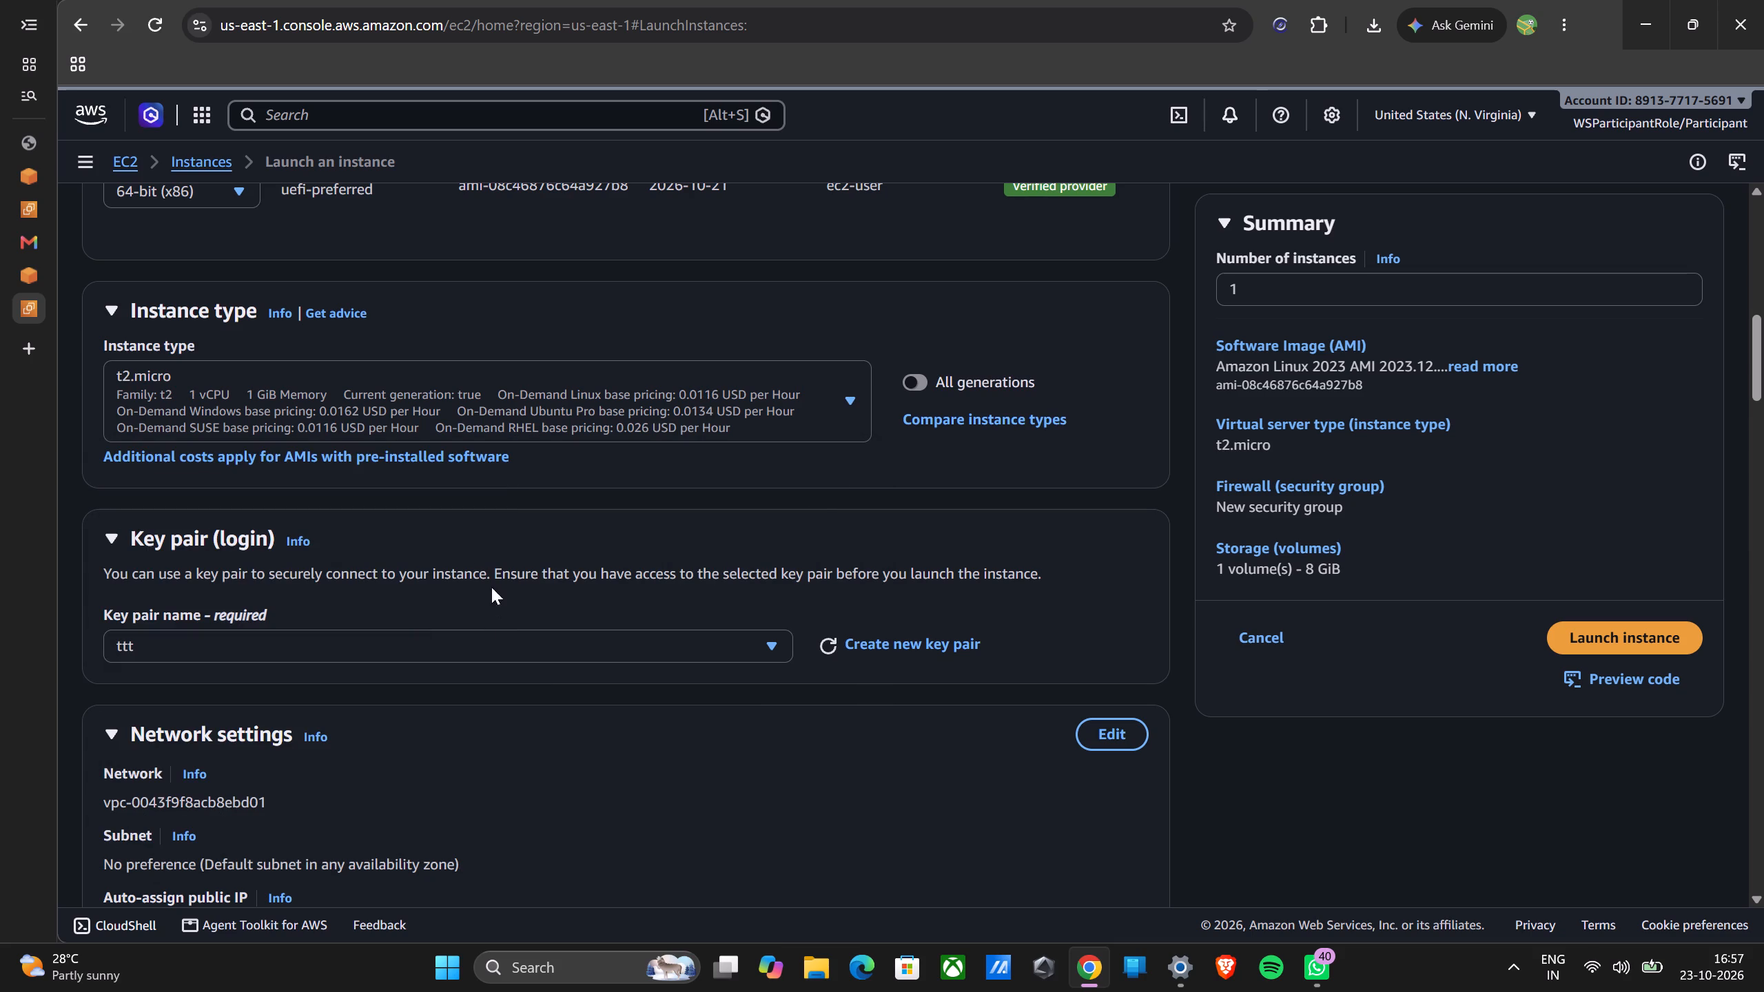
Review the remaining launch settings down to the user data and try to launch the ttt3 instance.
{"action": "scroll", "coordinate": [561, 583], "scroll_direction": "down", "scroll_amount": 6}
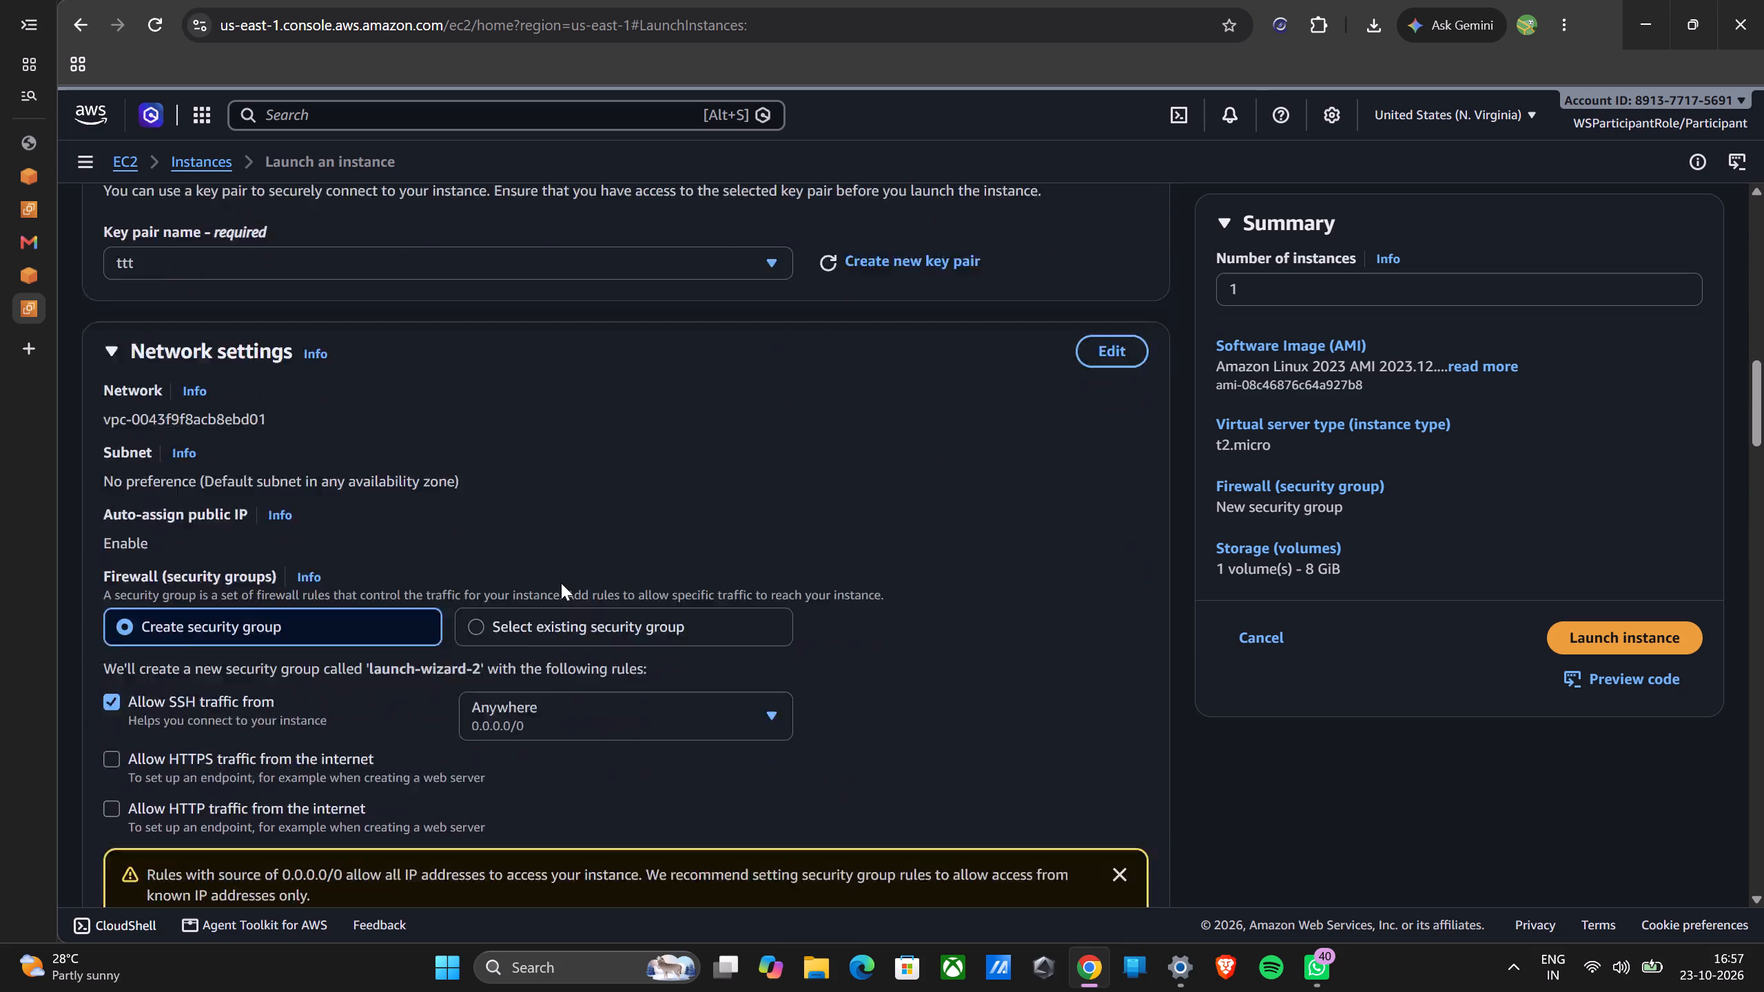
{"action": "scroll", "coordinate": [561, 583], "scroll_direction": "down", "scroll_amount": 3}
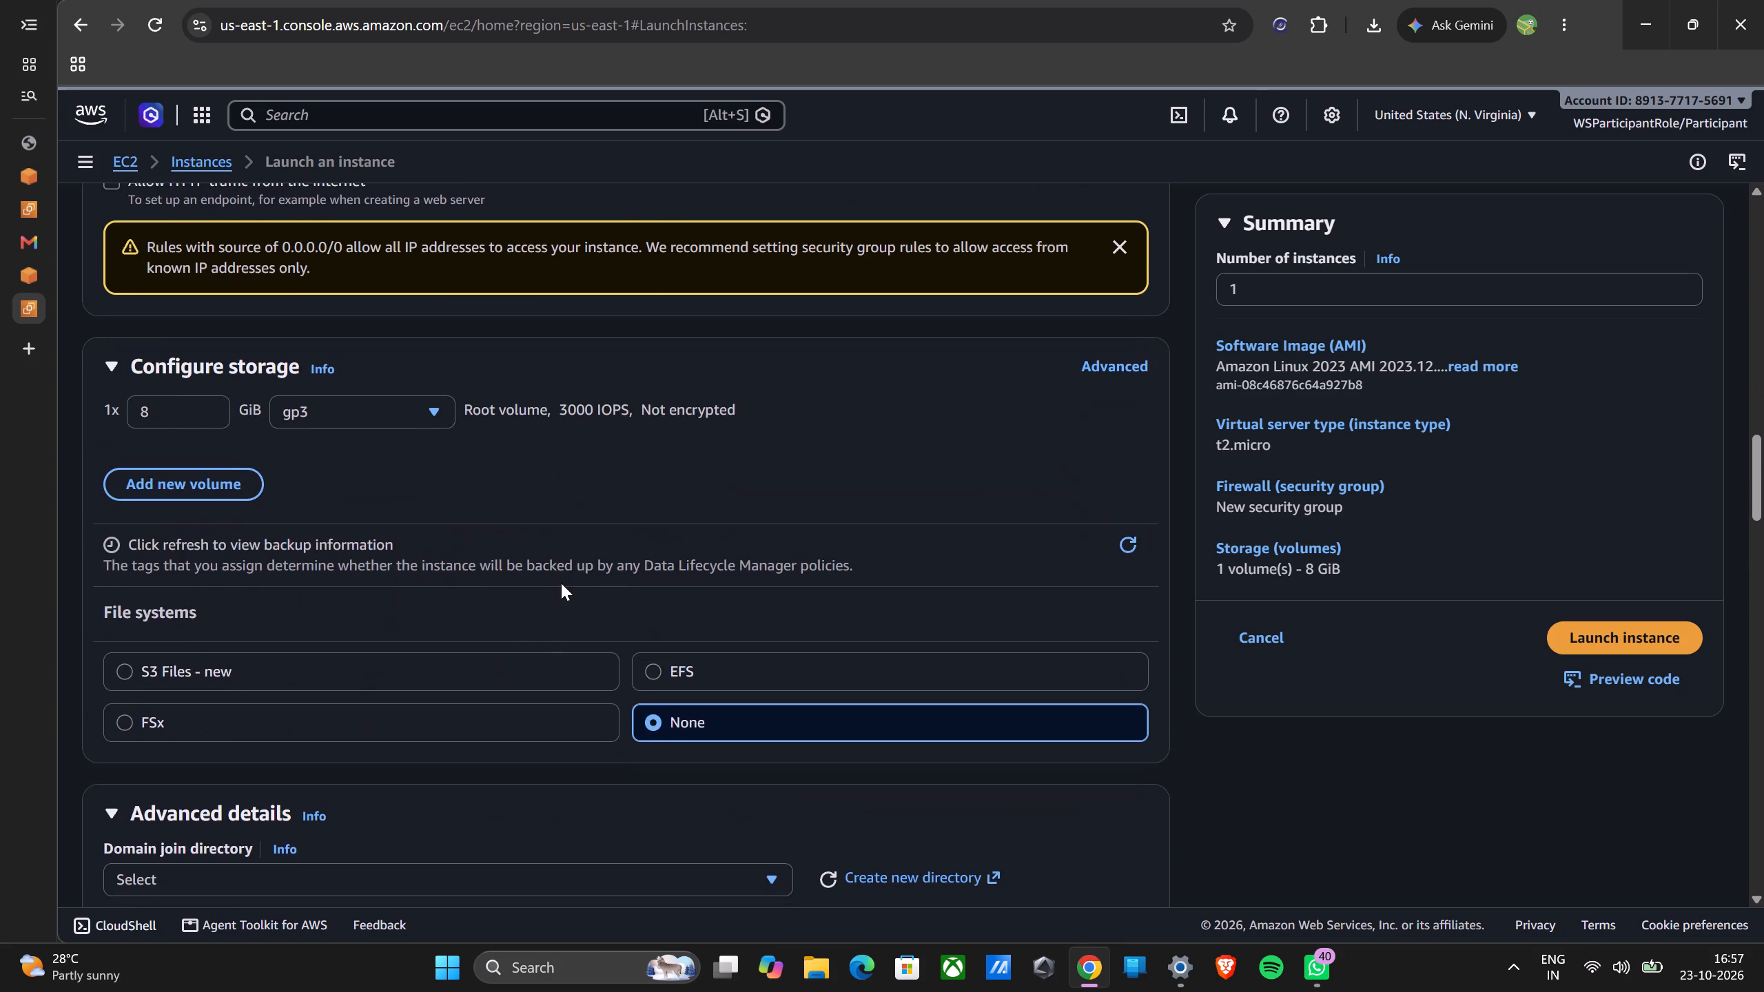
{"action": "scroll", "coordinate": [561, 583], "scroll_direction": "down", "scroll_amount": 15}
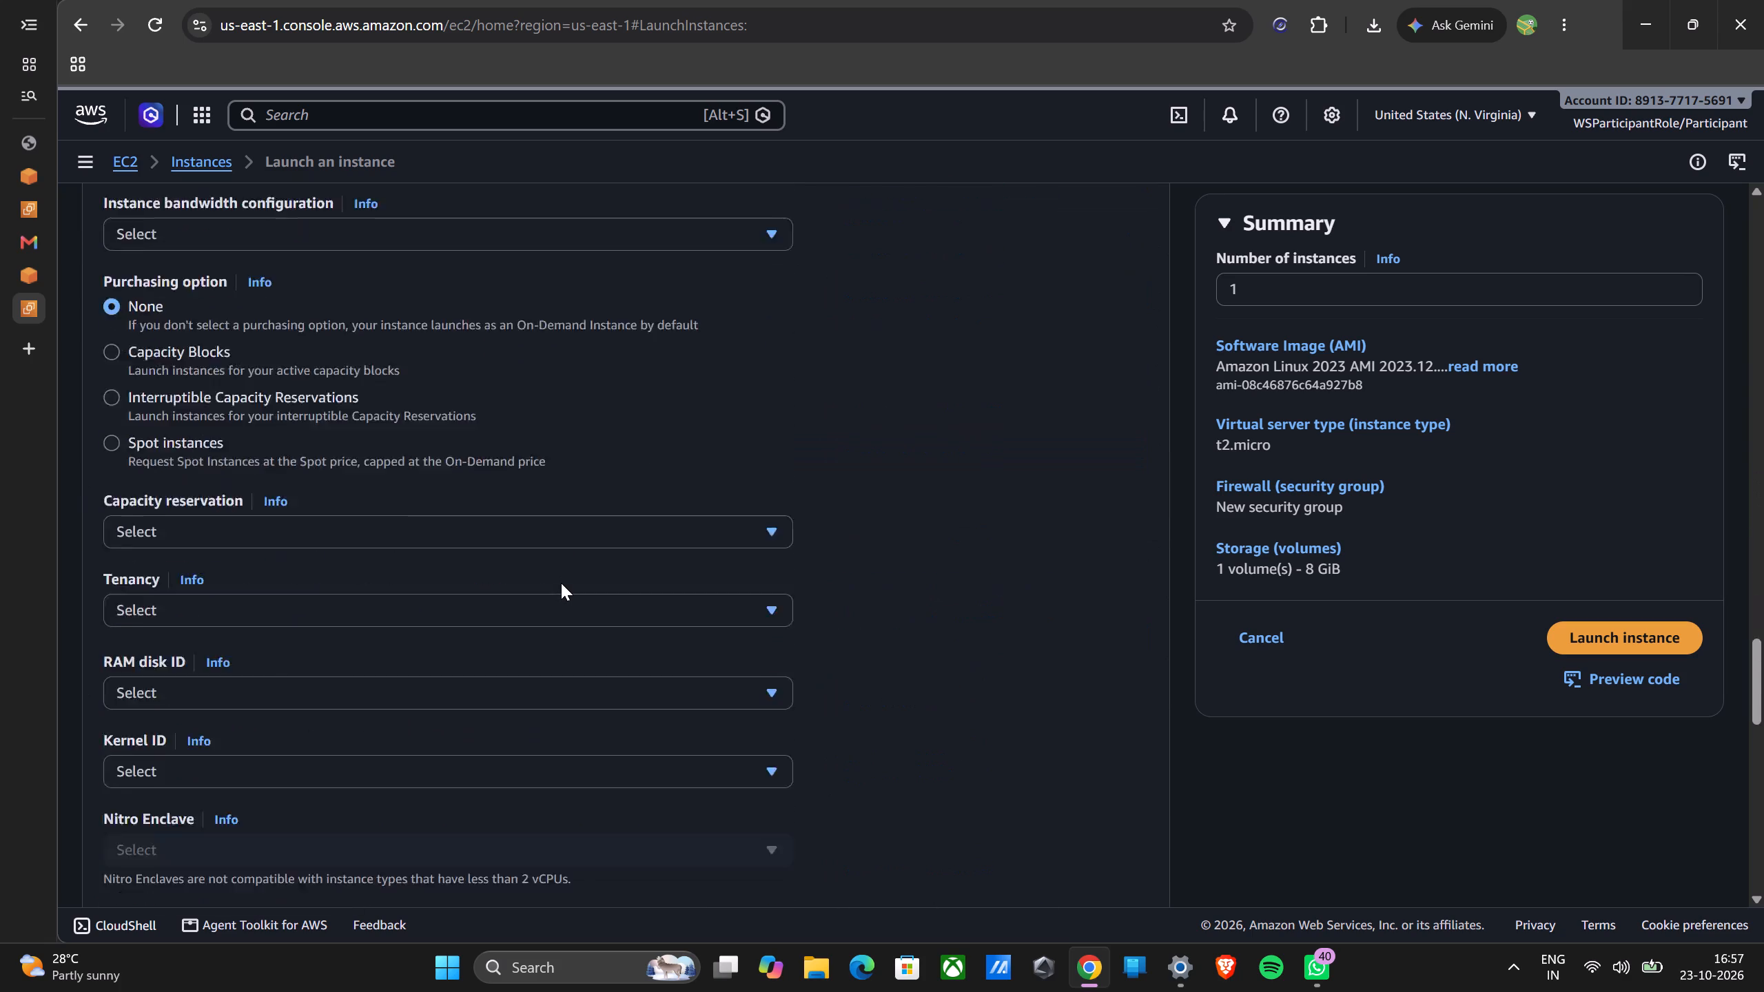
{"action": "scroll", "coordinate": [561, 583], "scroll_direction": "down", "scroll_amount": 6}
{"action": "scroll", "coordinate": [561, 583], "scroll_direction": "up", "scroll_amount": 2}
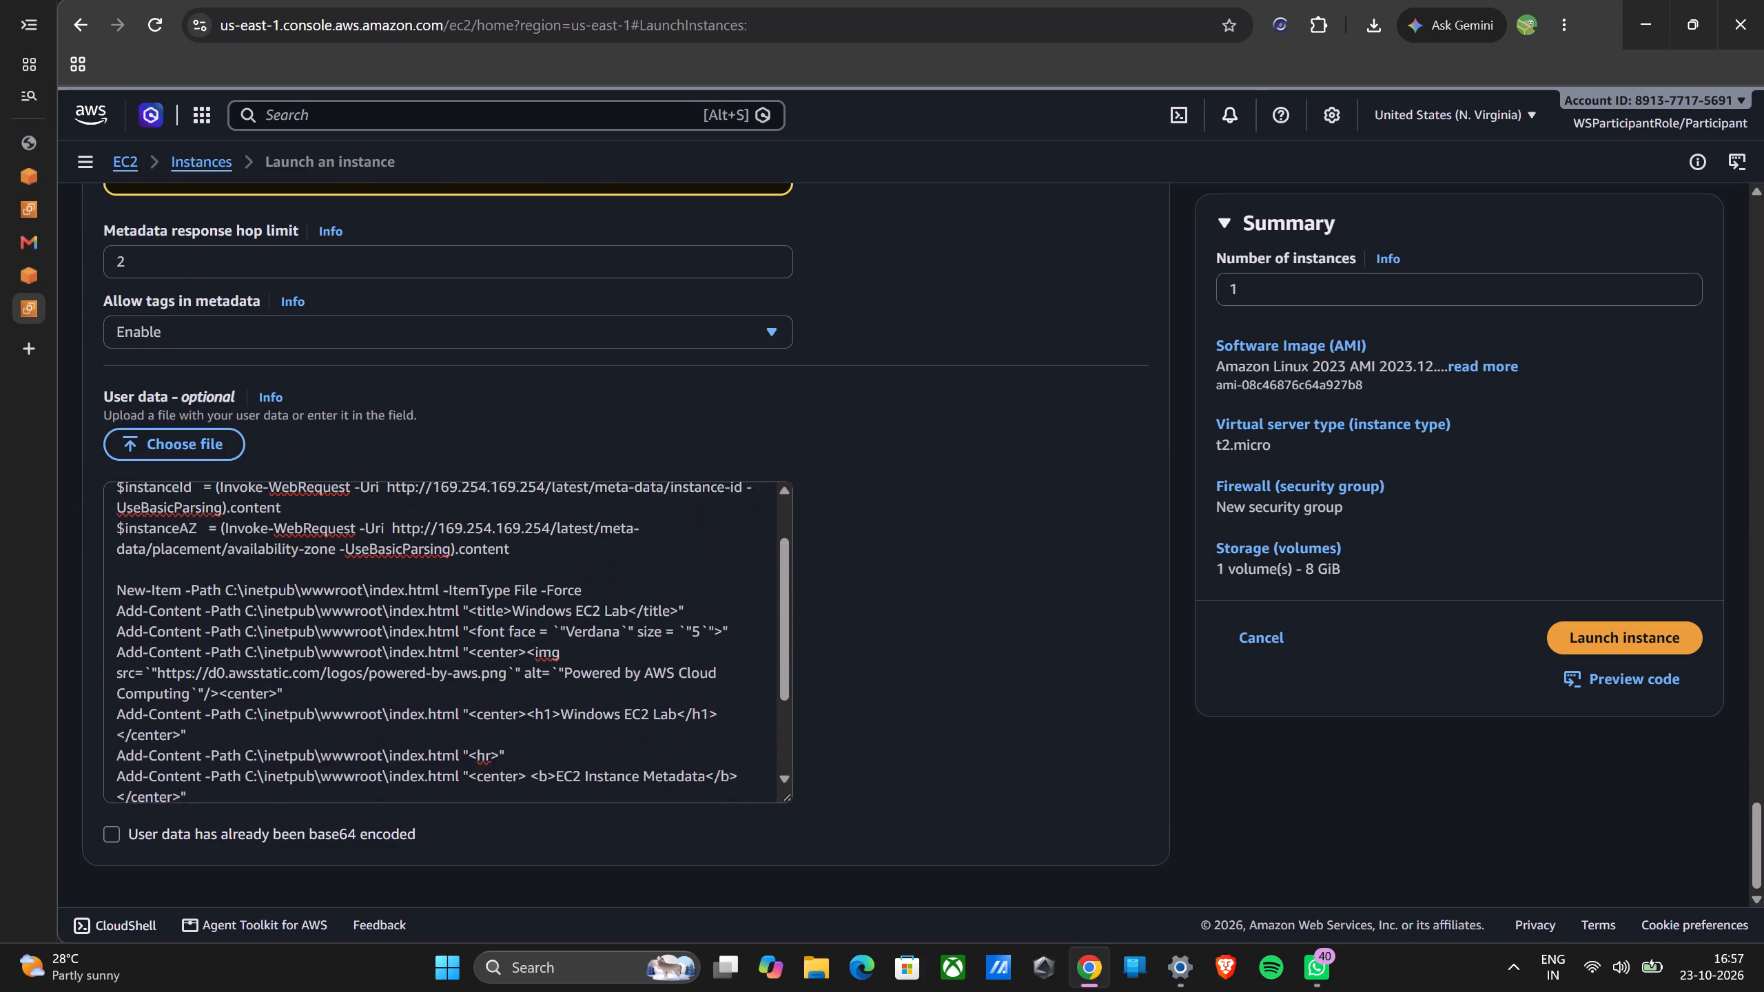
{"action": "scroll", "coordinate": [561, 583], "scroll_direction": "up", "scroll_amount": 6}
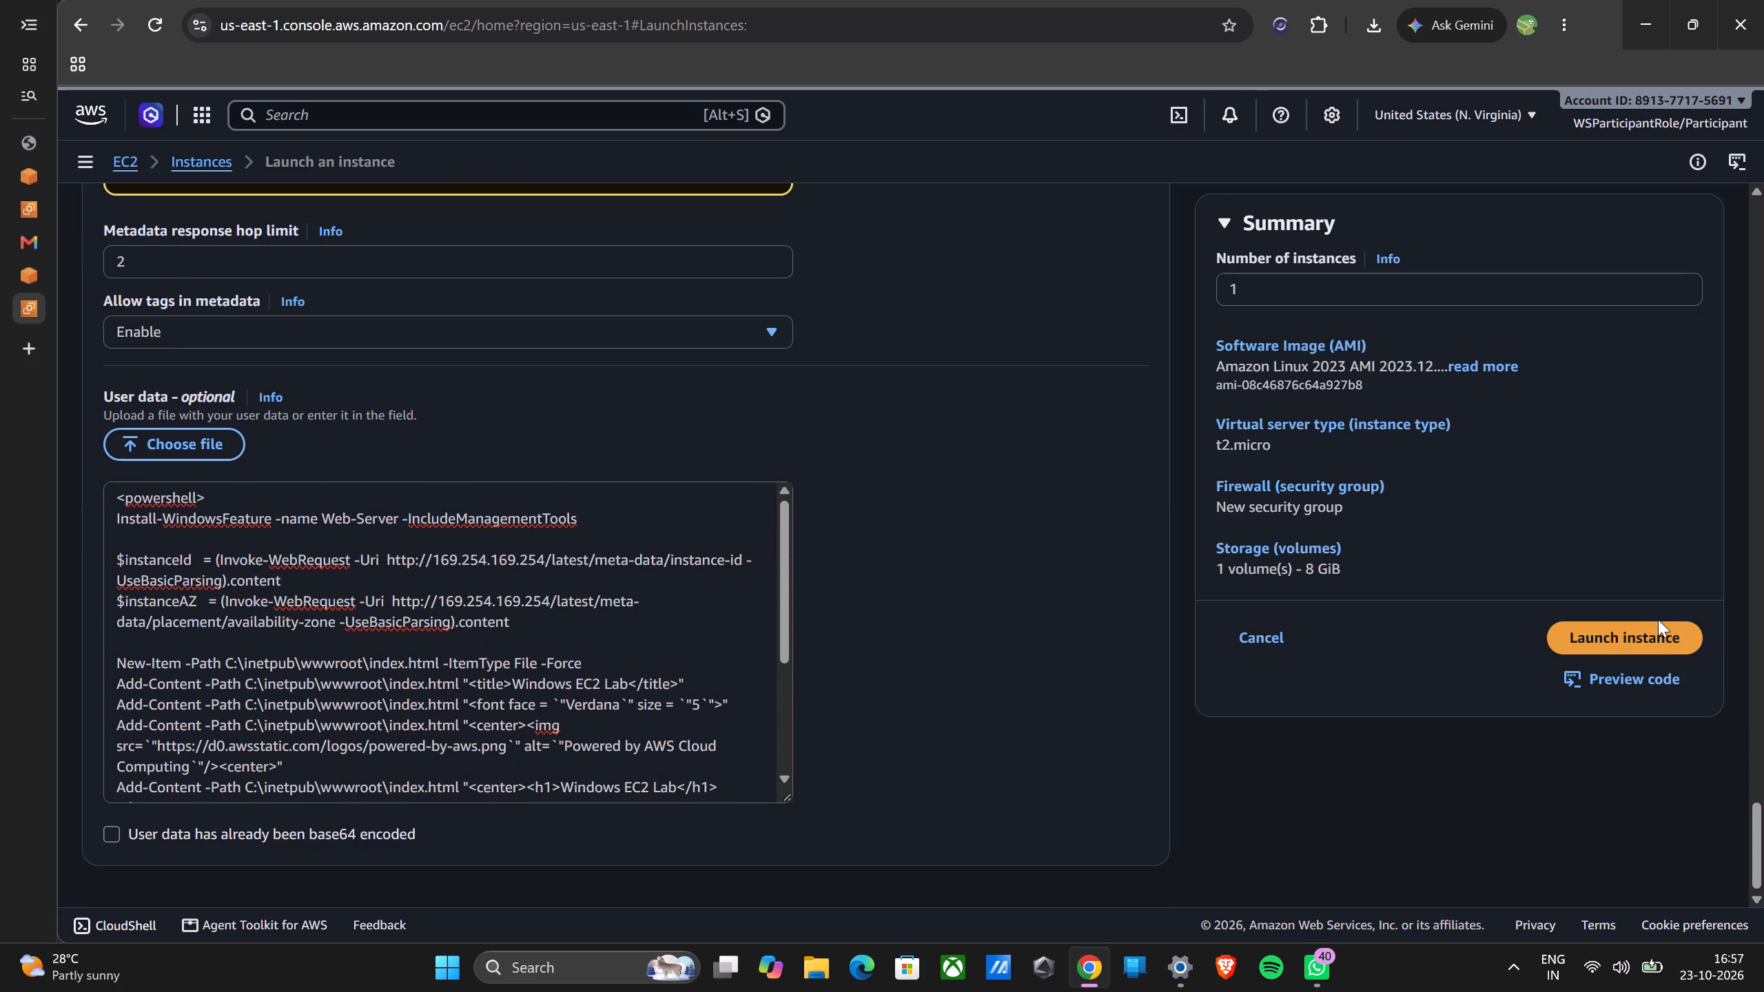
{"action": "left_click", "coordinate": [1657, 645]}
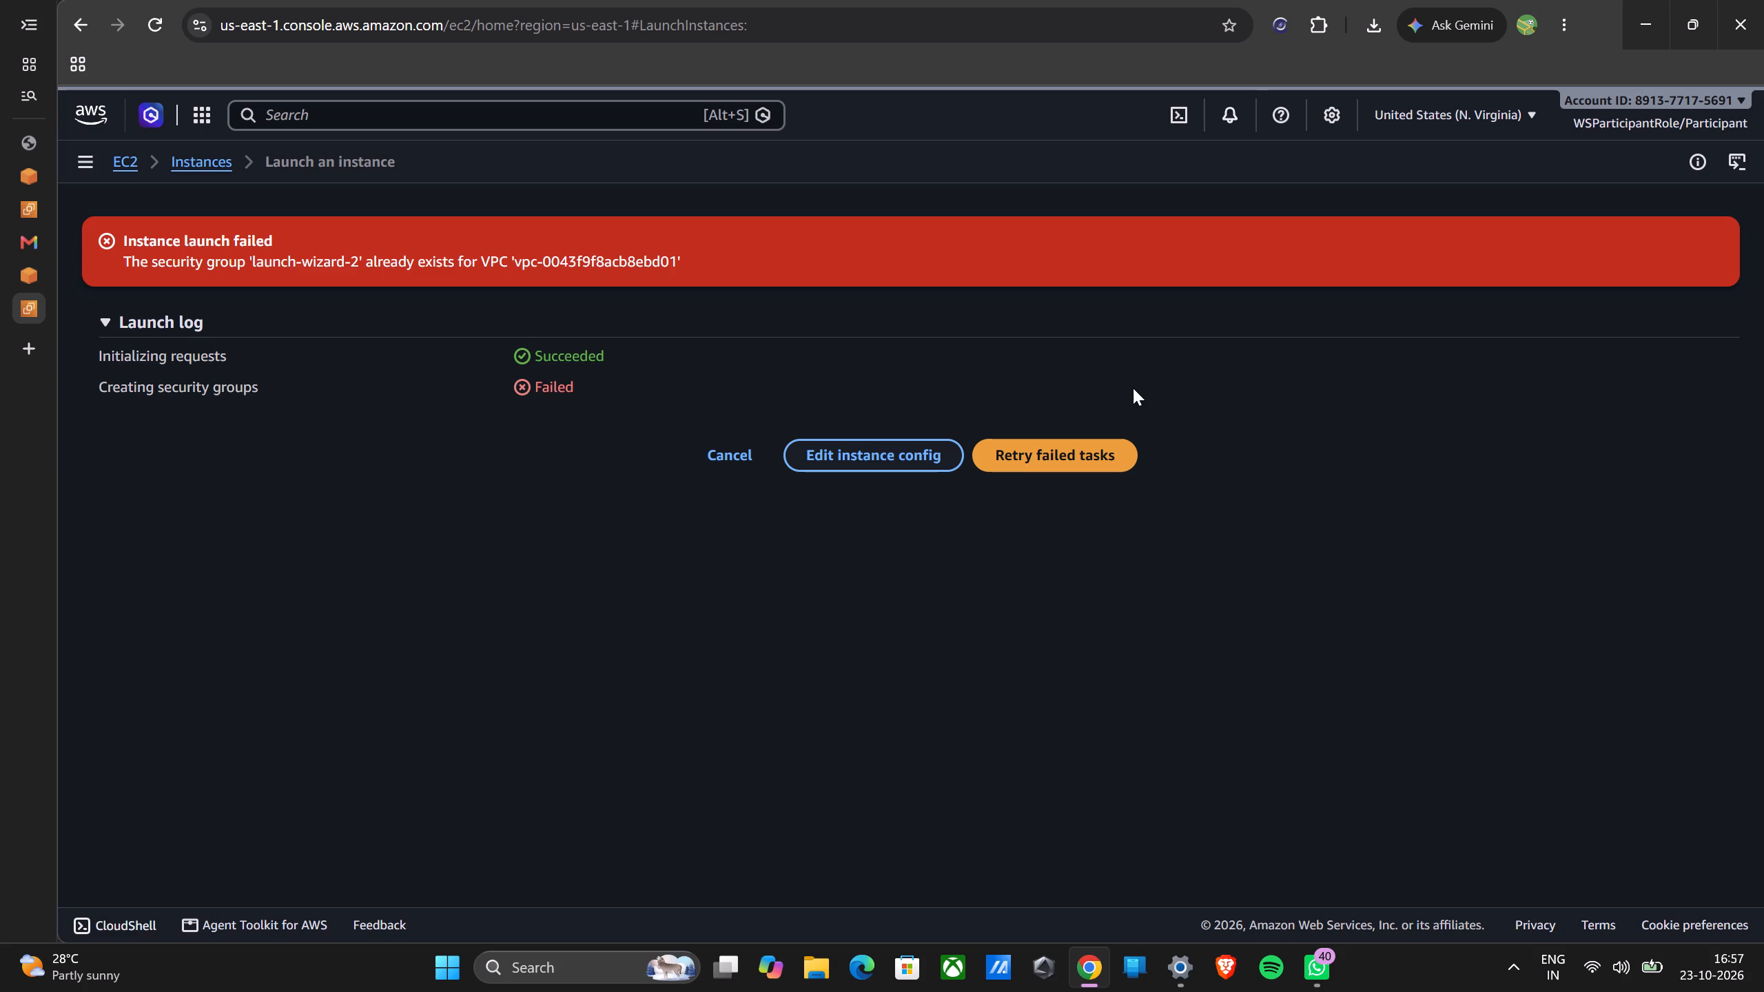
Reopen the instance configuration and check the machine image, instance type and key pair choice.
{"action": "left_click", "coordinate": [844, 451]}
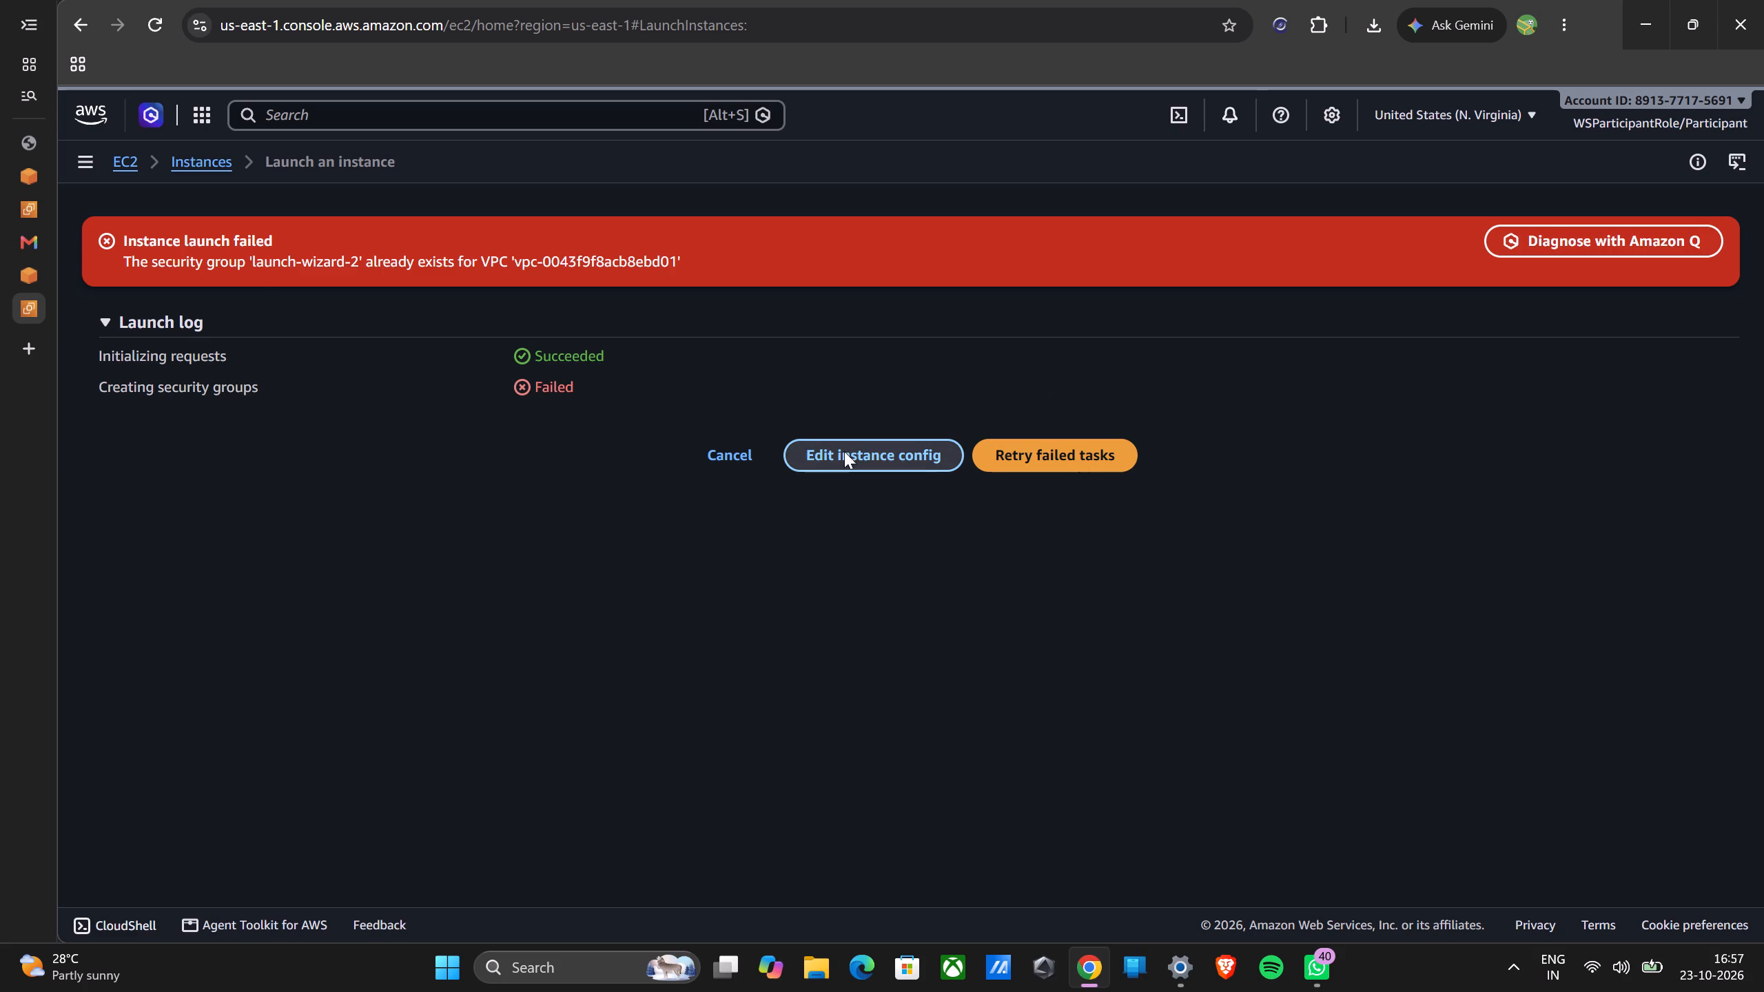
{"action": "scroll", "coordinate": [844, 451], "scroll_direction": "down", "scroll_amount": 6}
{"action": "scroll", "coordinate": [844, 451], "scroll_direction": "up", "scroll_amount": 4}
{"action": "scroll", "coordinate": [844, 451], "scroll_direction": "down", "scroll_amount": 1}
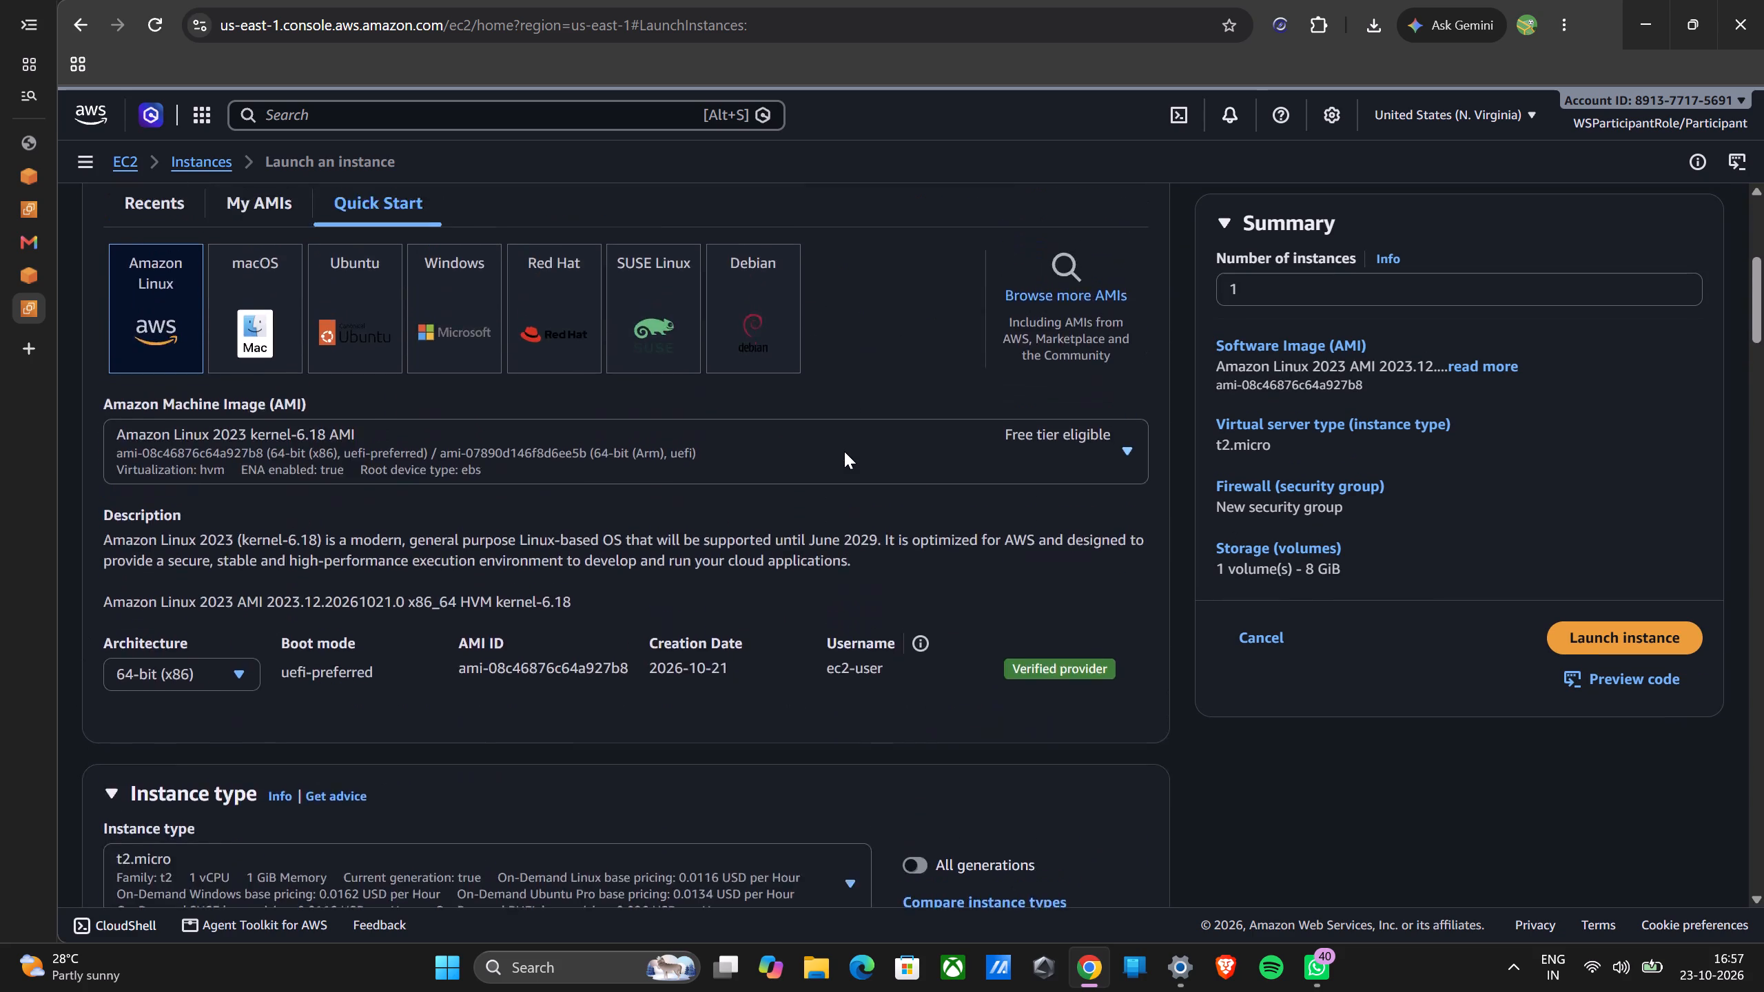
{"action": "scroll", "coordinate": [844, 451], "scroll_direction": "down", "scroll_amount": 2}
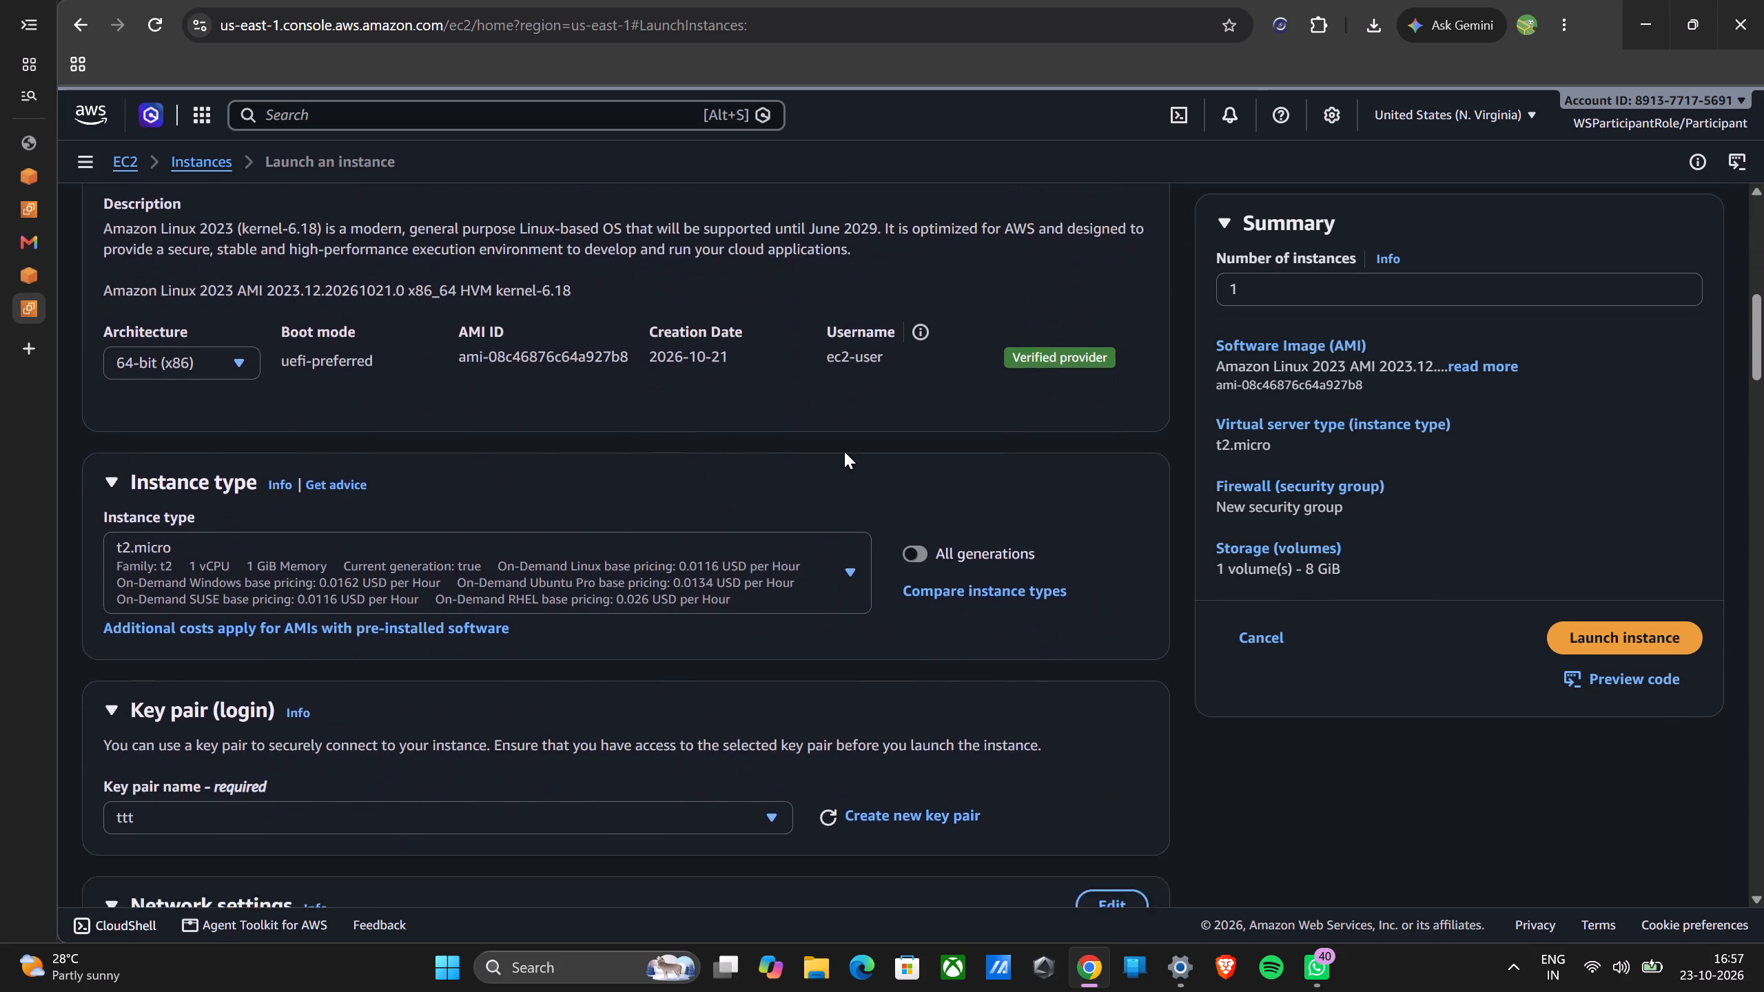
{"action": "scroll", "coordinate": [844, 451], "scroll_direction": "down", "scroll_amount": 2}
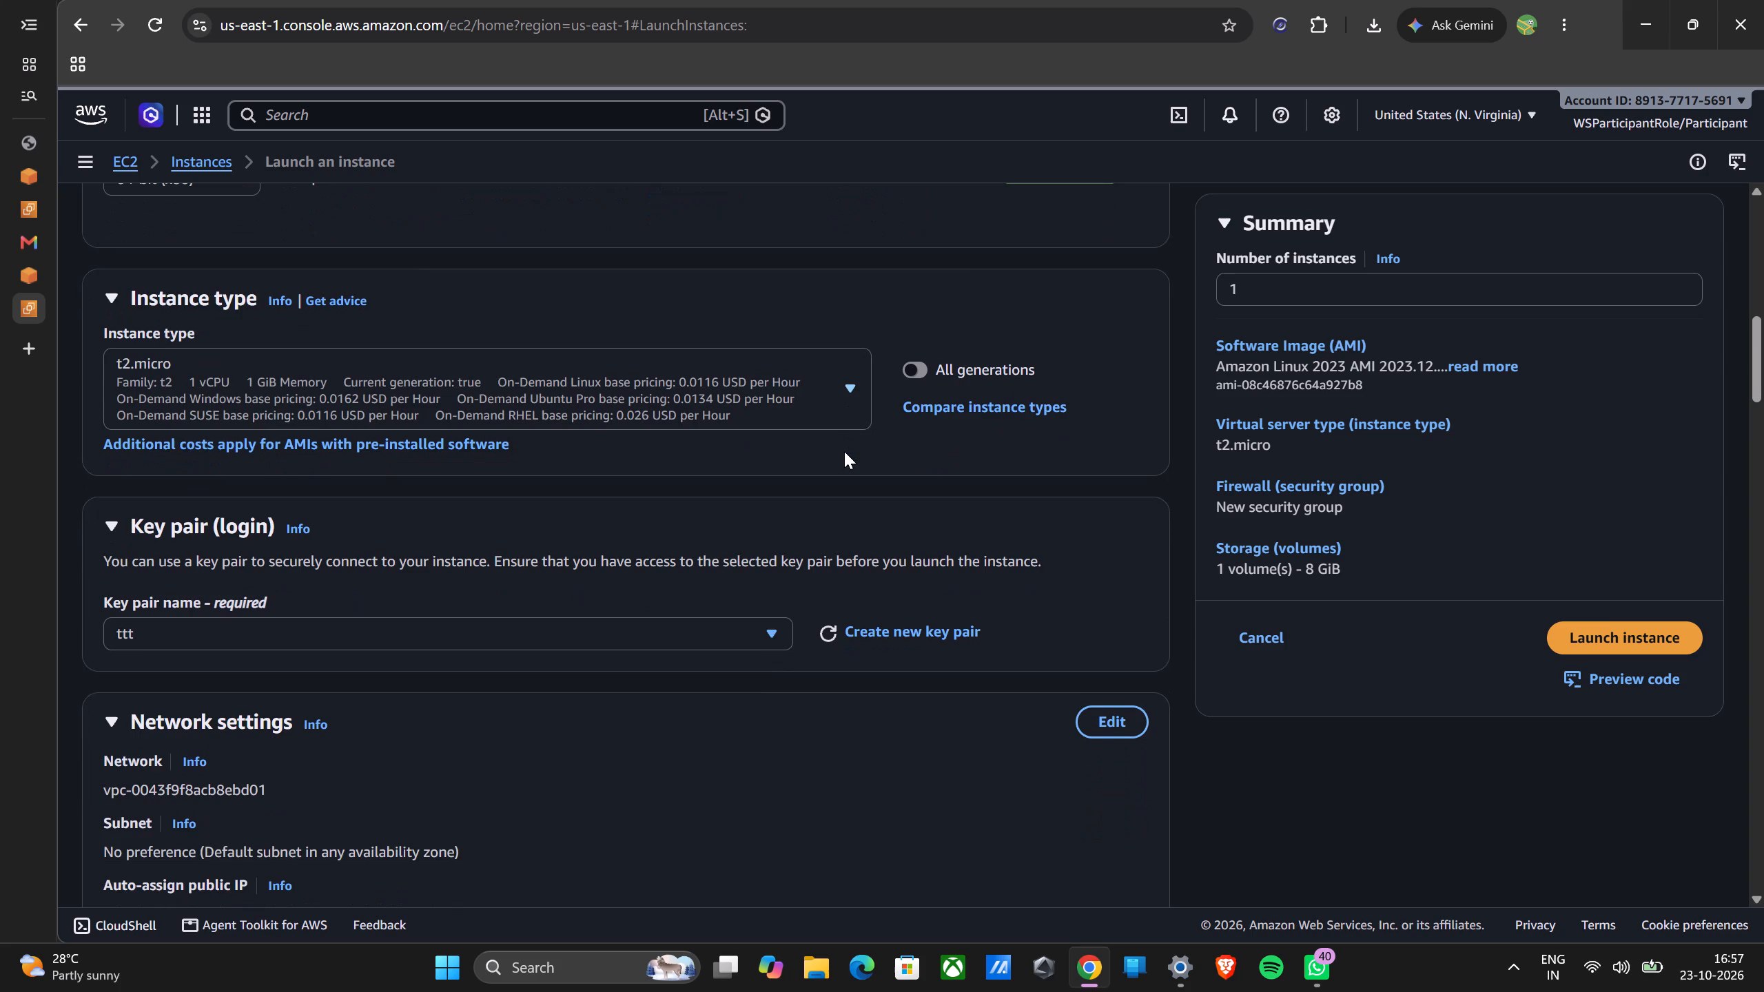
{"action": "scroll", "coordinate": [844, 451], "scroll_direction": "down", "scroll_amount": 2}
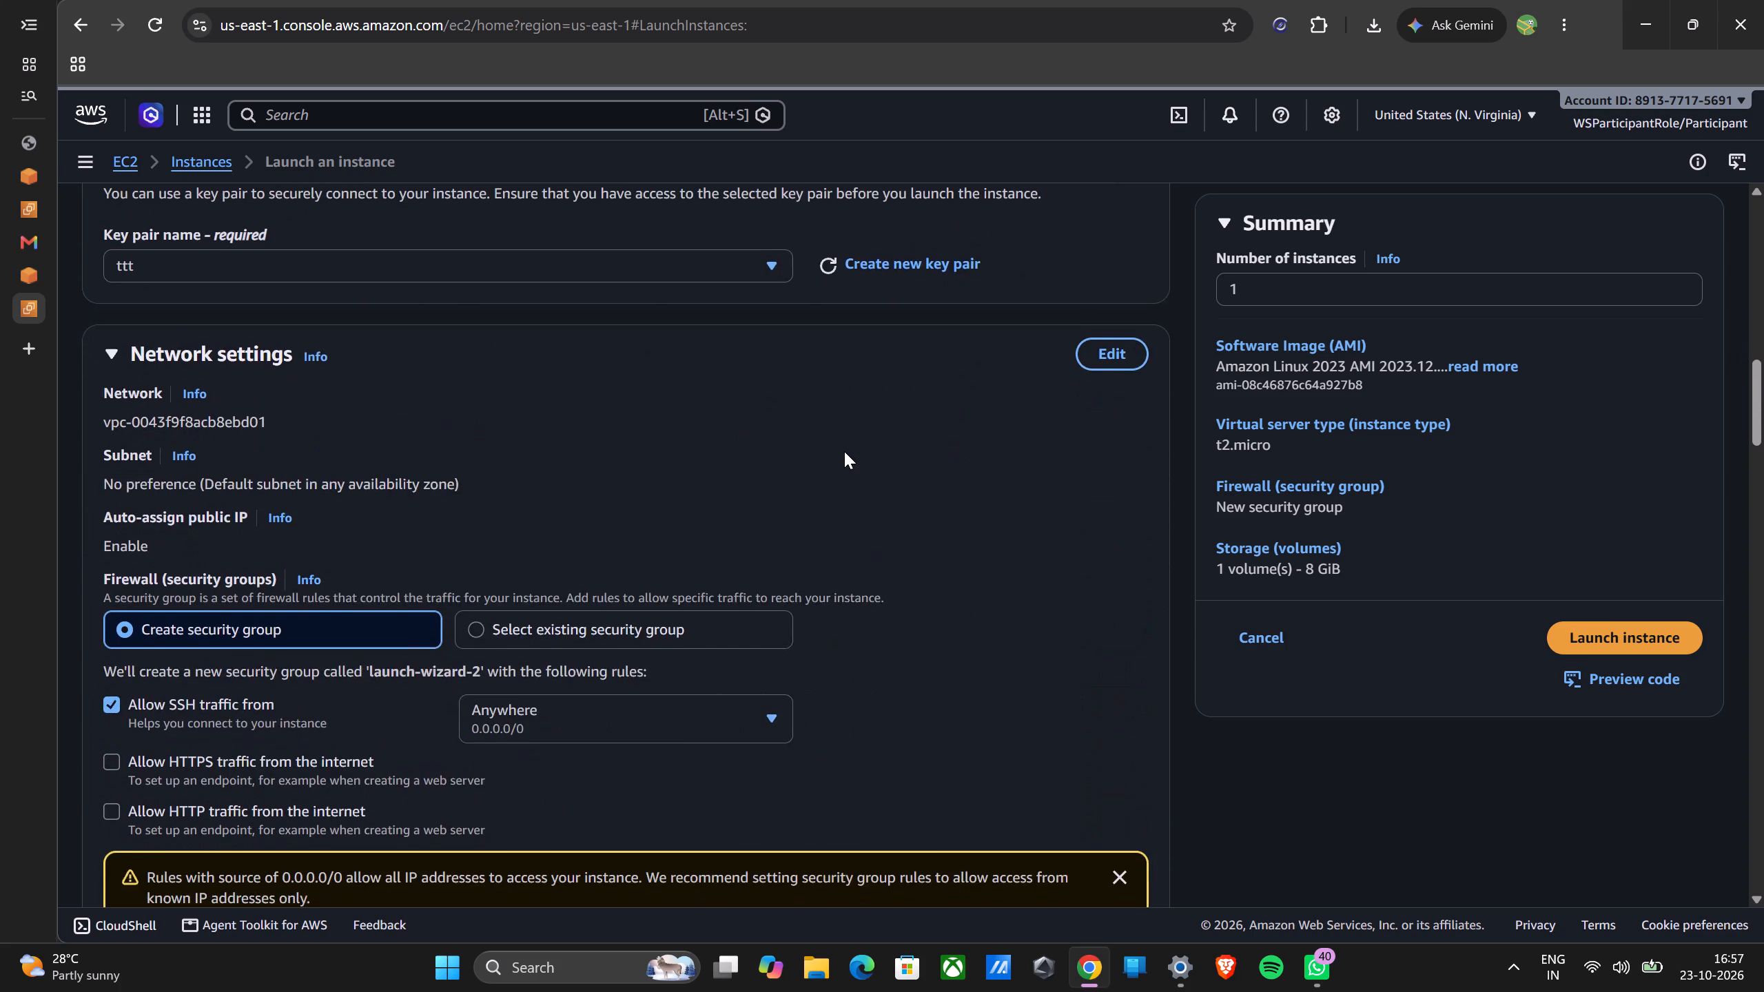
{"action": "scroll", "coordinate": [844, 451], "scroll_direction": "down", "scroll_amount": 1}
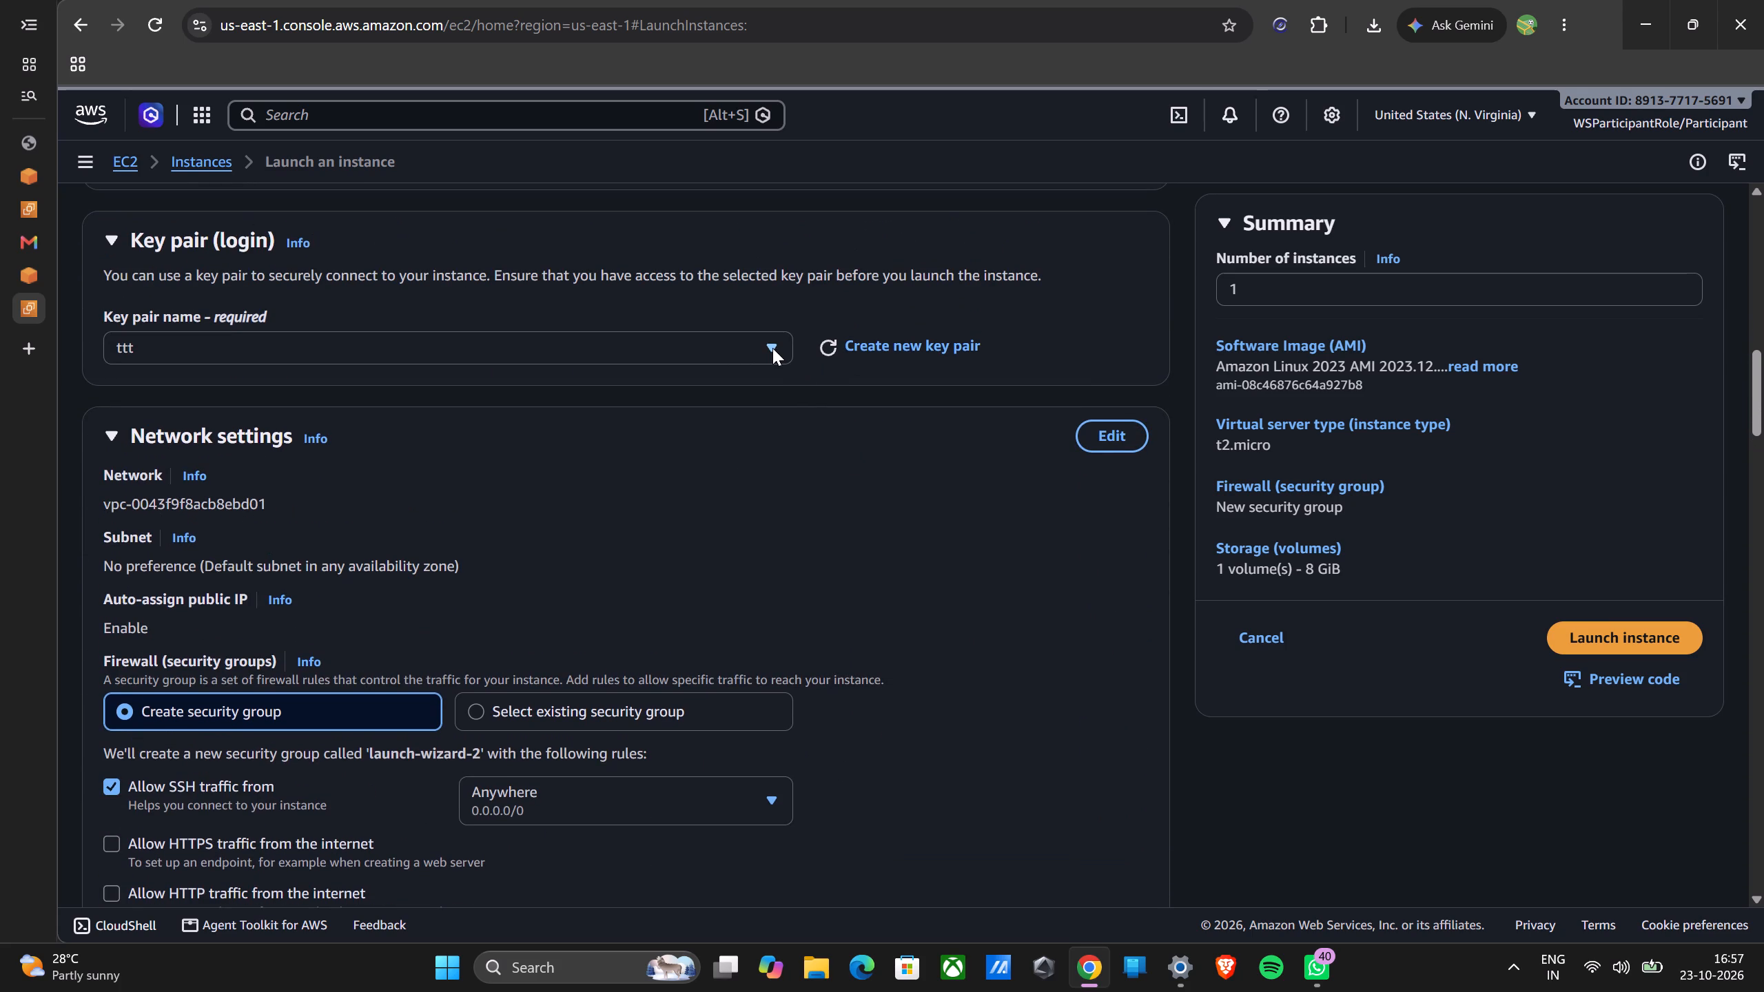
{"action": "left_click", "coordinate": [771, 348]}
{"action": "left_click", "coordinate": [771, 348]}
Allow HTTPS and HTTP traffic from the internet in the new security group's rules.
{"action": "scroll", "coordinate": [583, 704], "scroll_direction": "down", "scroll_amount": 2}
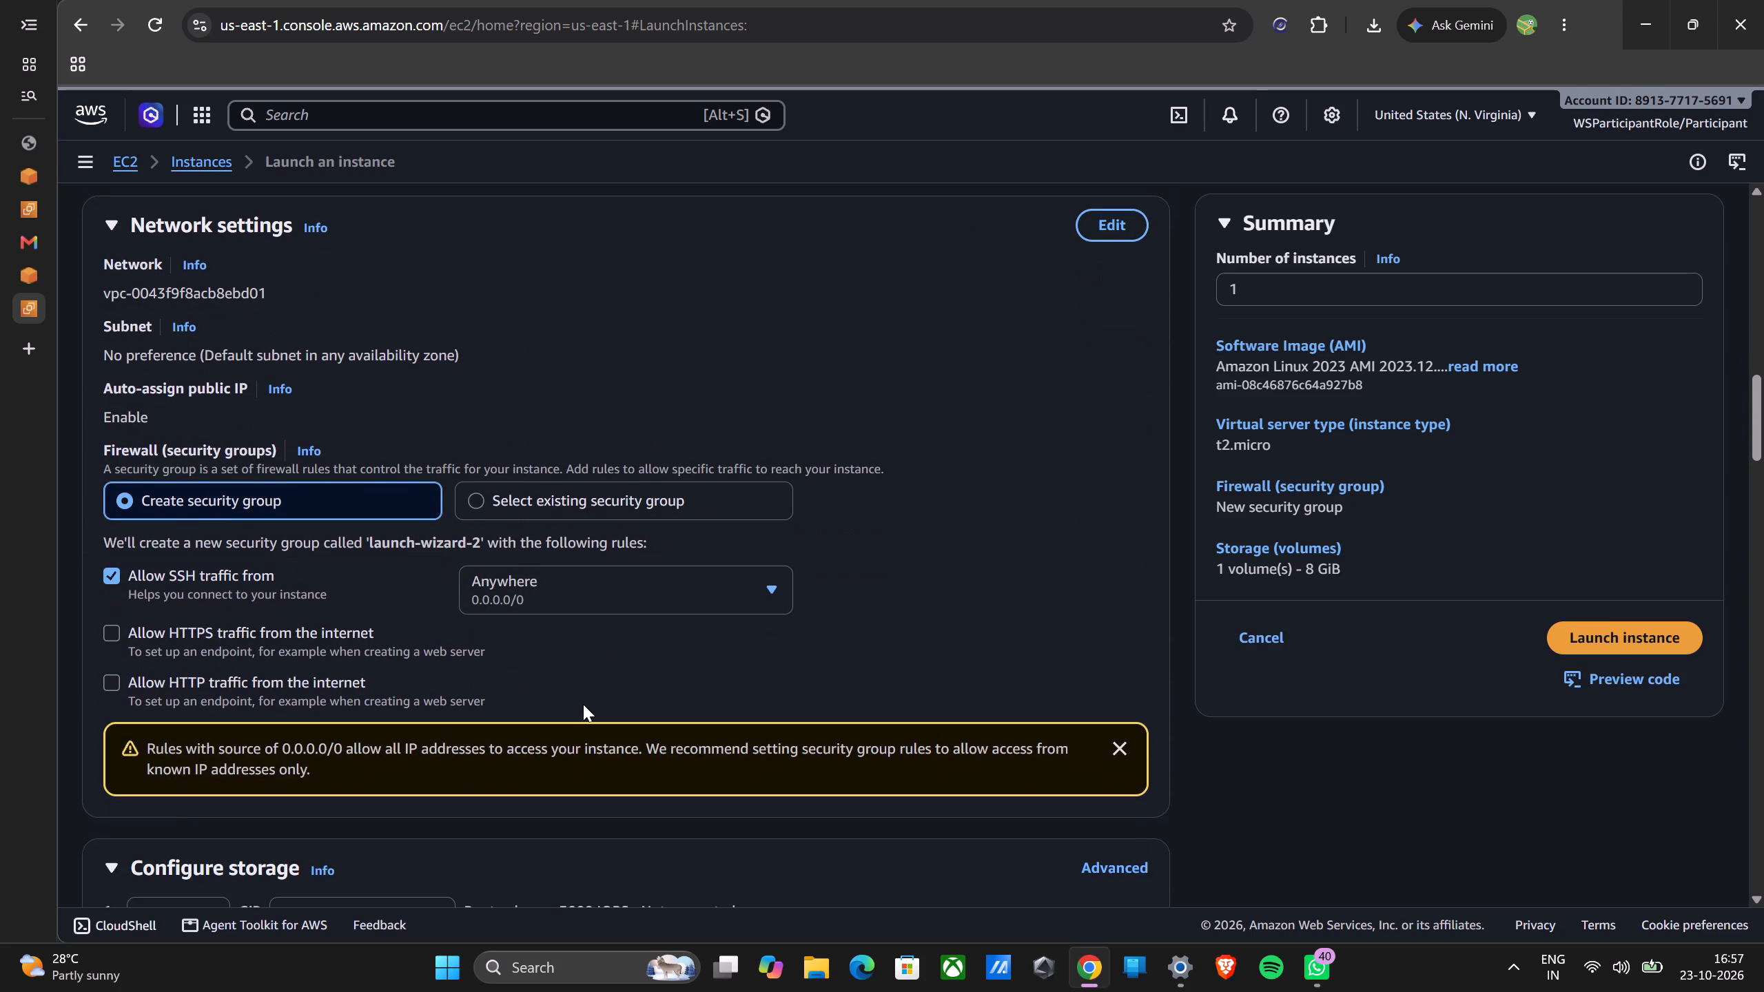
{"action": "scroll", "coordinate": [583, 704], "scroll_direction": "down", "scroll_amount": 2}
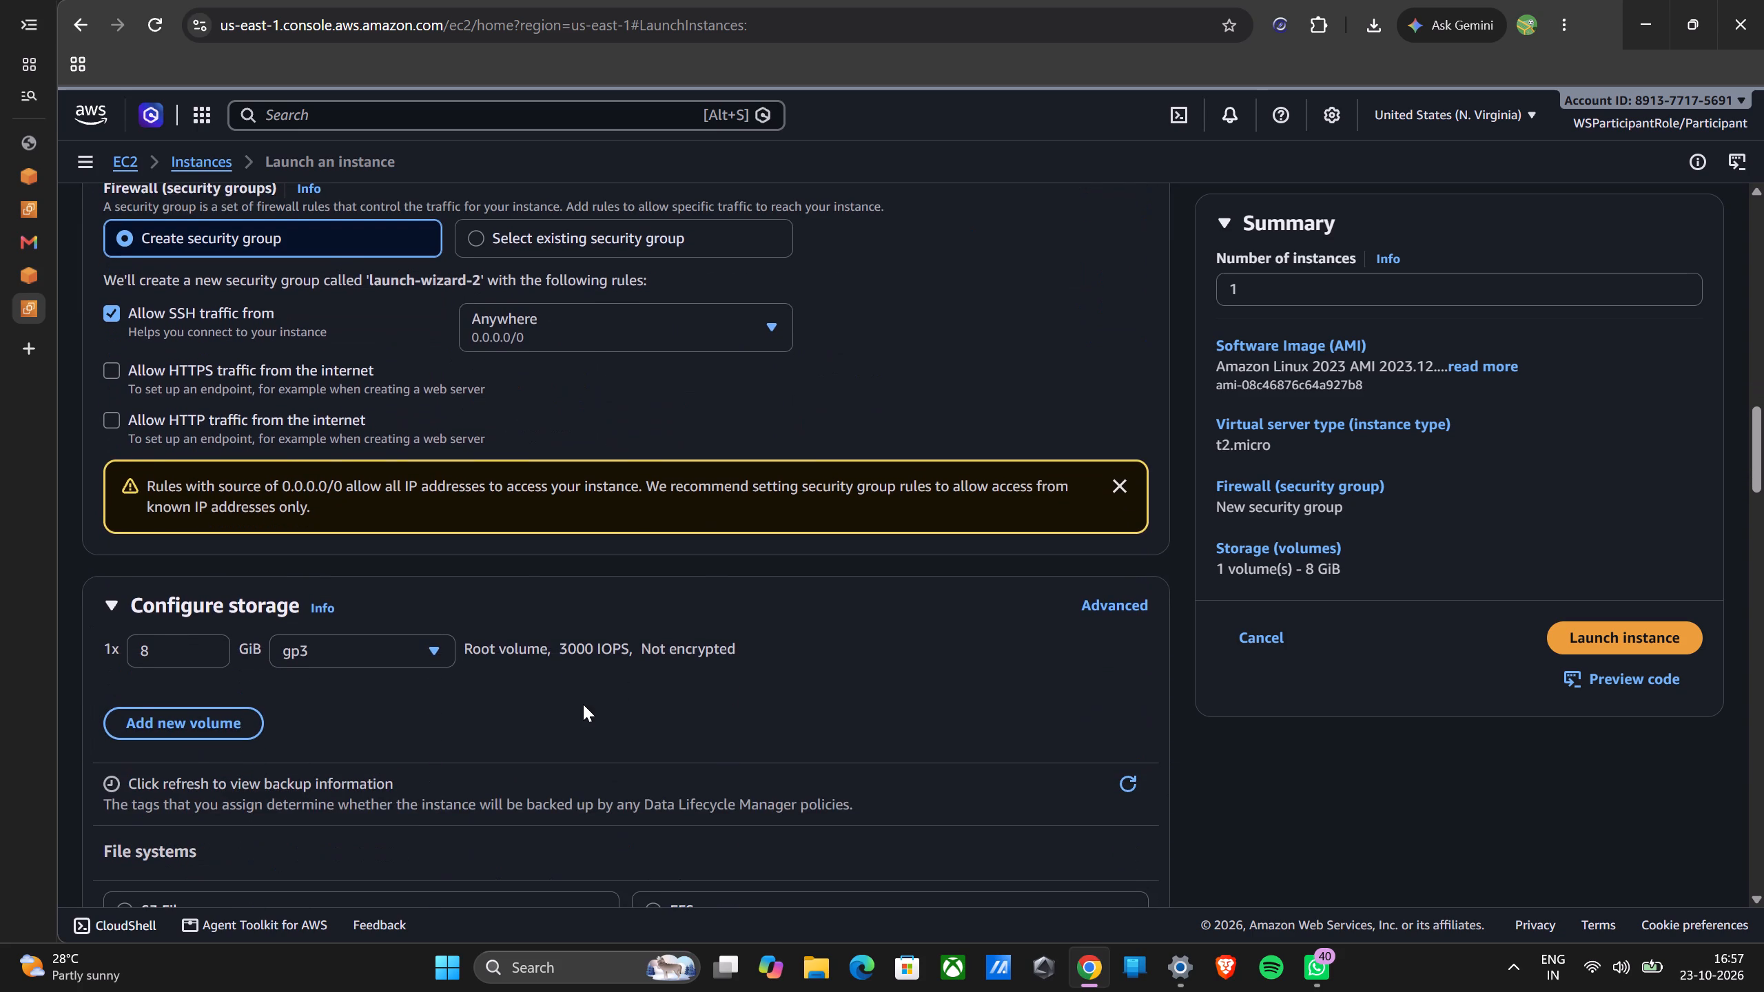
{"action": "scroll", "coordinate": [583, 704], "scroll_direction": "up", "scroll_amount": 2}
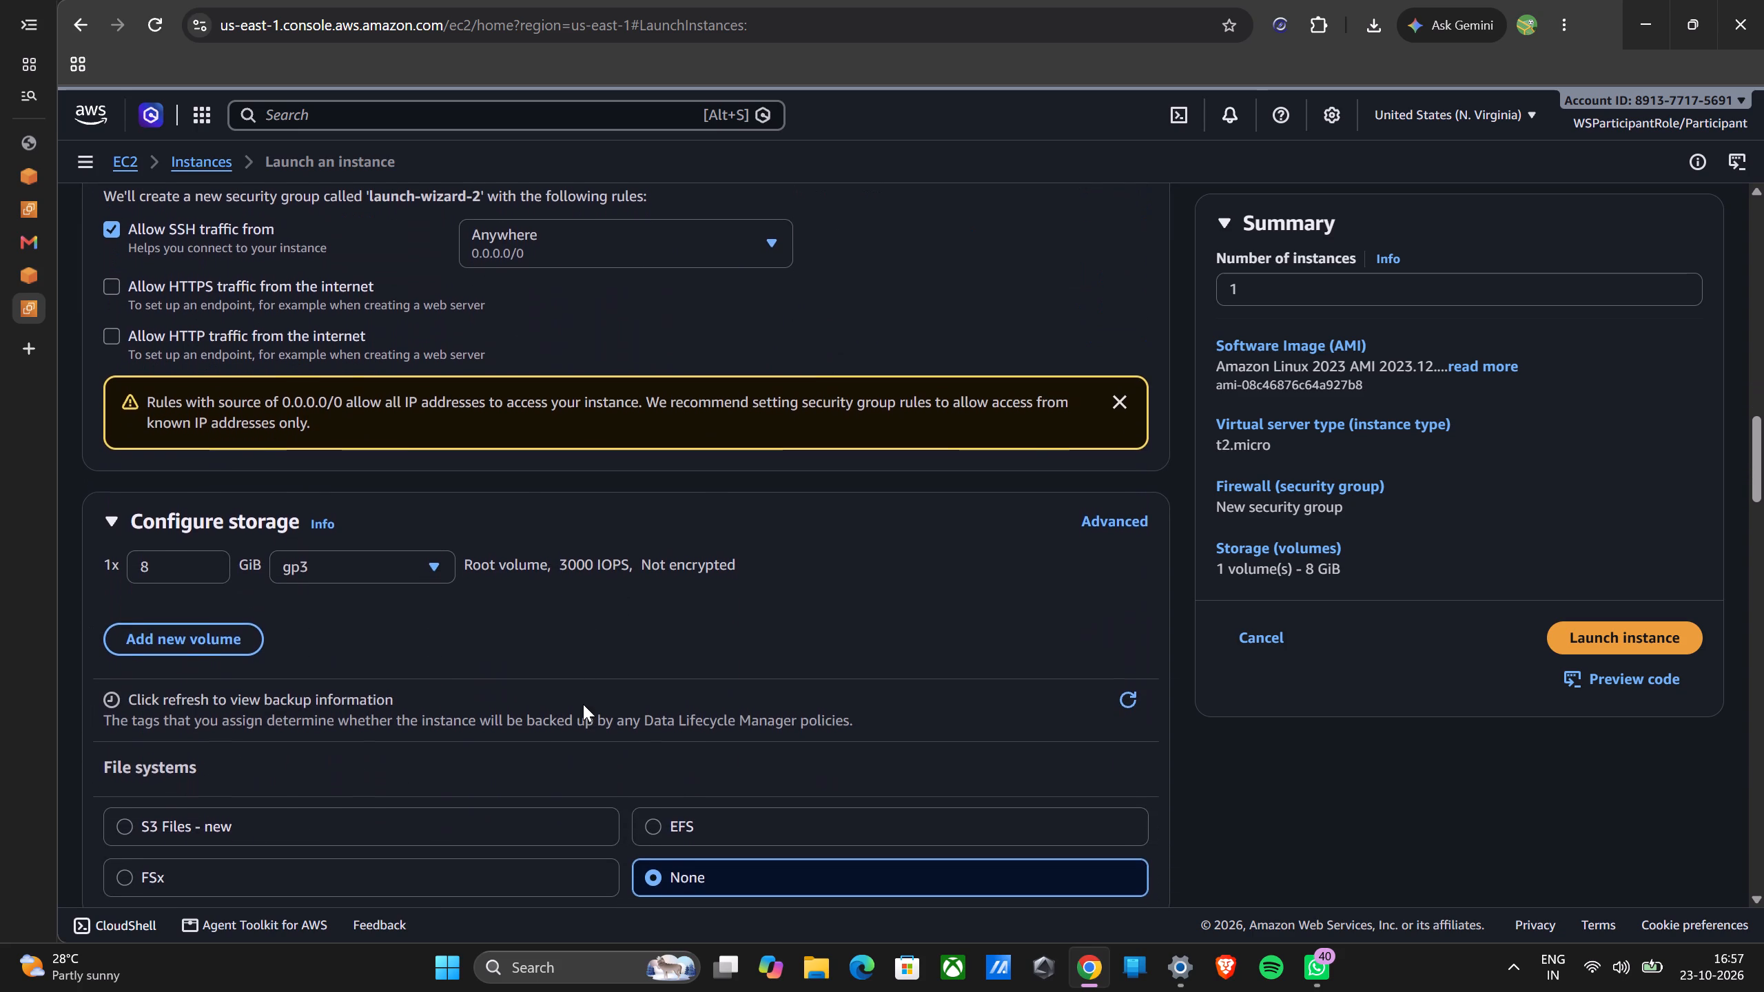
{"action": "scroll", "coordinate": [583, 704], "scroll_direction": "up", "scroll_amount": 2}
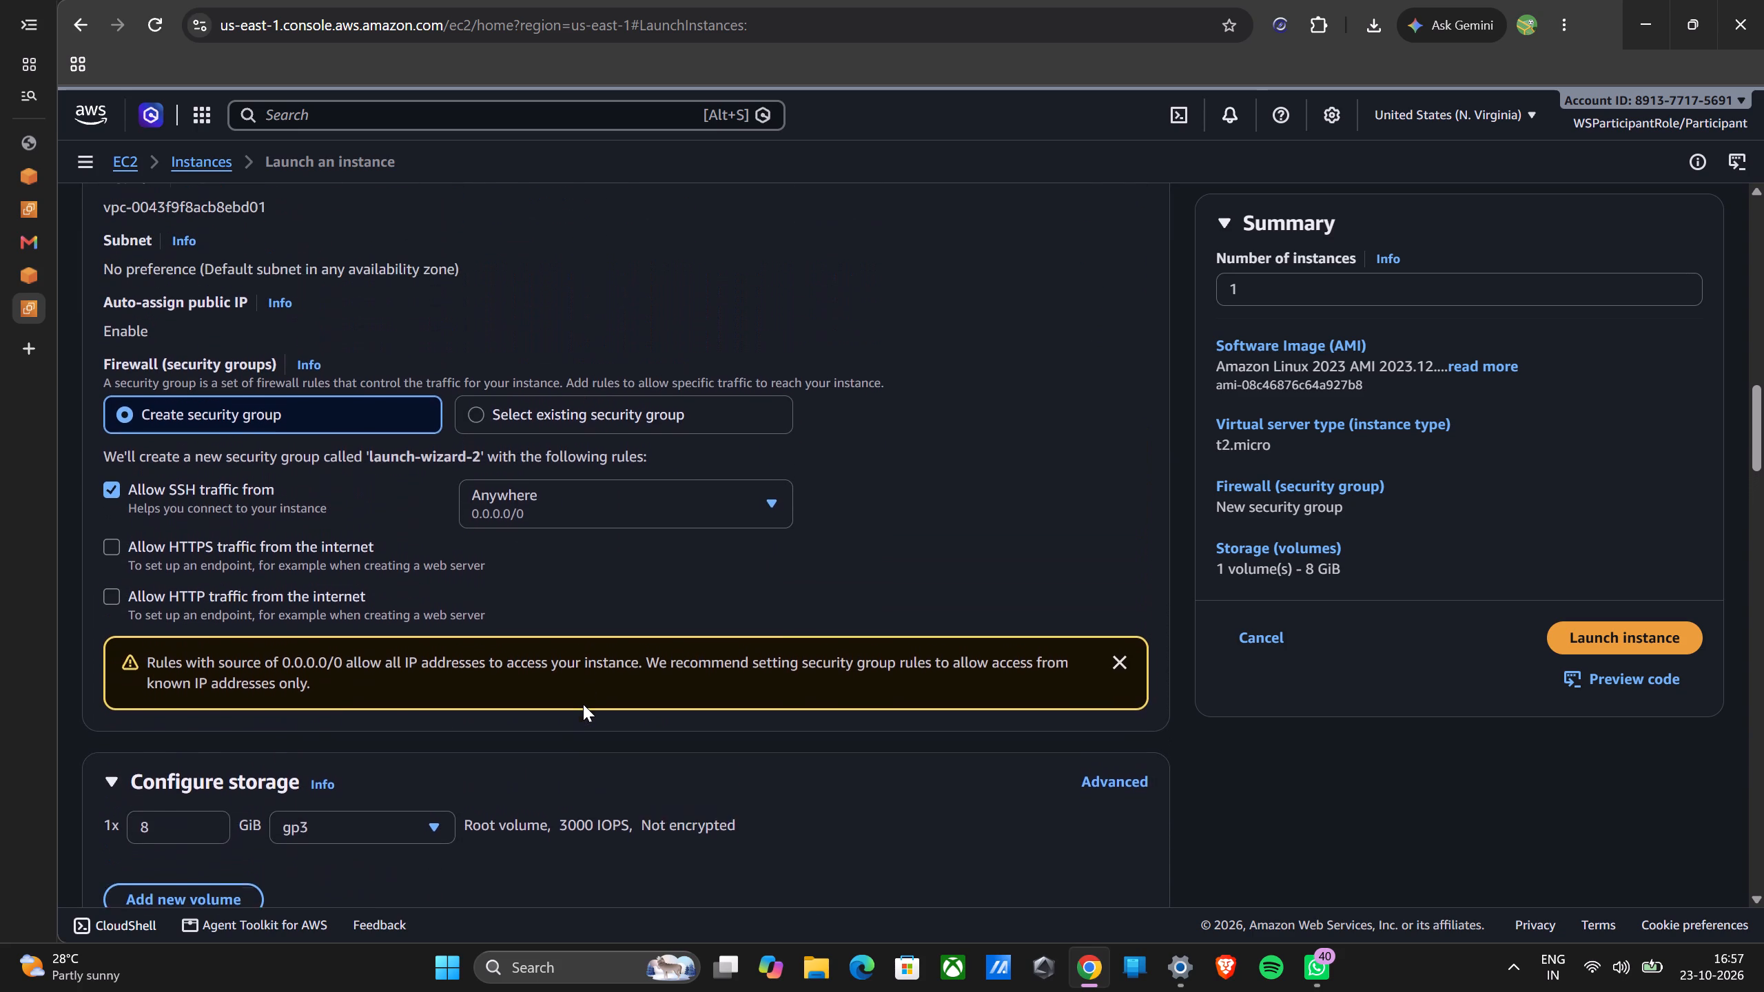
{"action": "scroll", "coordinate": [583, 704], "scroll_direction": "up", "scroll_amount": 1}
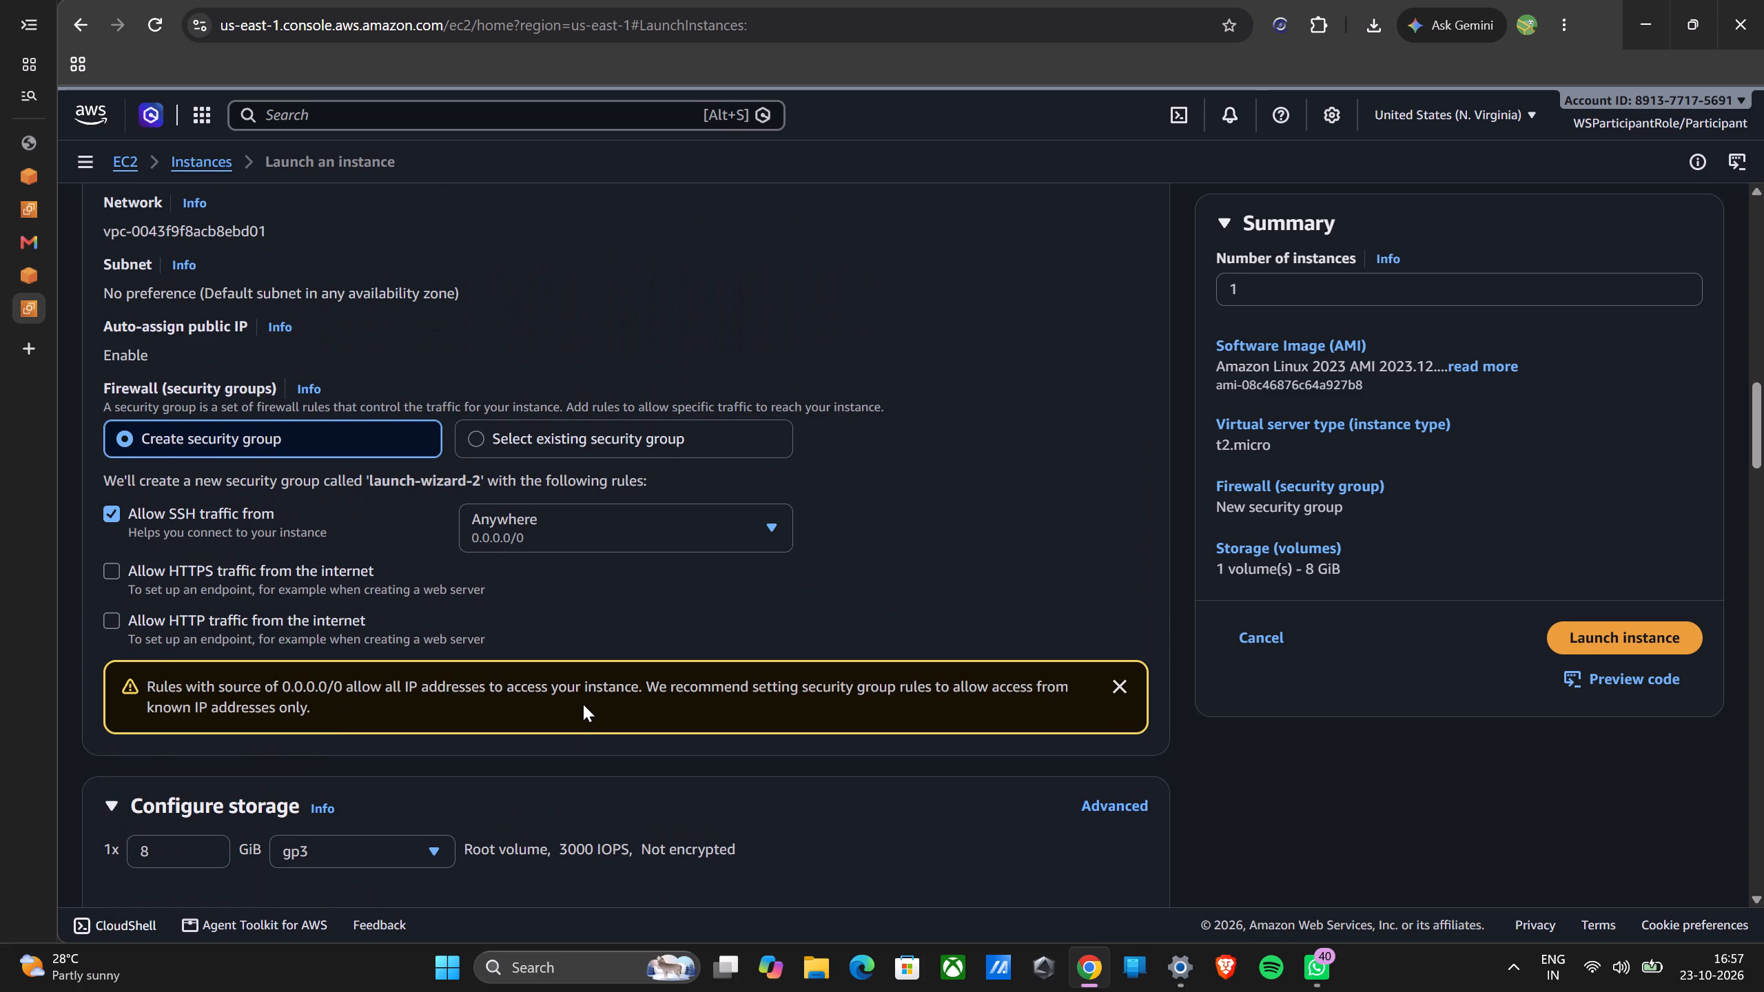
{"action": "left_click", "coordinate": [107, 576]}
{"action": "left_click", "coordinate": [103, 617]}
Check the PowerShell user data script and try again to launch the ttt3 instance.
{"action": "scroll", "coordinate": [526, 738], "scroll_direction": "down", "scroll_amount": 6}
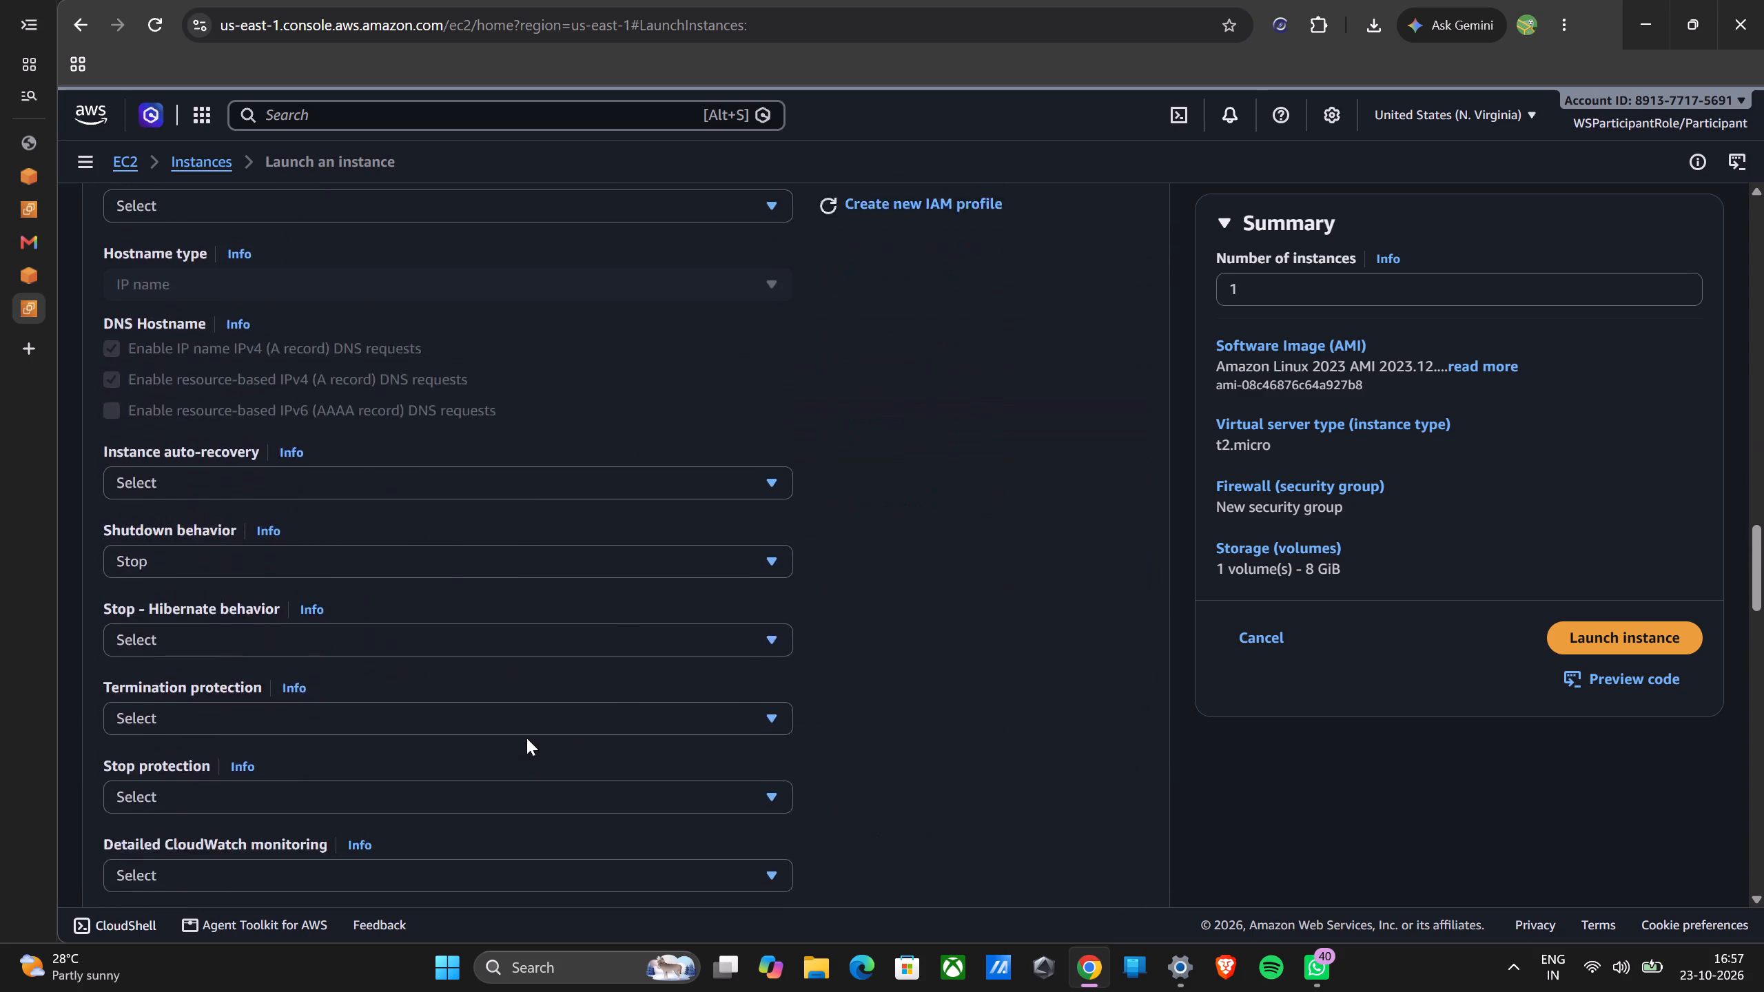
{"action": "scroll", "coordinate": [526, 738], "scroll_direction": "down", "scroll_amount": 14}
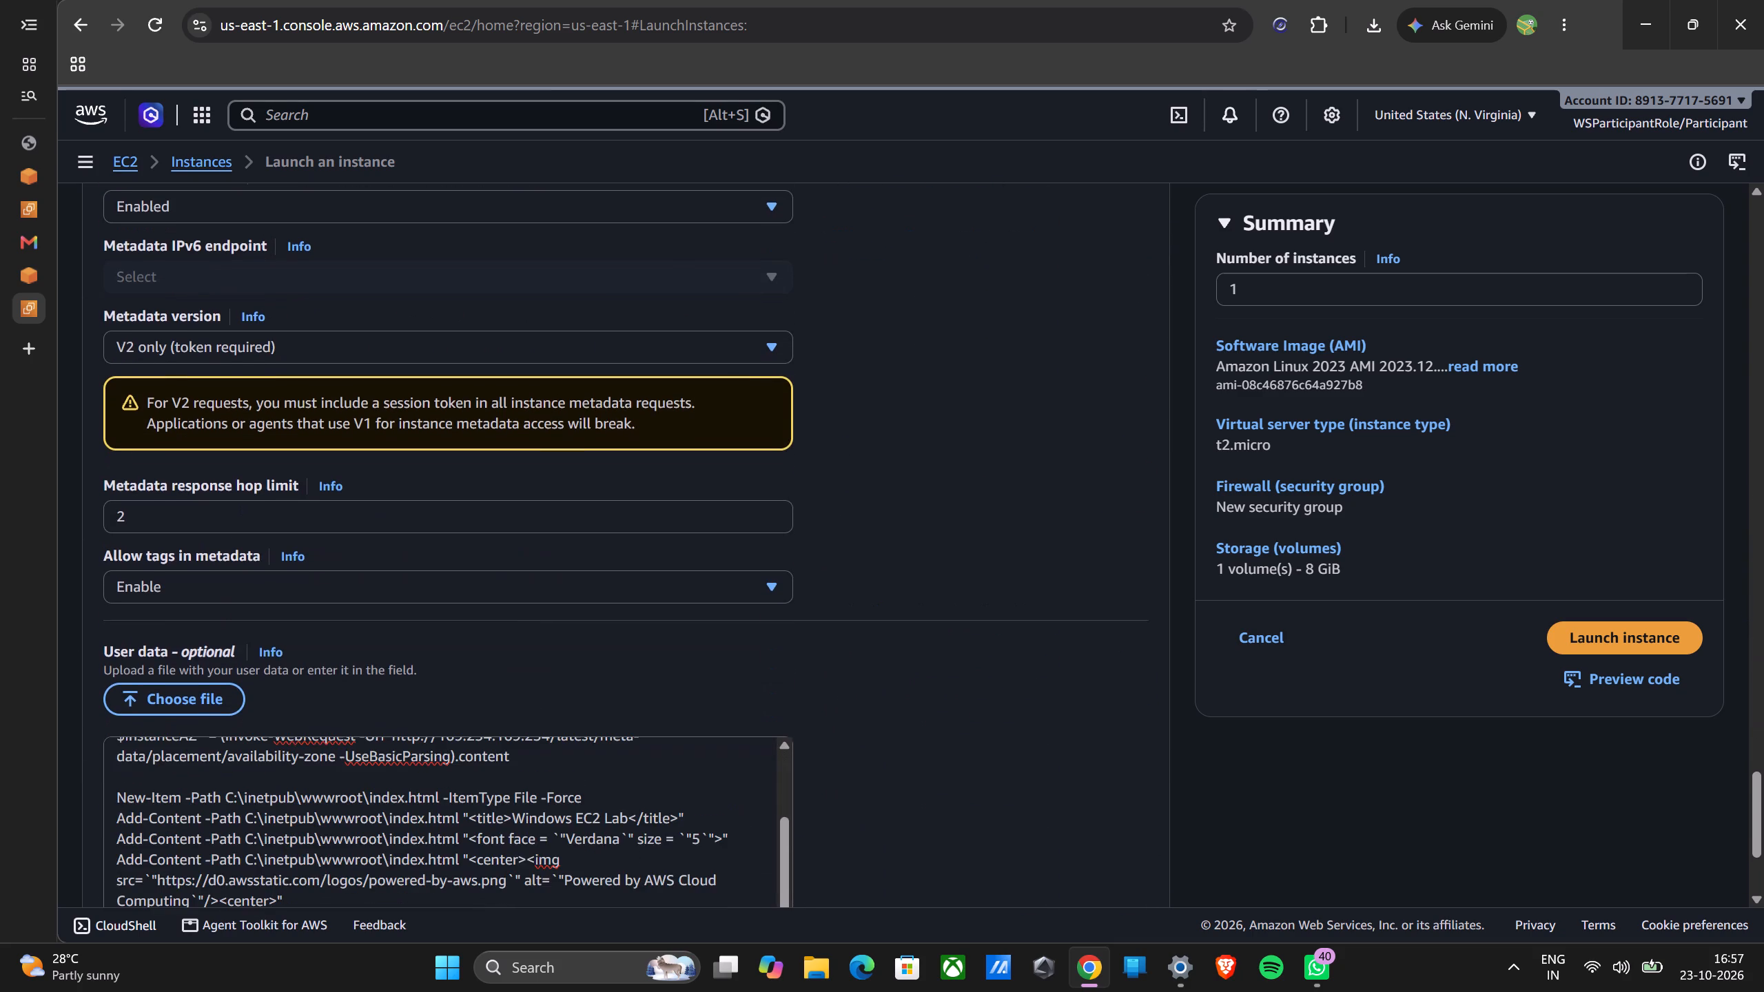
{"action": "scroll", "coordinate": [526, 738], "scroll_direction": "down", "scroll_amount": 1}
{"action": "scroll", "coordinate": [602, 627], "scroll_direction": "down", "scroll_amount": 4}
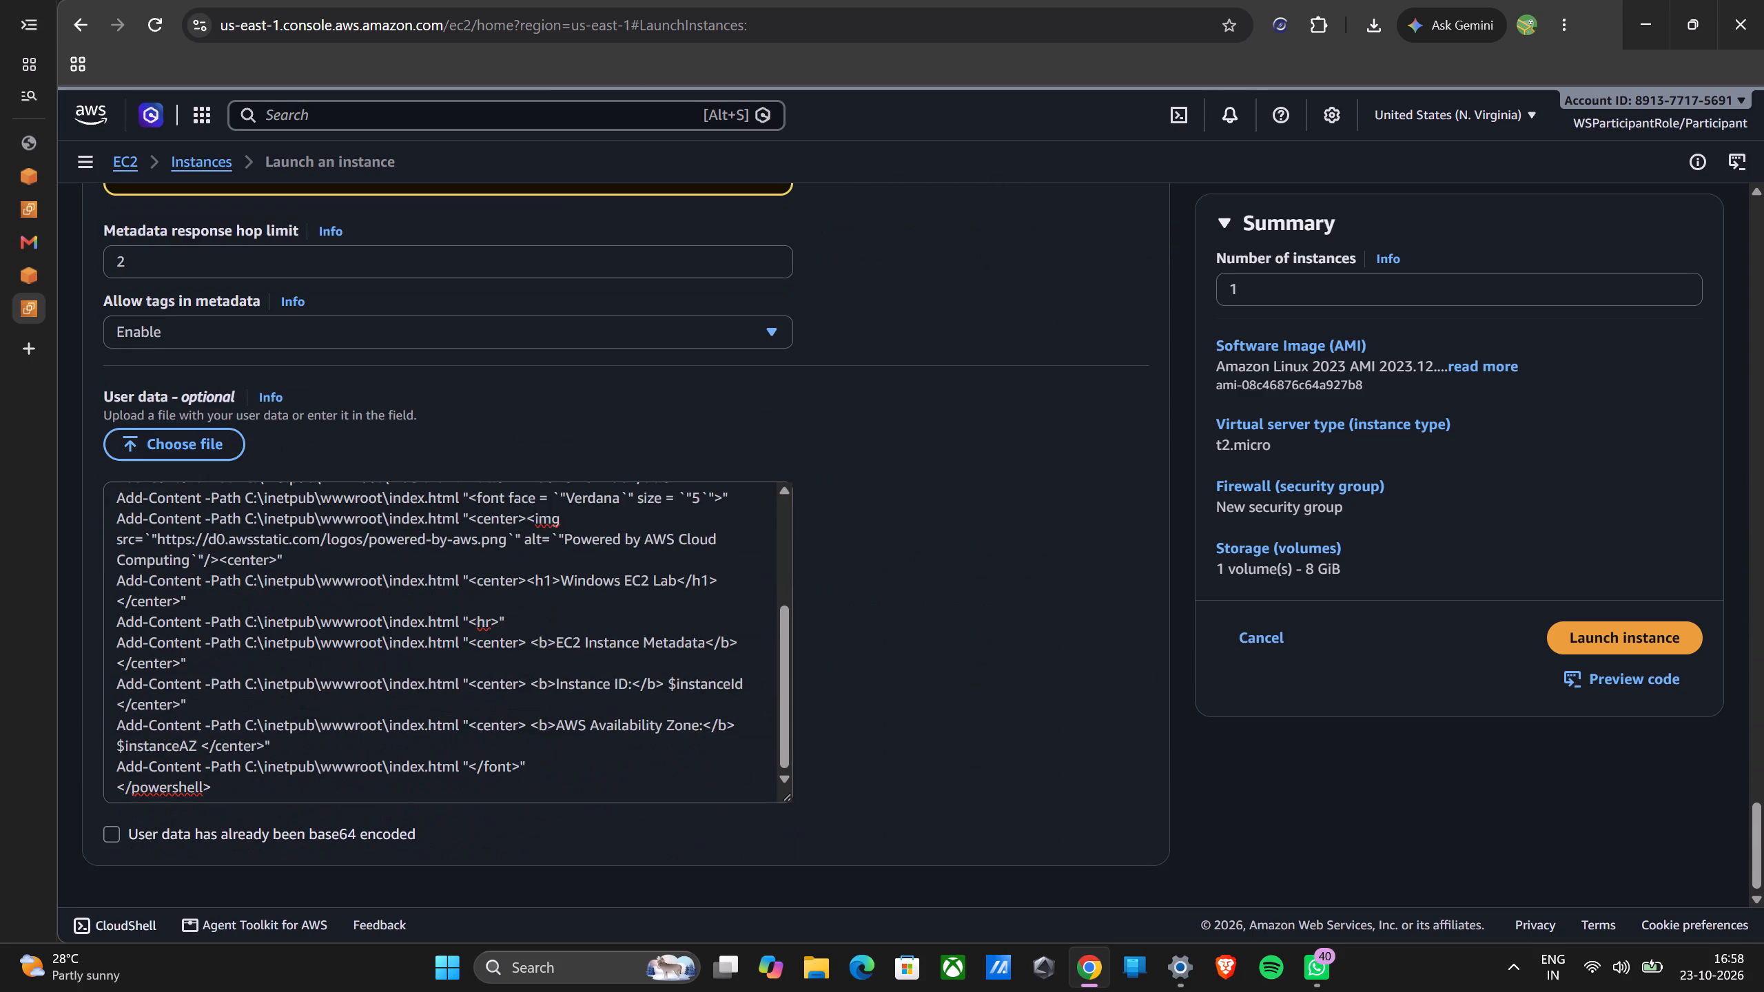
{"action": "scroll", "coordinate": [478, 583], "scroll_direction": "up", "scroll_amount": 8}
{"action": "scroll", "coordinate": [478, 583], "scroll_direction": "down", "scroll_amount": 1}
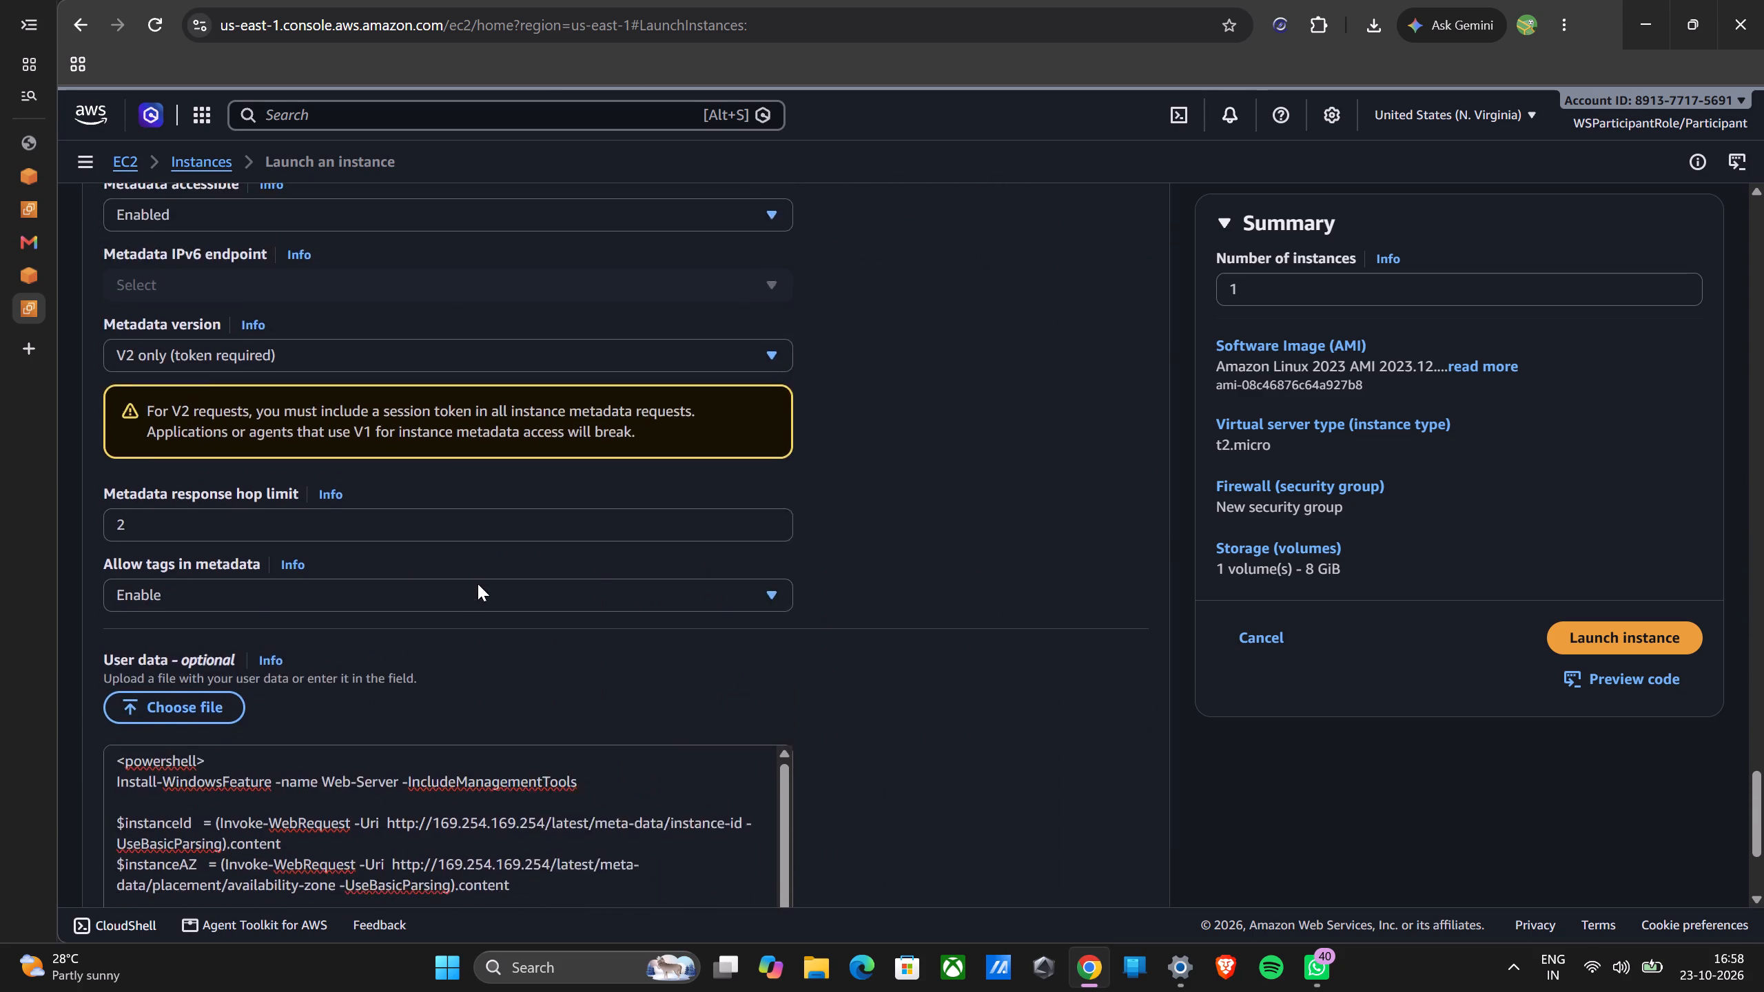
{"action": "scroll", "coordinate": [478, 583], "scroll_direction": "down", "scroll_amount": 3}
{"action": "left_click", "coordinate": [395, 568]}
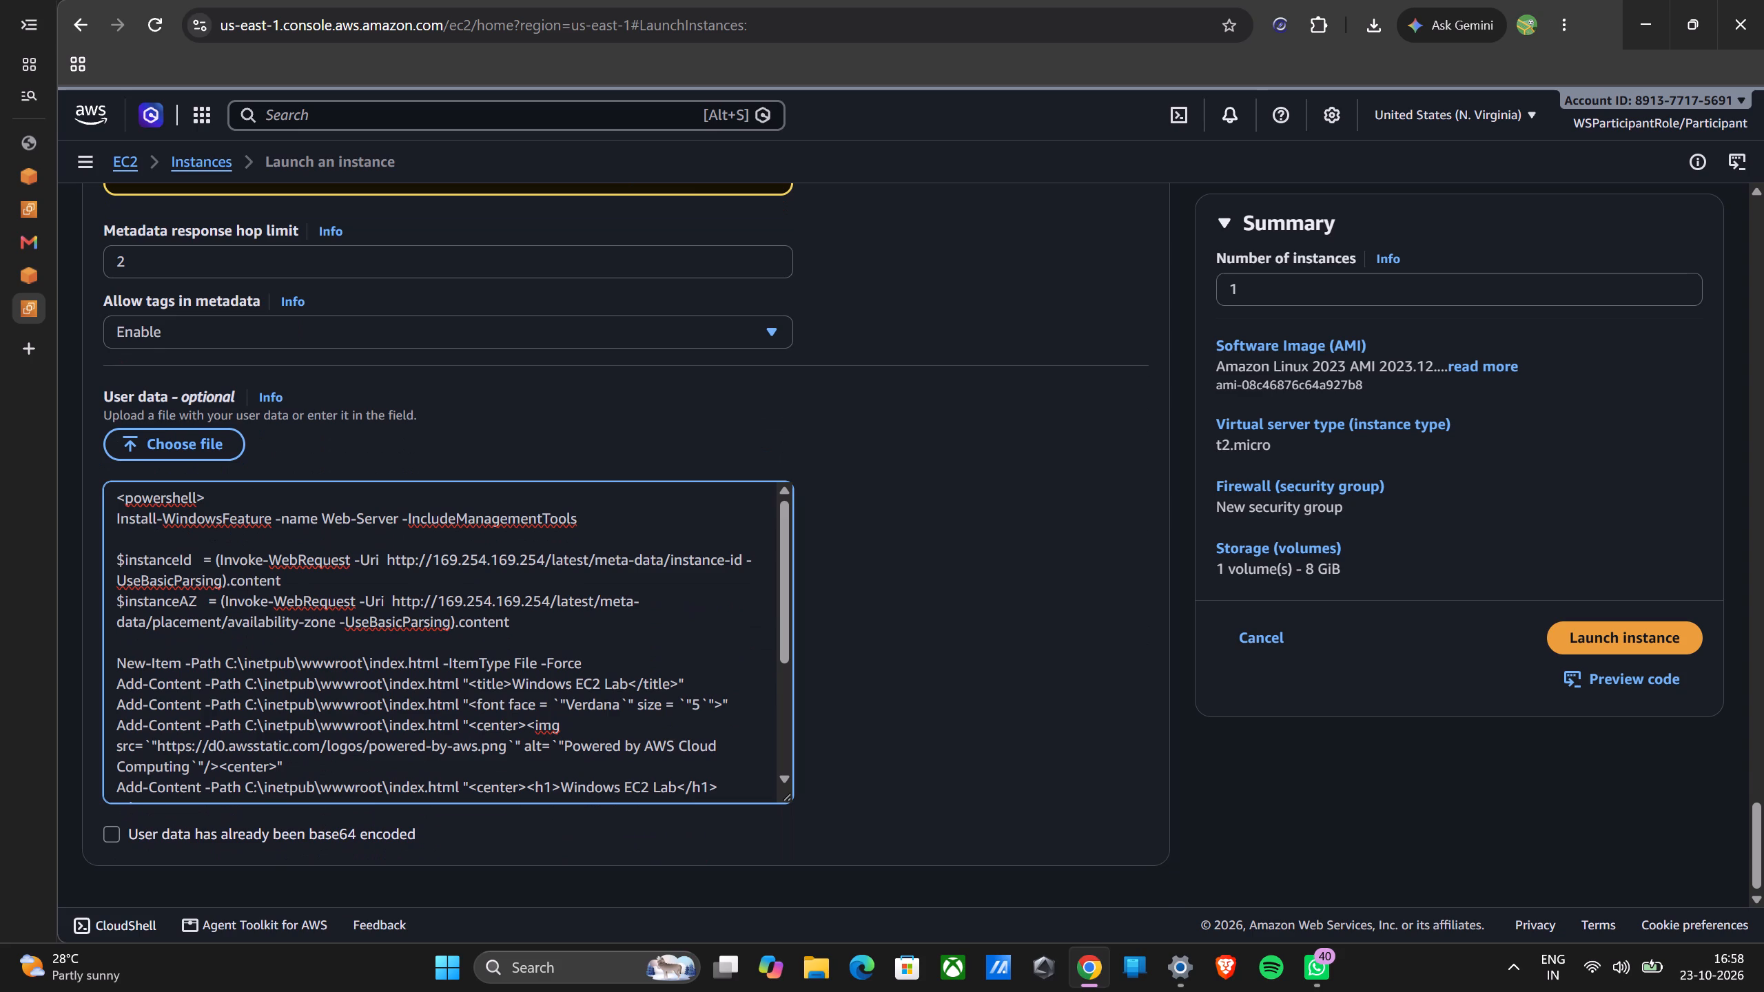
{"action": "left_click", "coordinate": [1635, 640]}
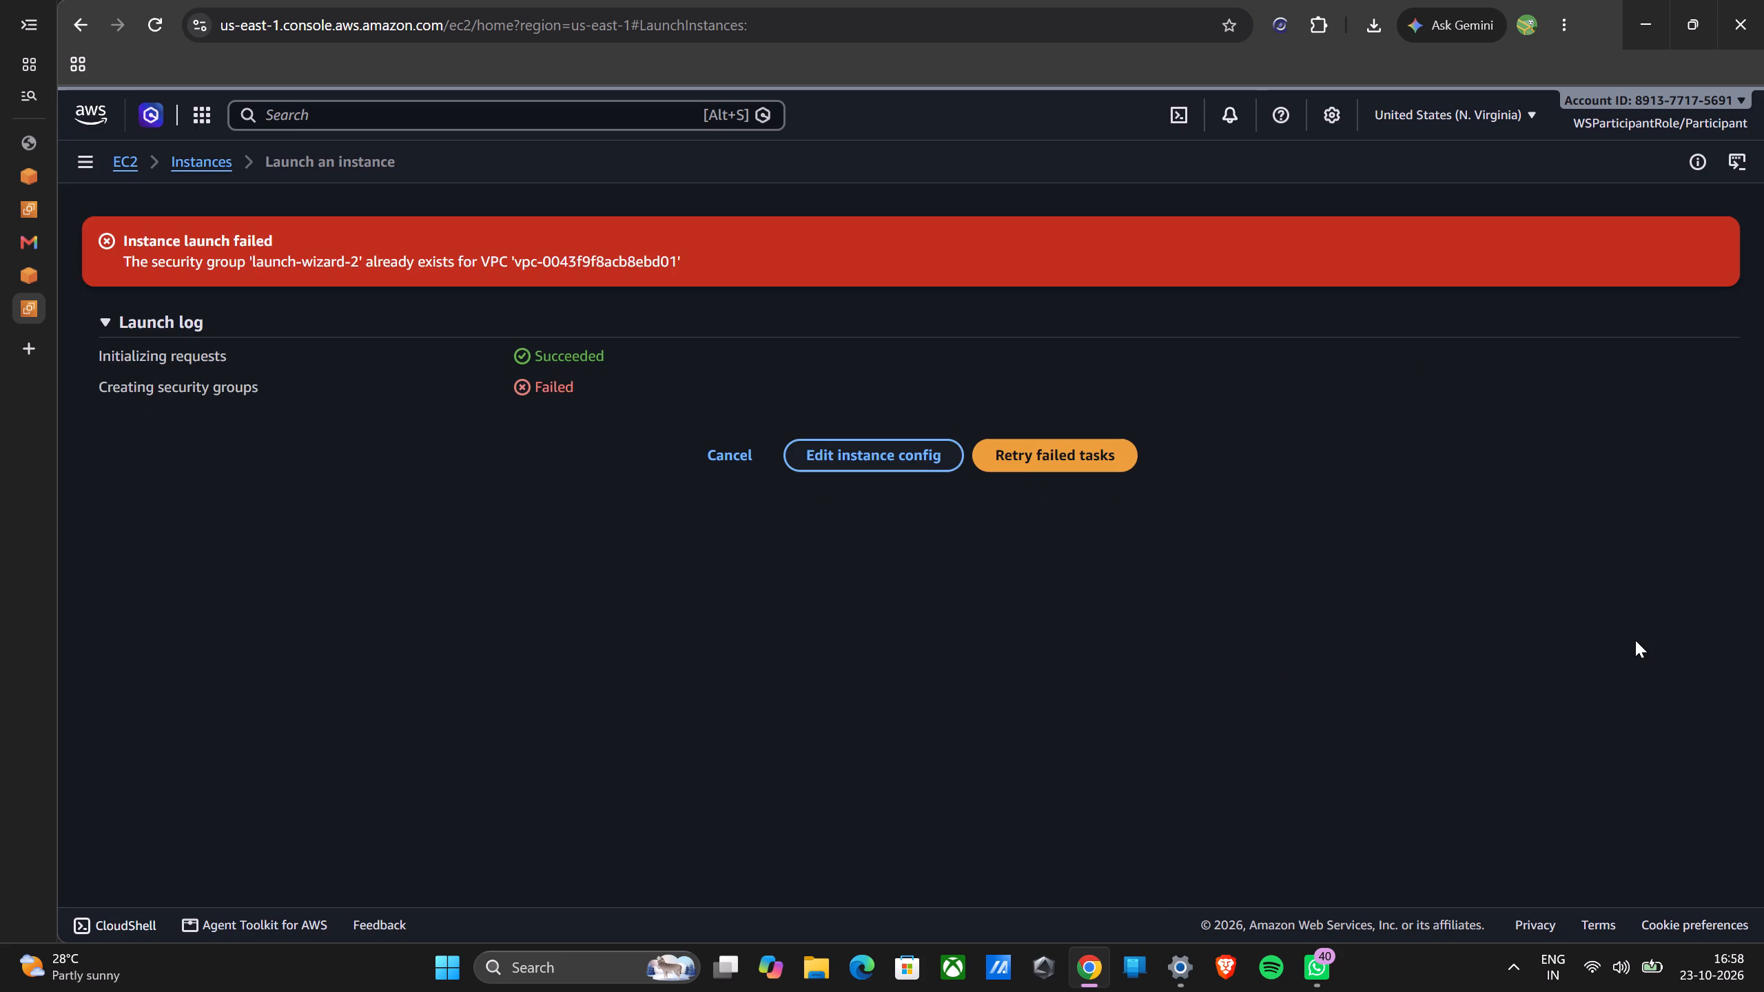
Reopen the instance configuration and go to the firewall security group options in the network settings.
{"action": "double_click", "coordinate": [934, 453]}
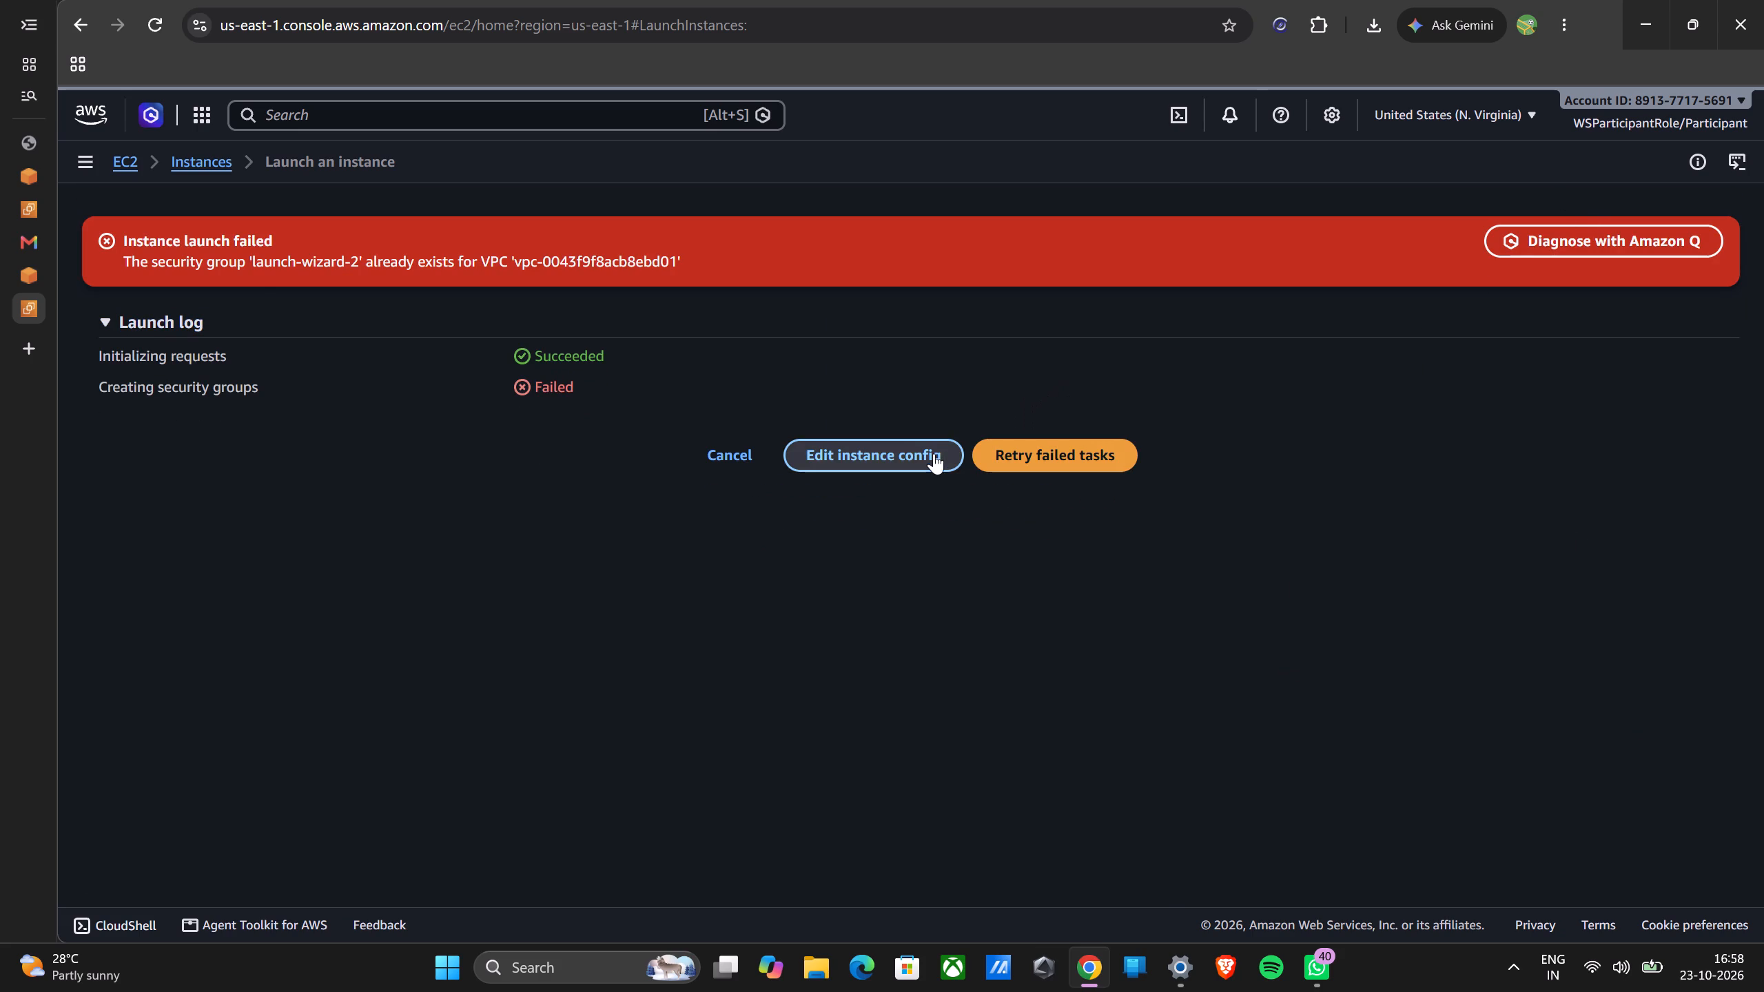
{"action": "scroll", "coordinate": [404, 599], "scroll_direction": "down", "scroll_amount": 1}
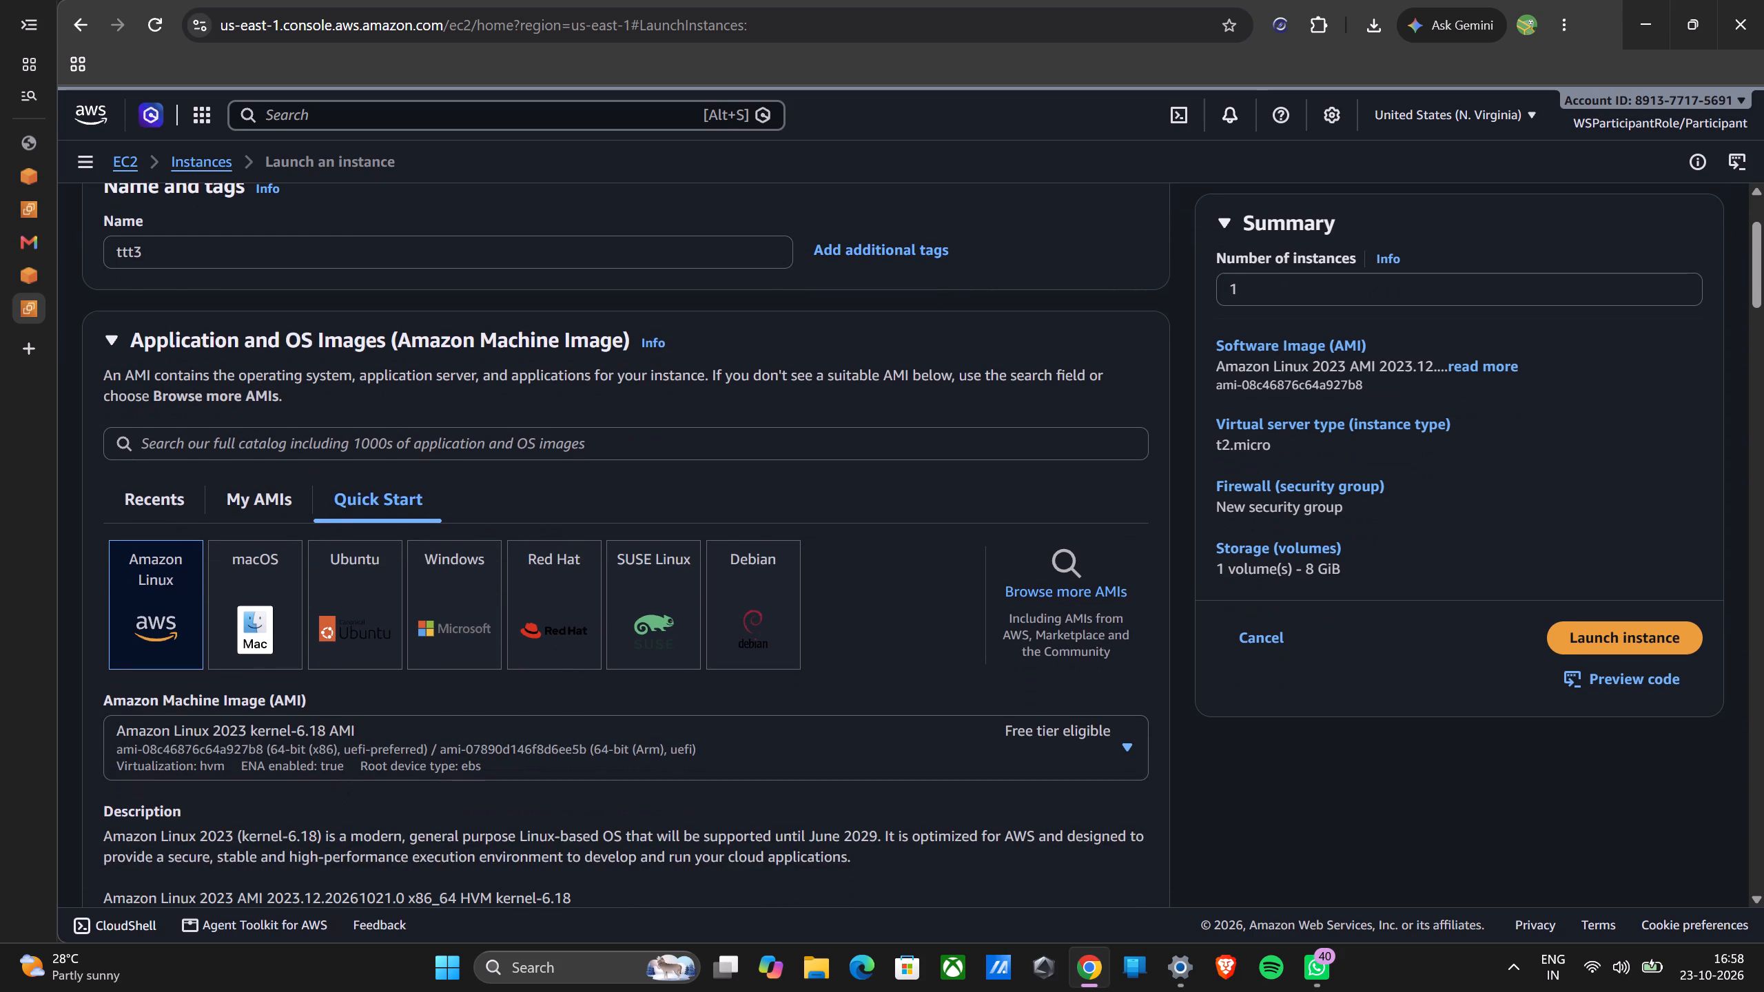
{"action": "scroll", "coordinate": [404, 599], "scroll_direction": "down", "scroll_amount": 2}
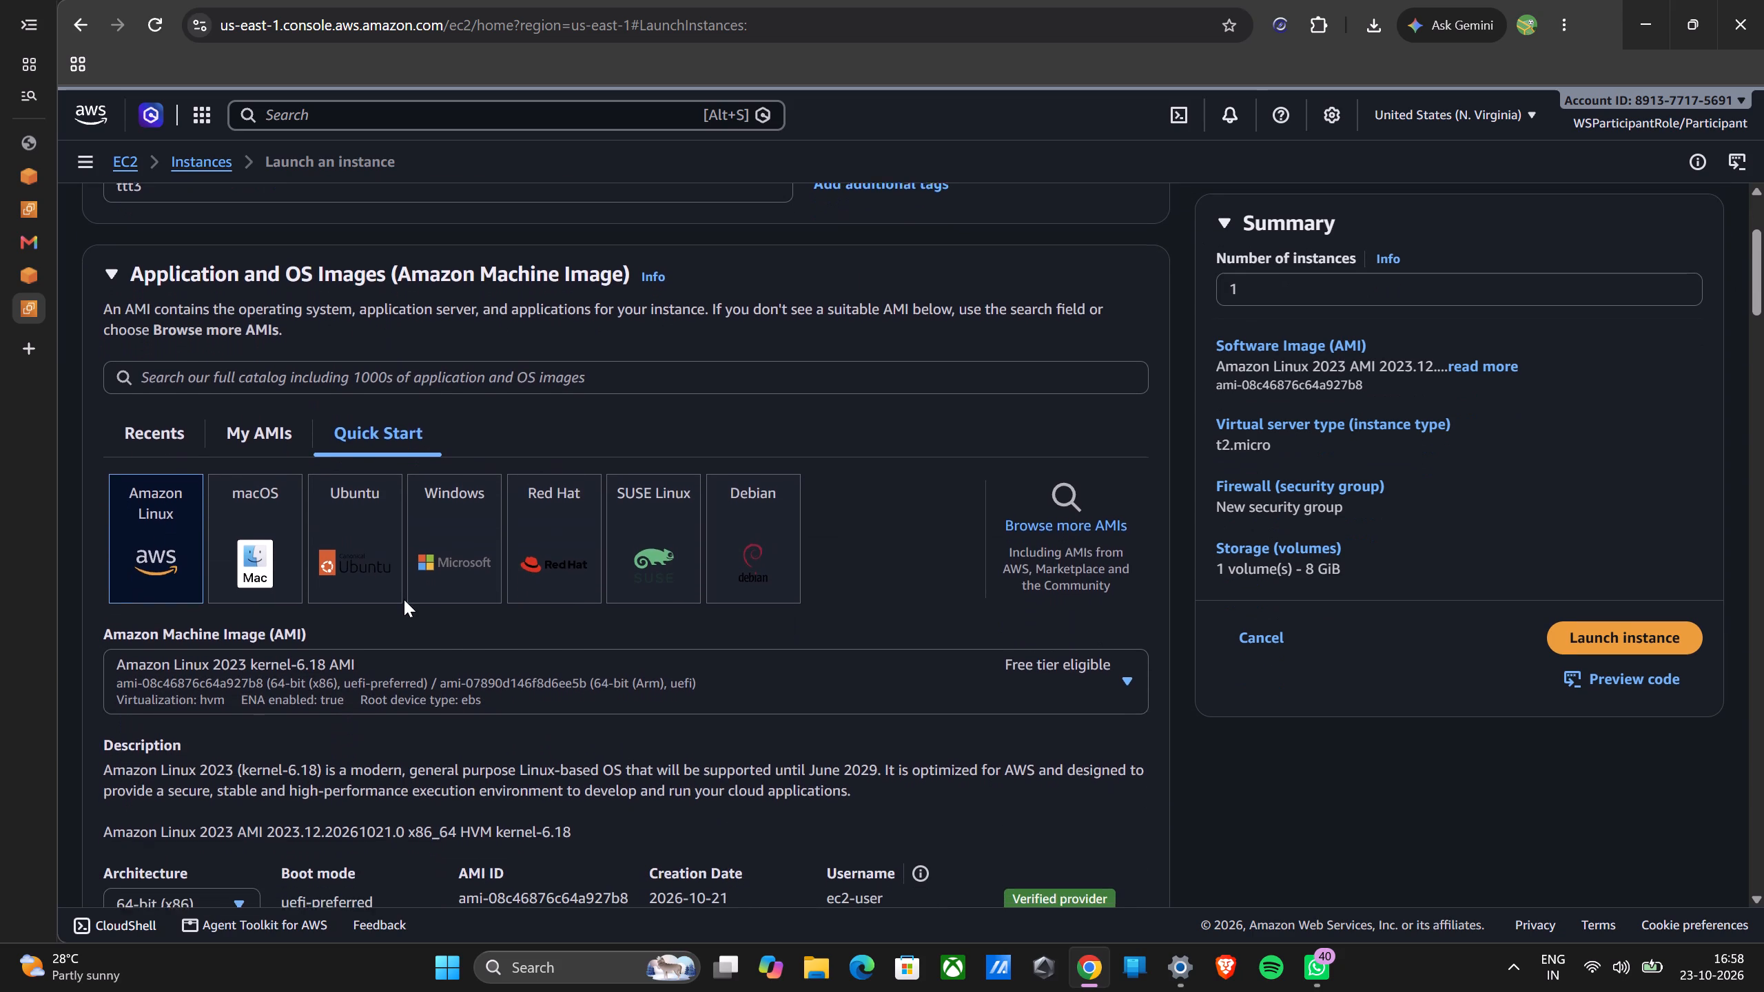
{"action": "scroll", "coordinate": [404, 599], "scroll_direction": "down", "scroll_amount": 2}
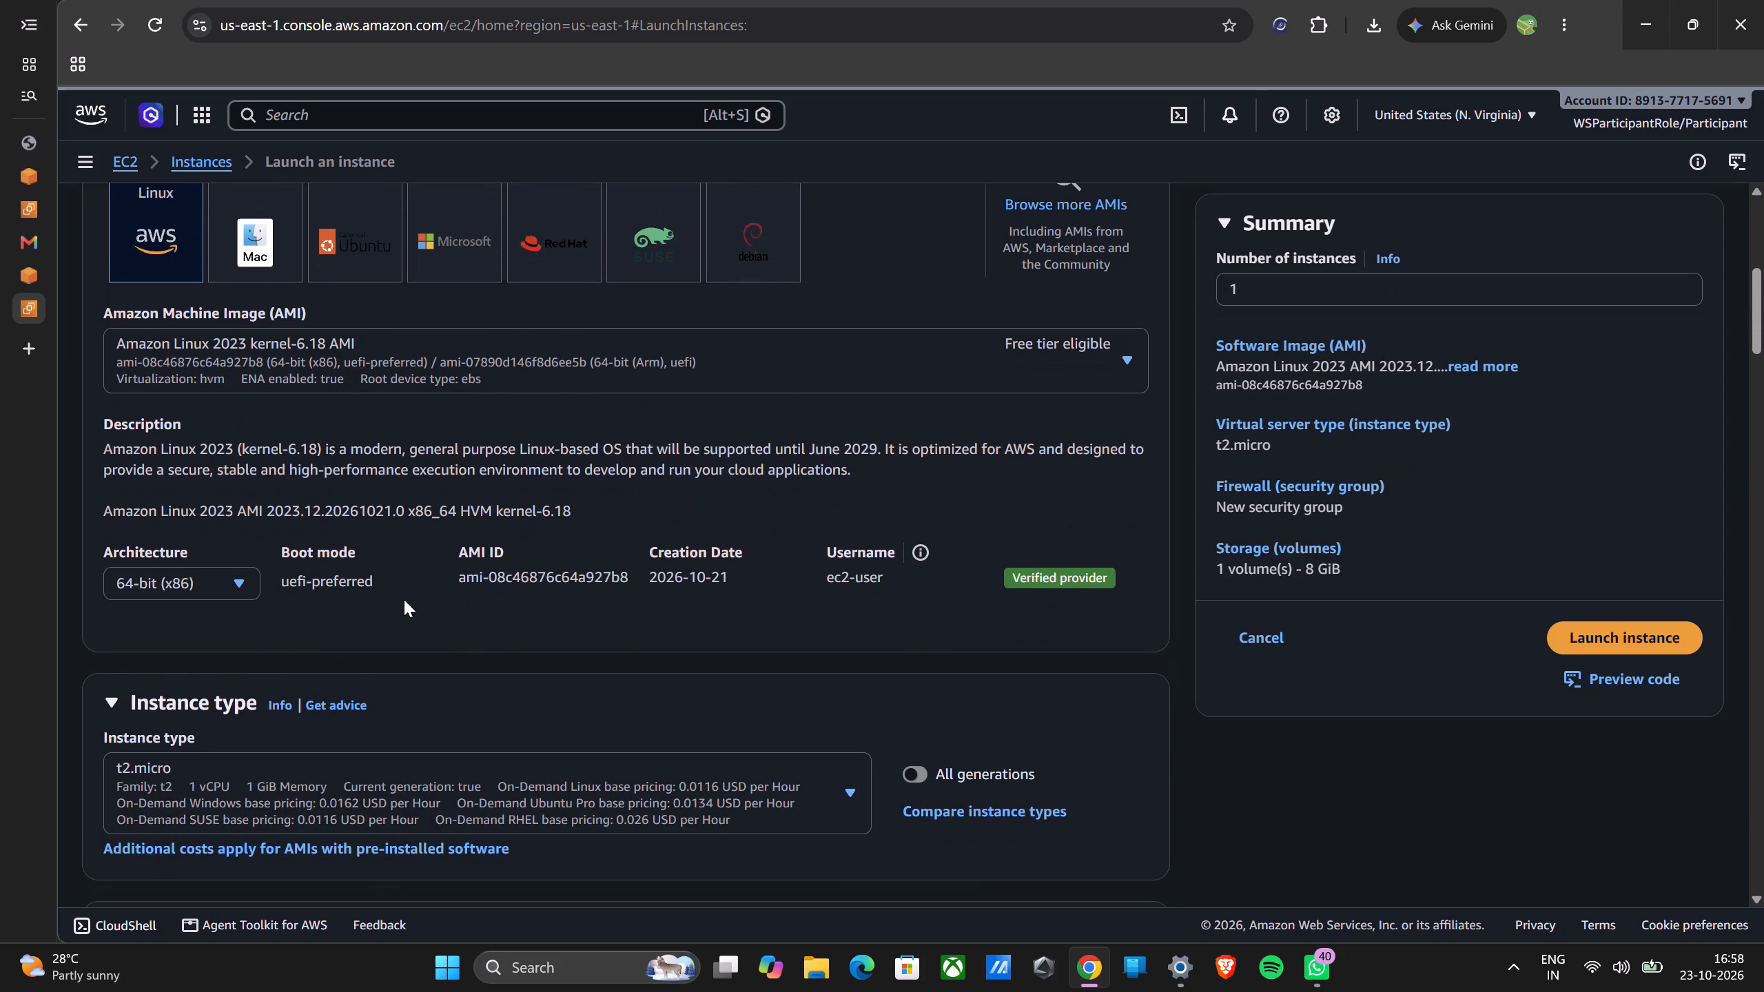
{"action": "scroll", "coordinate": [535, 743], "scroll_direction": "down", "scroll_amount": 2}
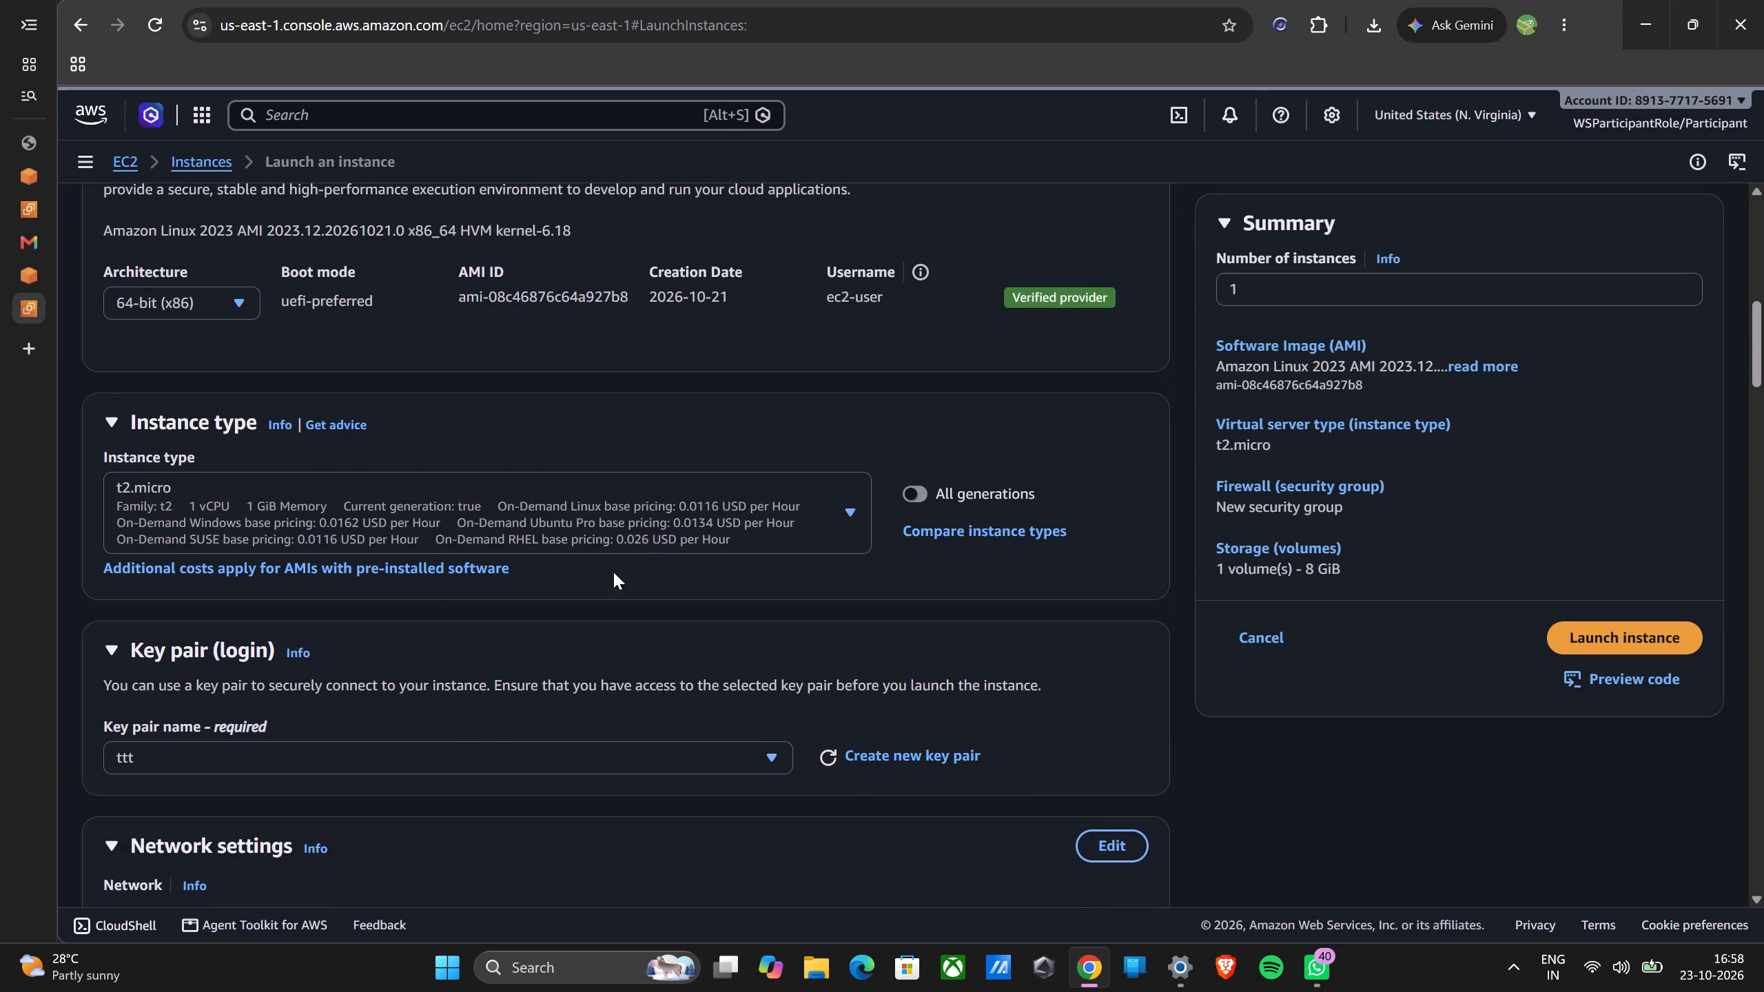
{"action": "scroll", "coordinate": [340, 732], "scroll_direction": "down", "scroll_amount": 1}
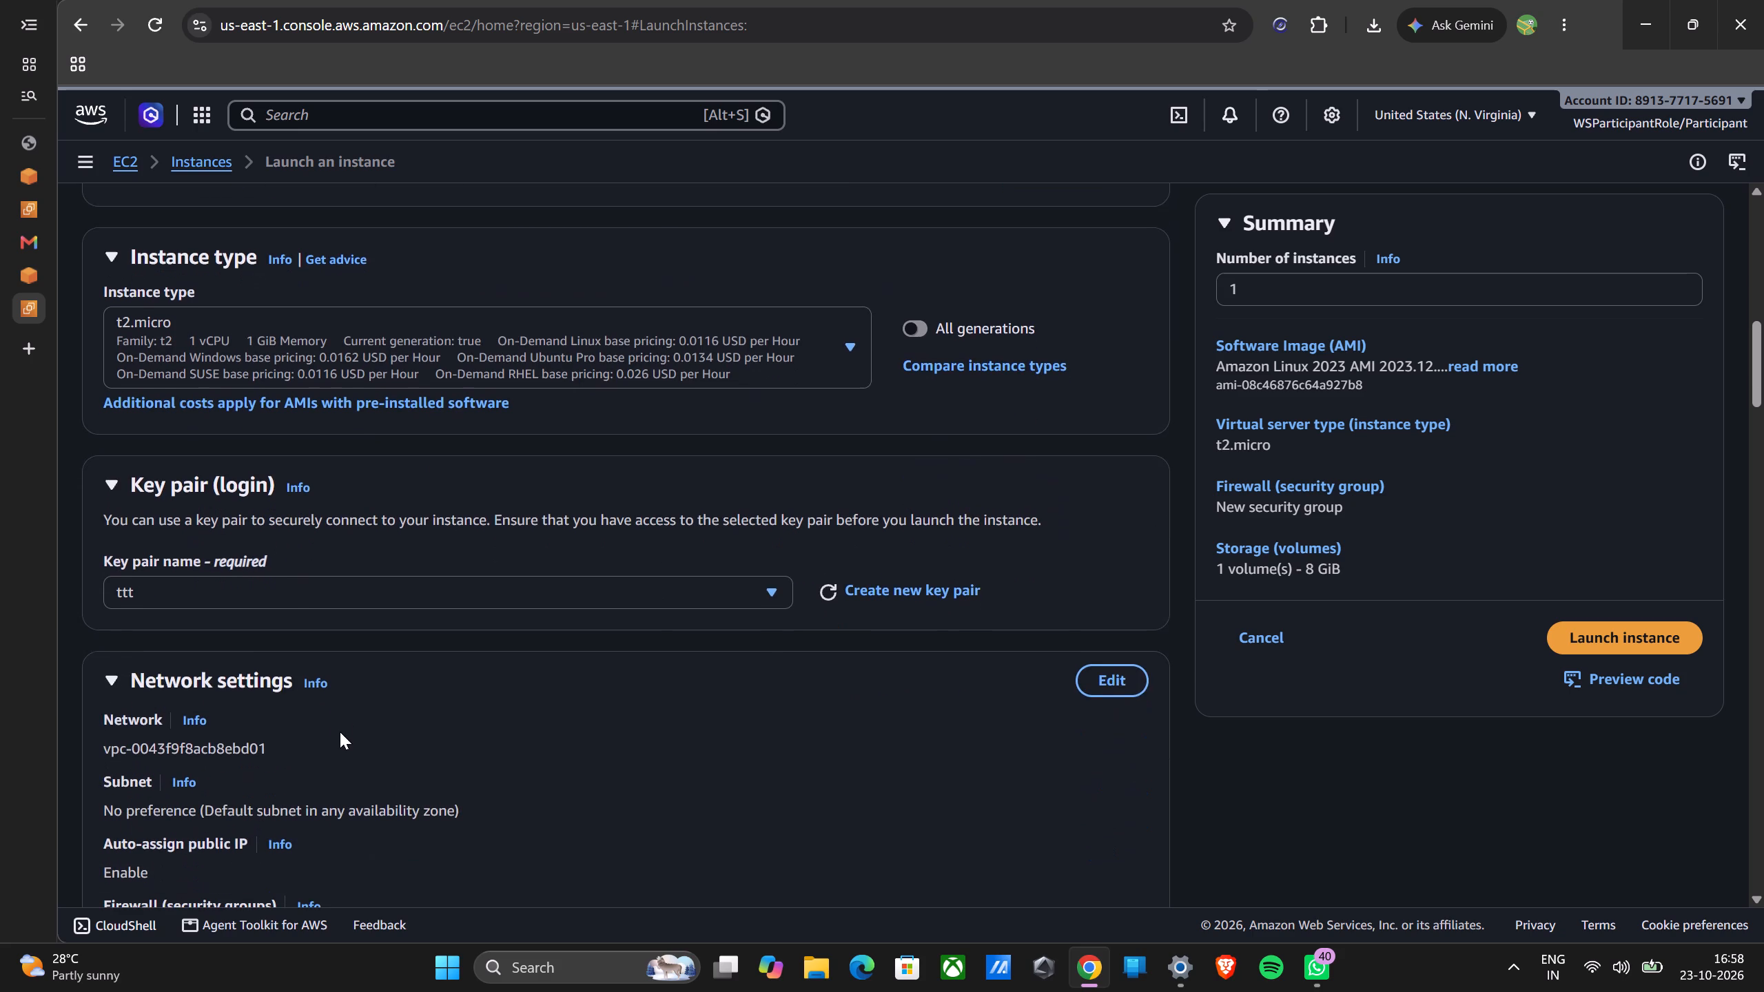
{"action": "scroll", "coordinate": [340, 732], "scroll_direction": "down", "scroll_amount": 1}
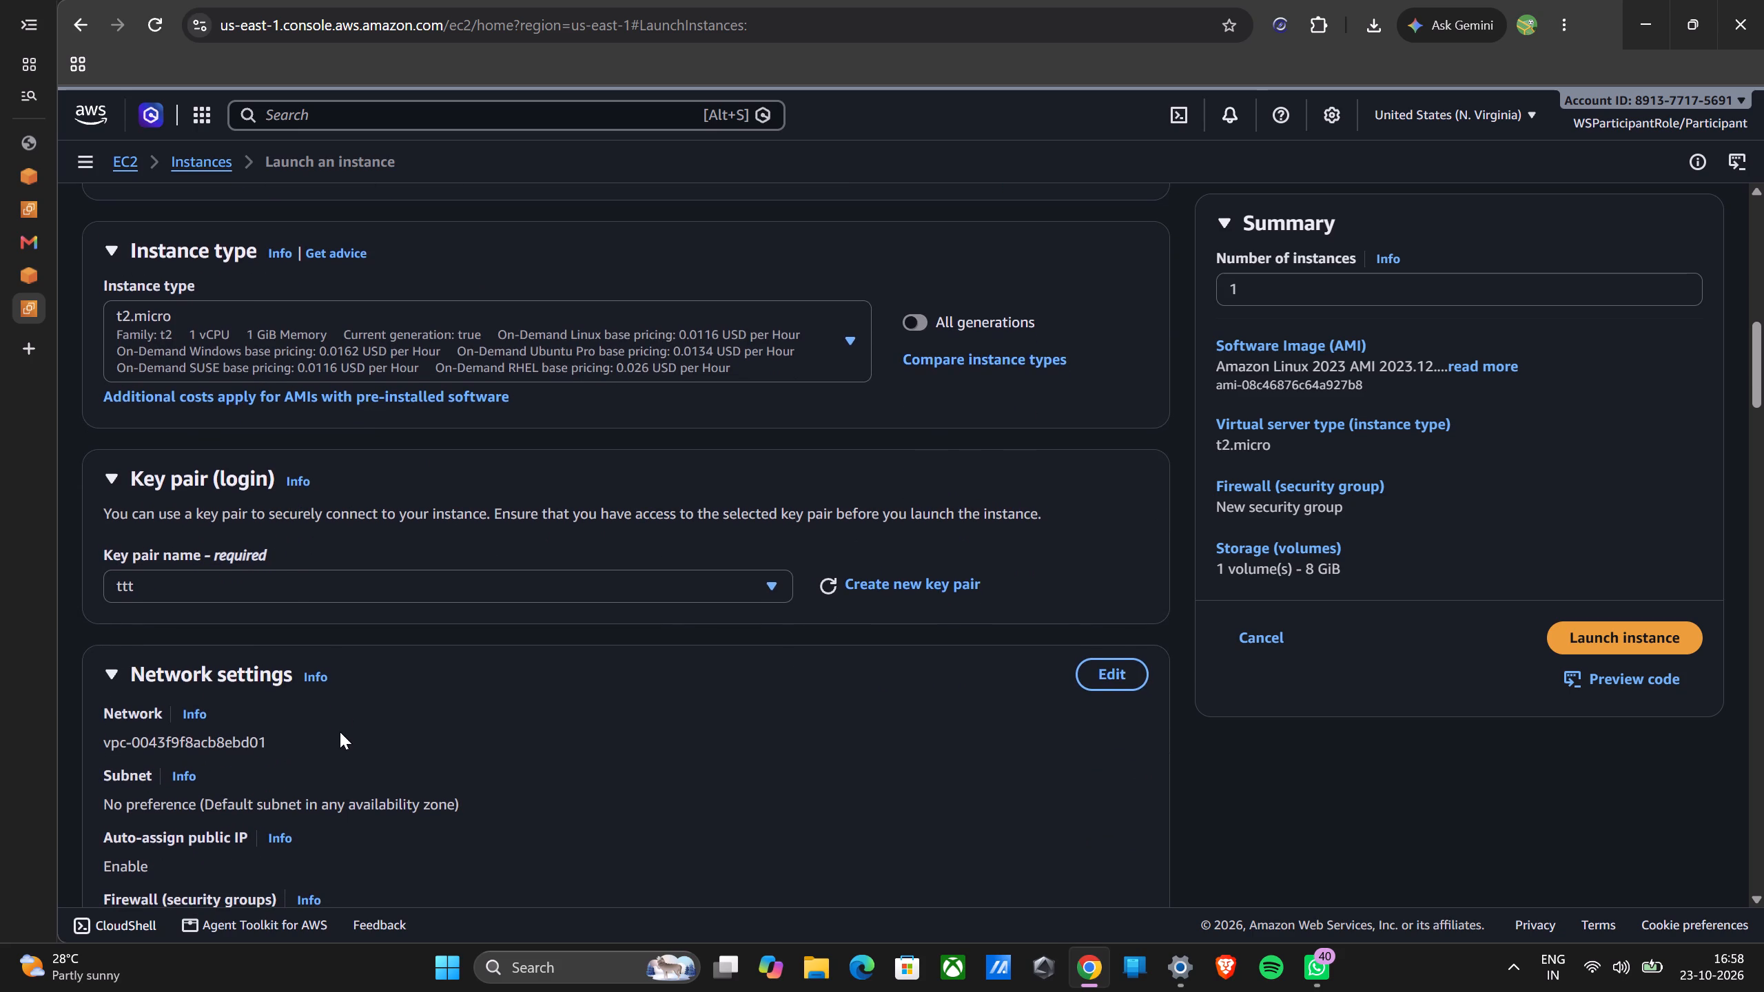
{"action": "scroll", "coordinate": [340, 732], "scroll_direction": "down", "scroll_amount": 2}
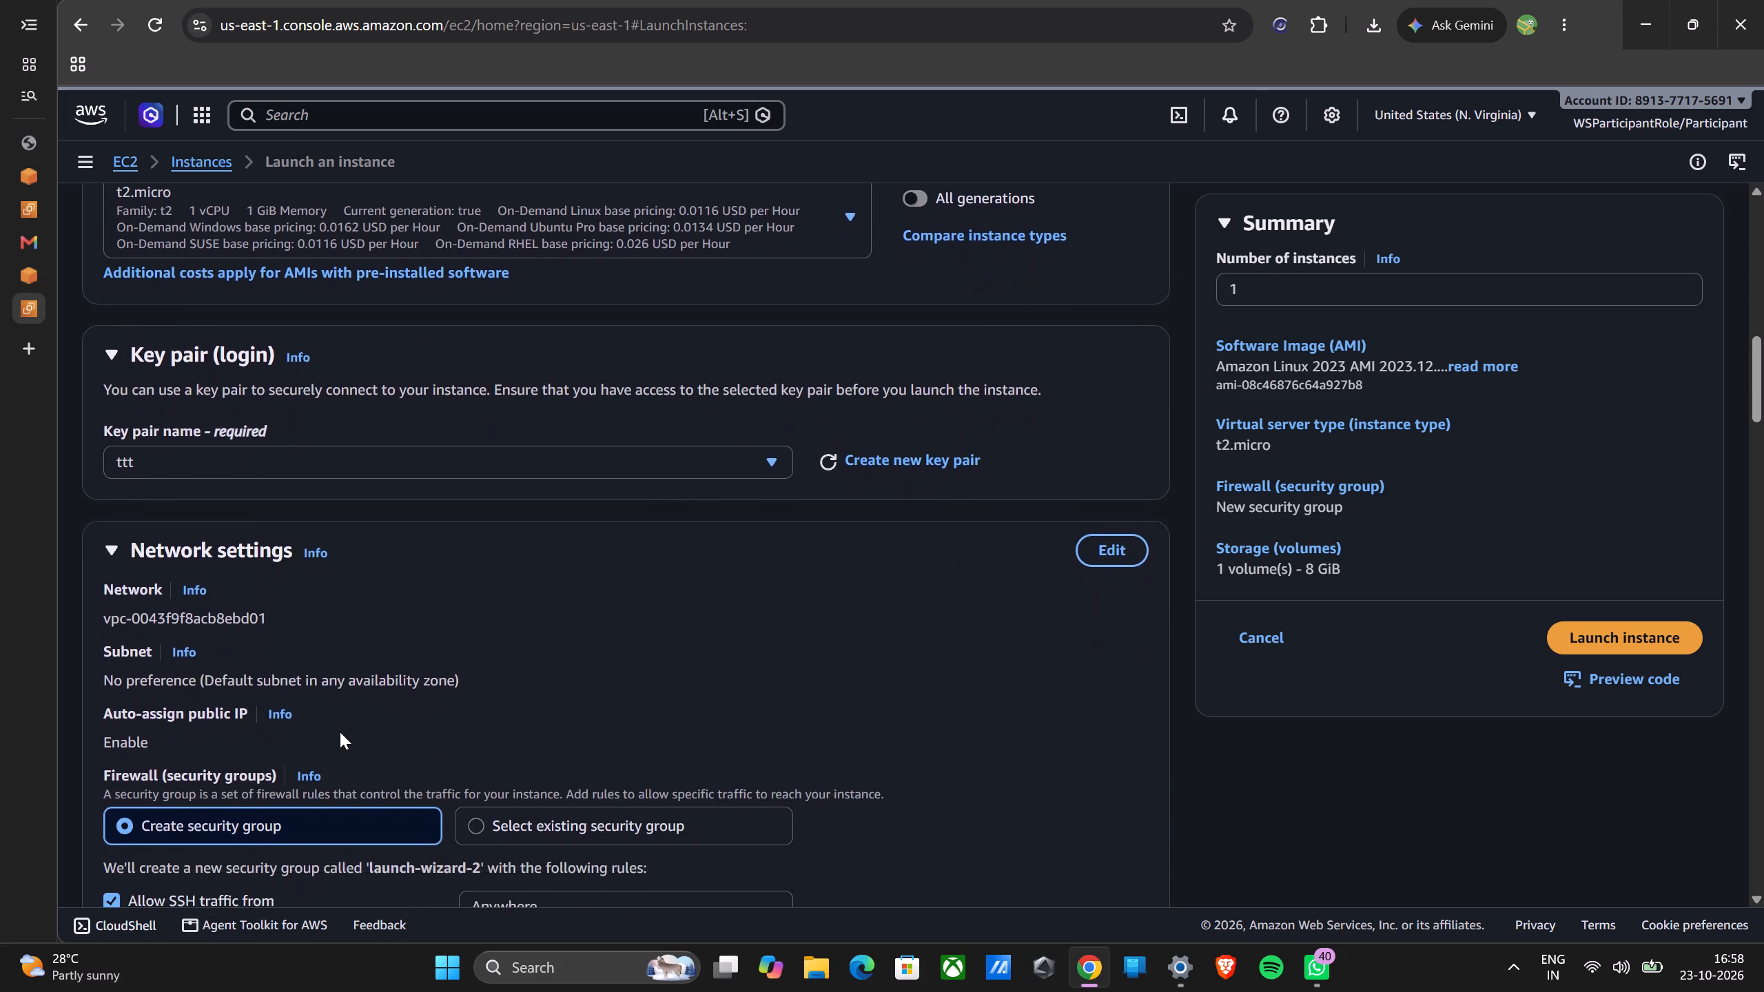
{"action": "scroll", "coordinate": [340, 732], "scroll_direction": "down", "scroll_amount": 2}
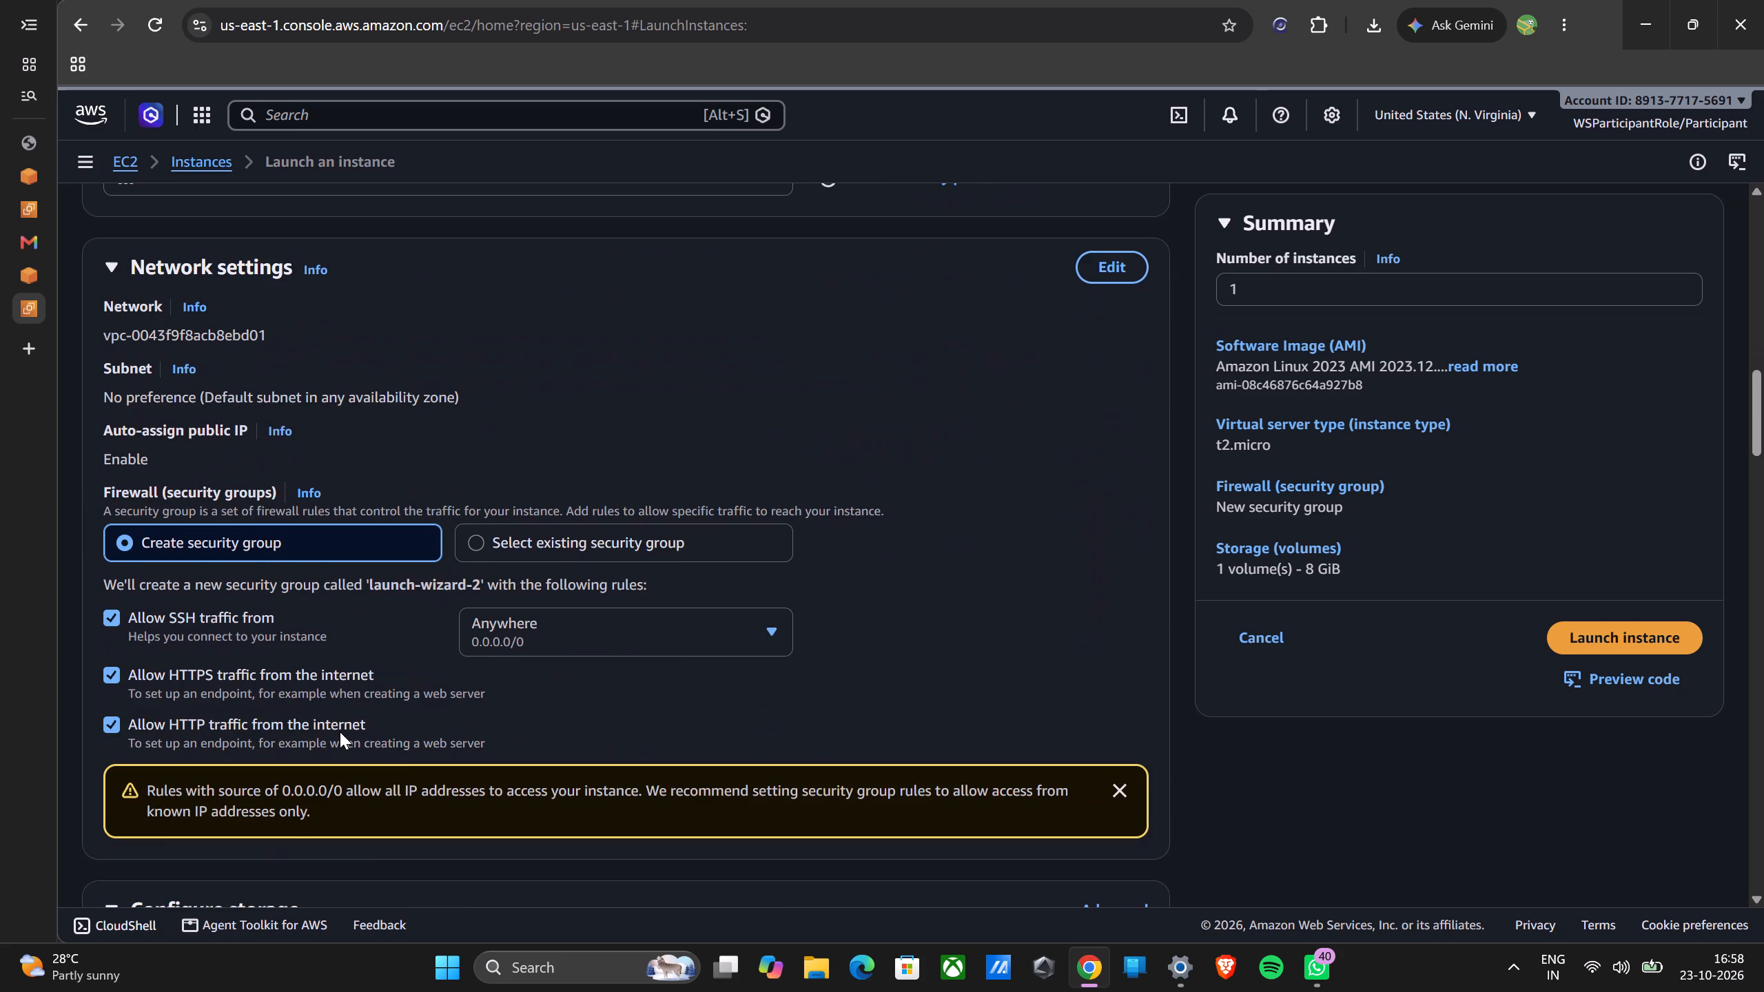
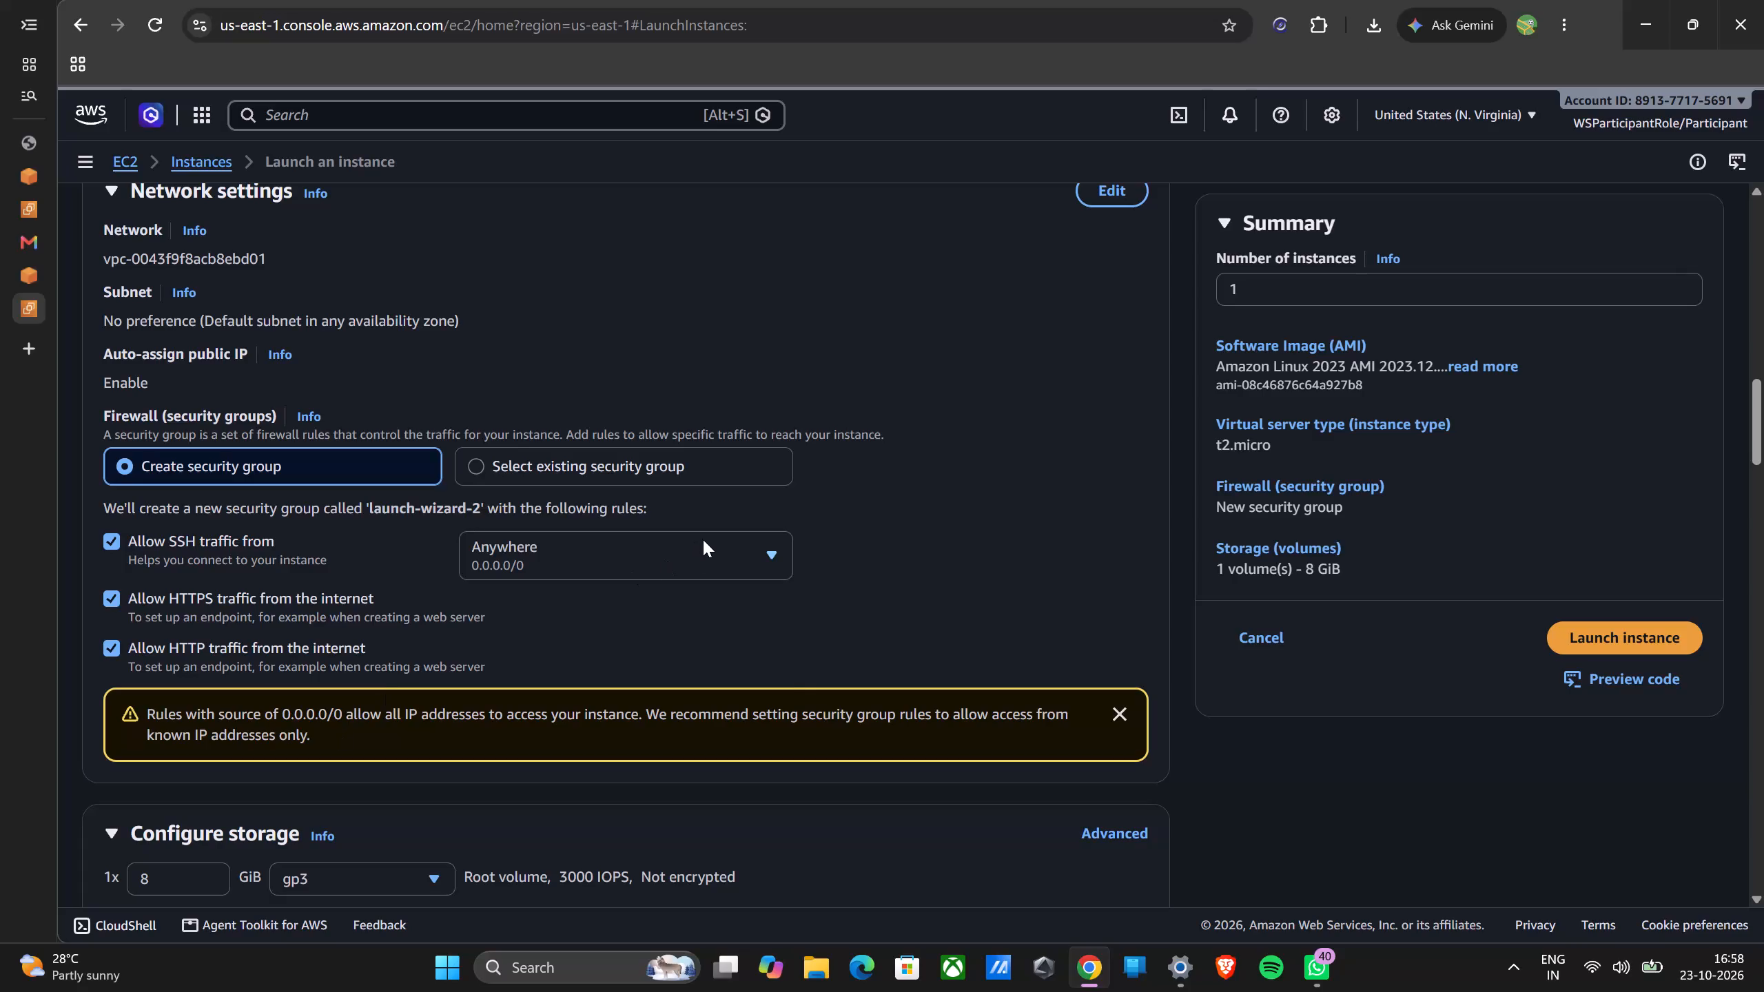
Review the SSH source, storage settings, advanced details and PowerShell user data script of the ttt3 instance configuration.
{"action": "left_click", "coordinate": [704, 544]}
{"action": "left_click", "coordinate": [704, 544]}
{"action": "scroll", "coordinate": [704, 544], "scroll_direction": "down", "scroll_amount": 3}
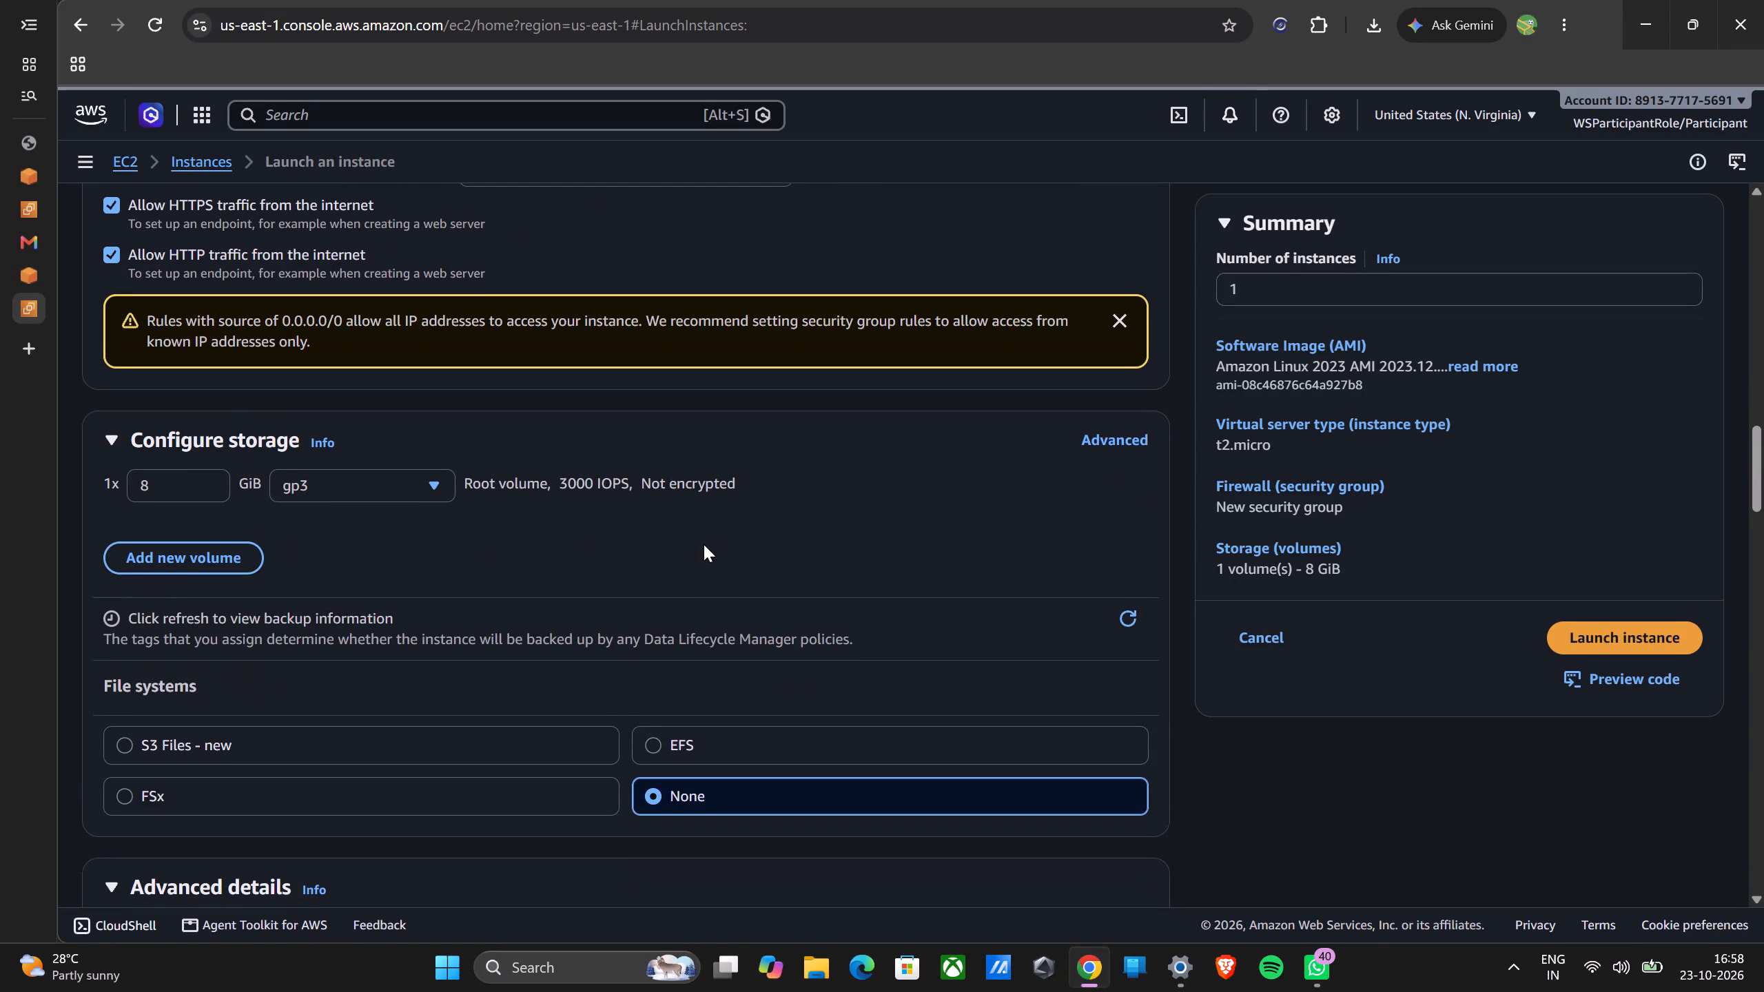
{"action": "scroll", "coordinate": [704, 544], "scroll_direction": "down", "scroll_amount": 4}
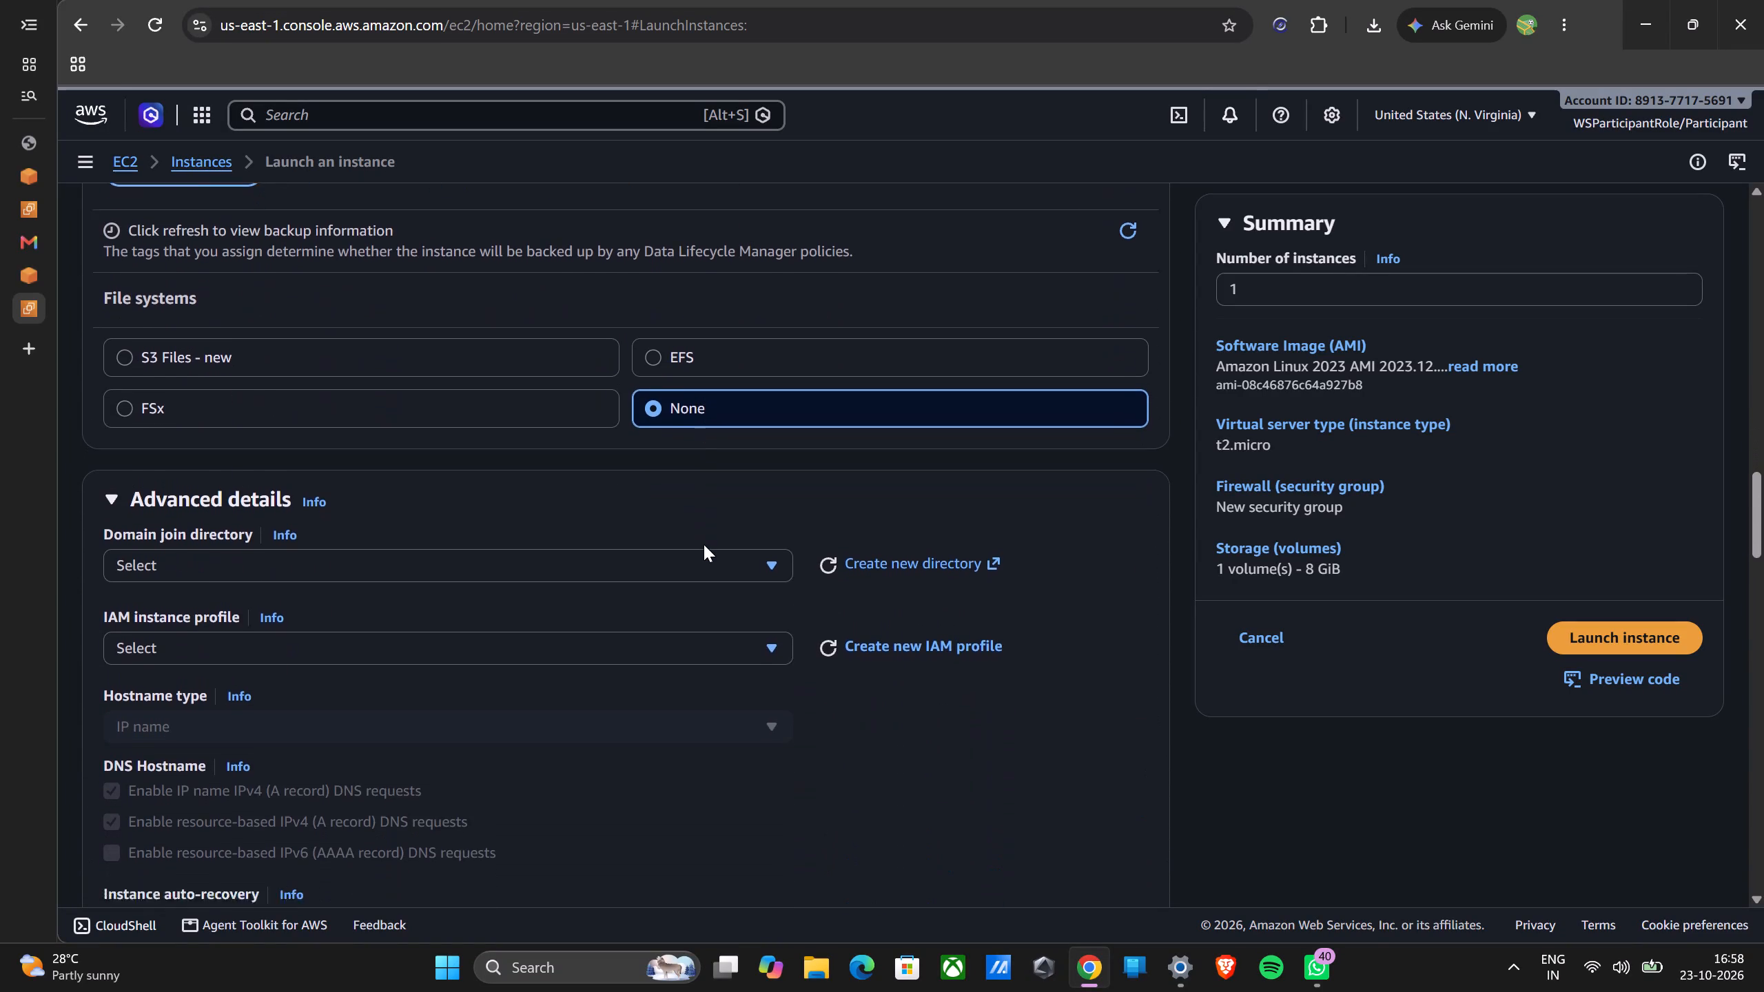
{"action": "scroll", "coordinate": [704, 544], "scroll_direction": "down", "scroll_amount": 1}
{"action": "scroll", "coordinate": [704, 544], "scroll_direction": "up", "scroll_amount": 1}
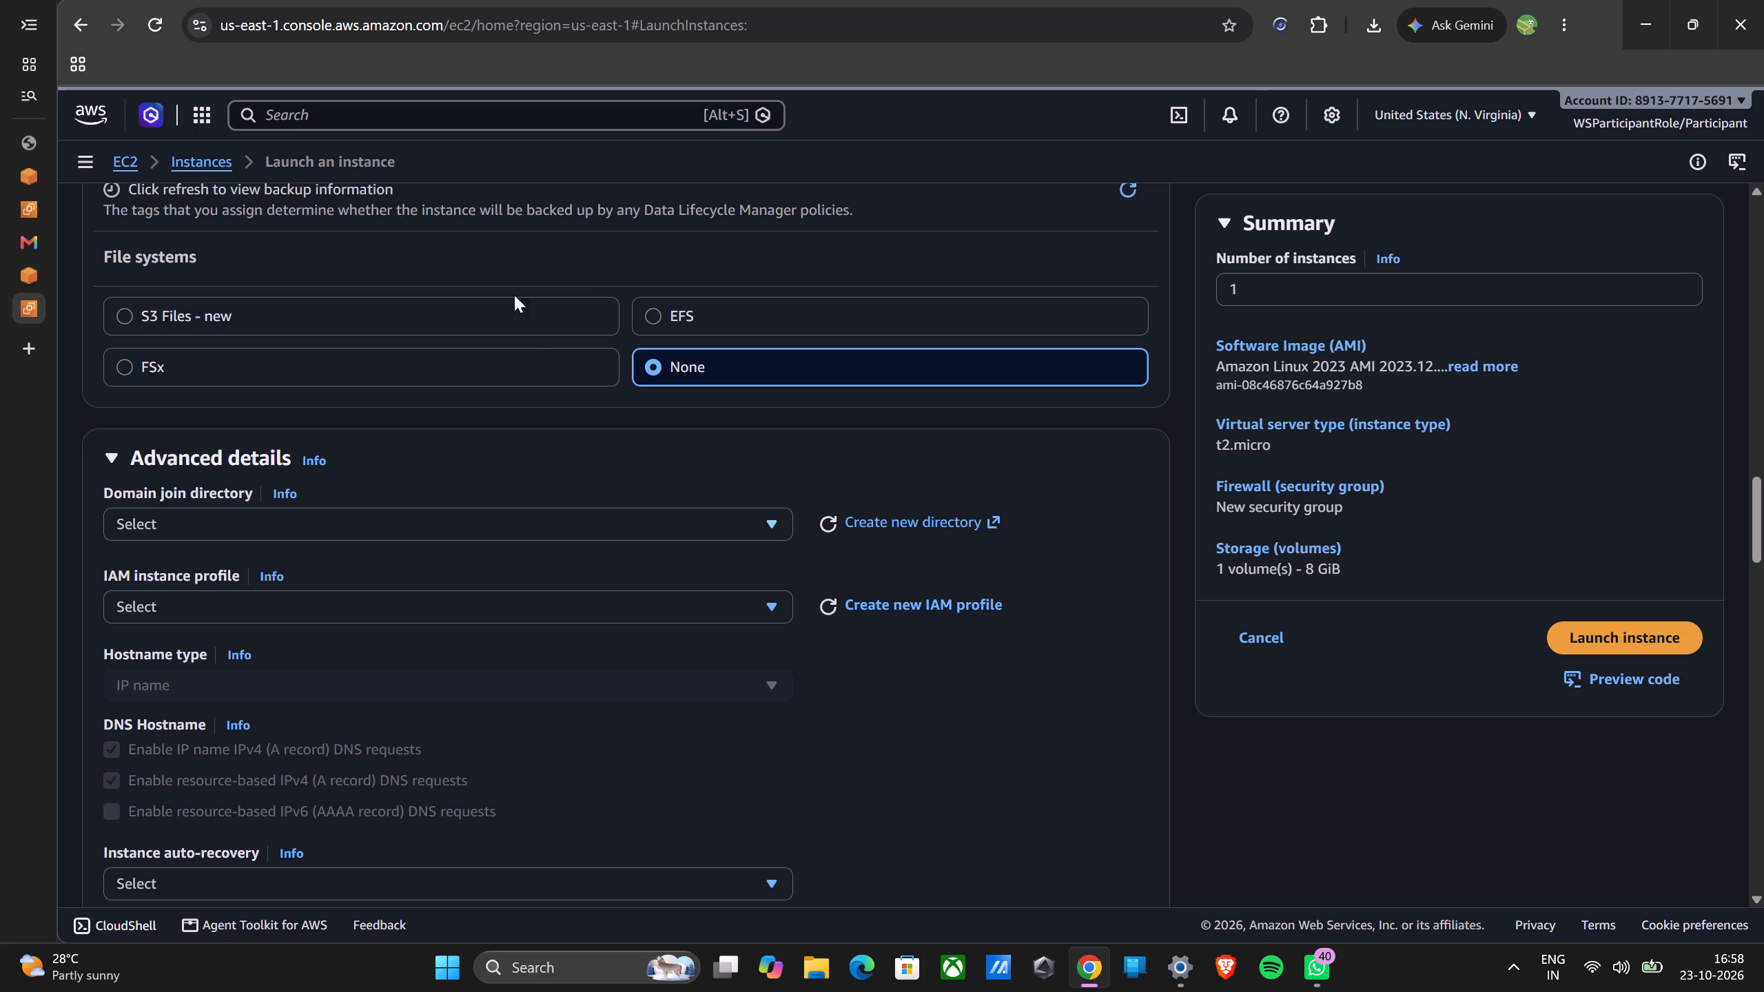
{"action": "scroll", "coordinate": [672, 637], "scroll_direction": "down", "scroll_amount": 3}
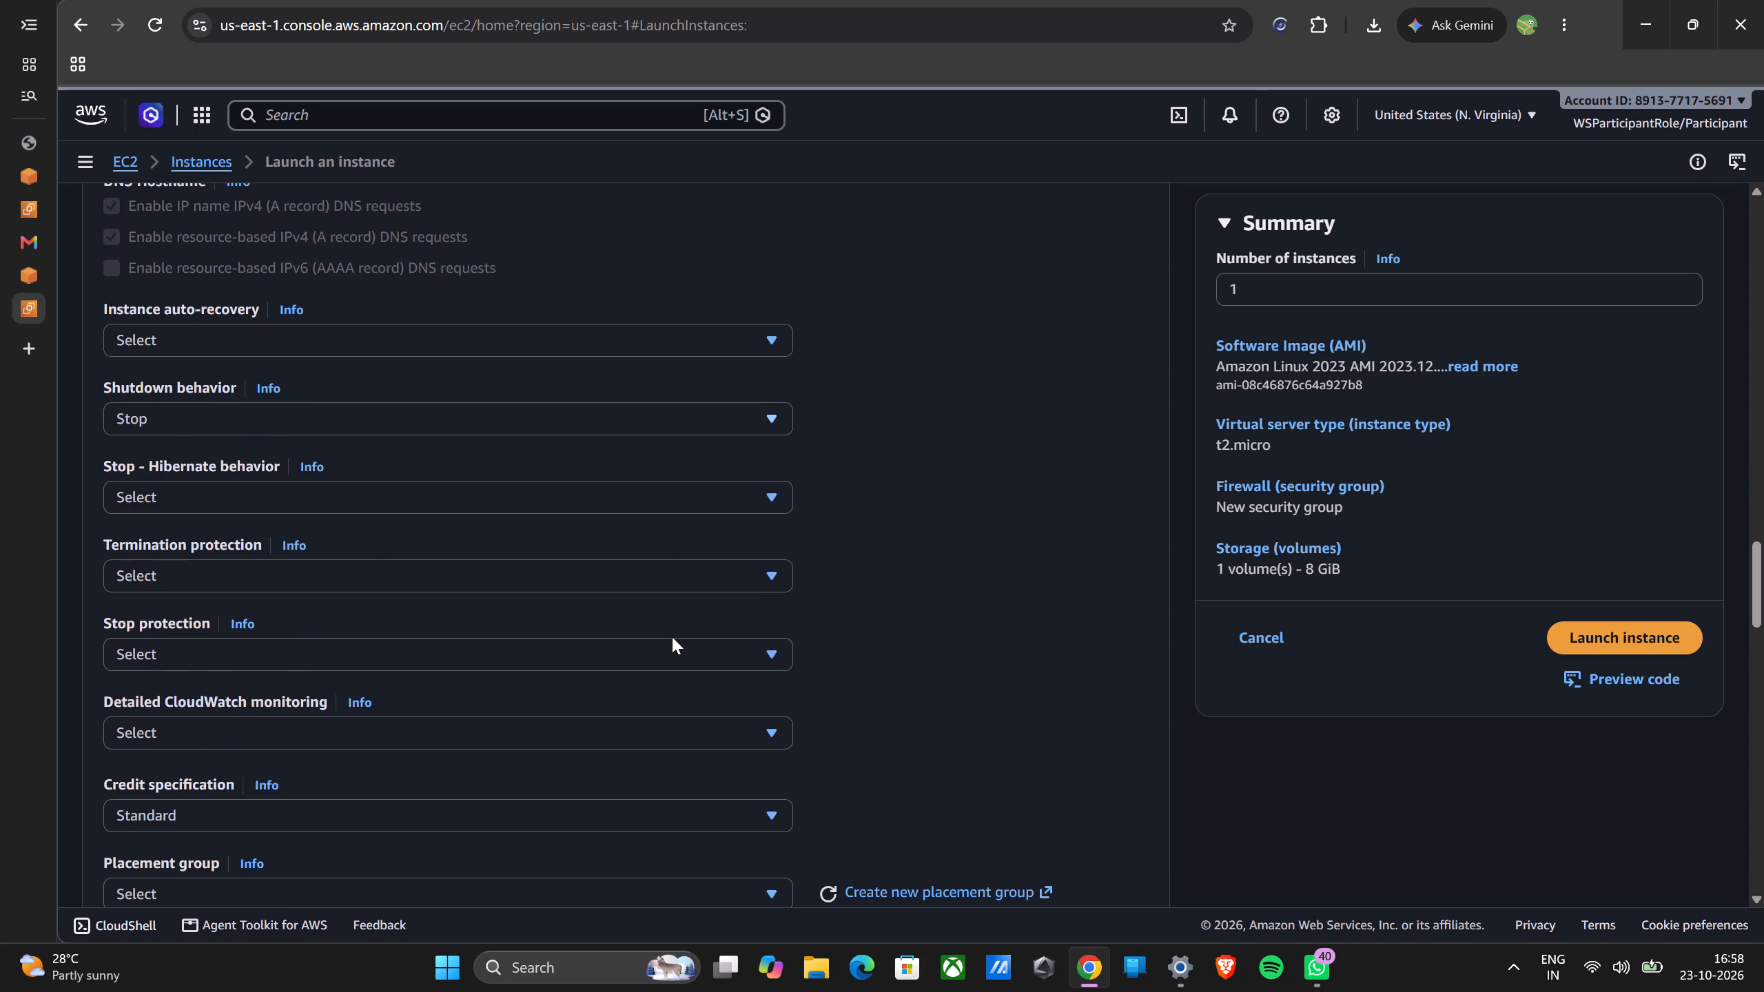
{"action": "scroll", "coordinate": [672, 637], "scroll_direction": "down", "scroll_amount": 4}
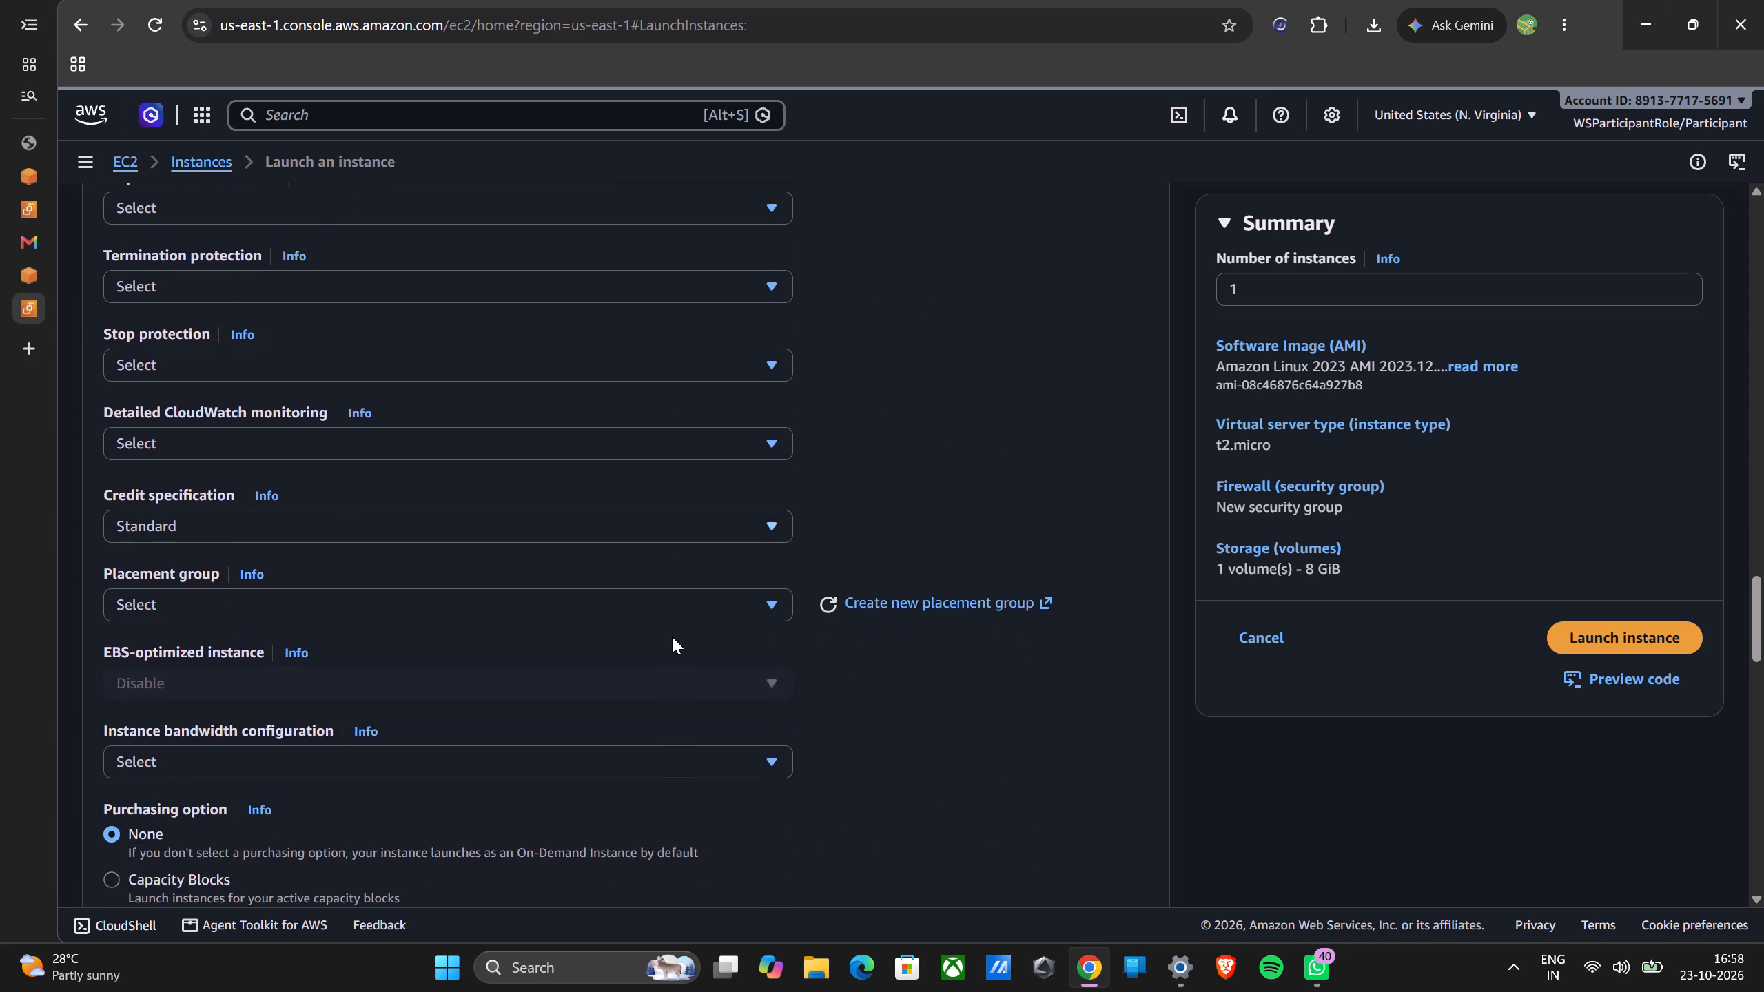
{"action": "scroll", "coordinate": [672, 637], "scroll_direction": "down", "scroll_amount": 8}
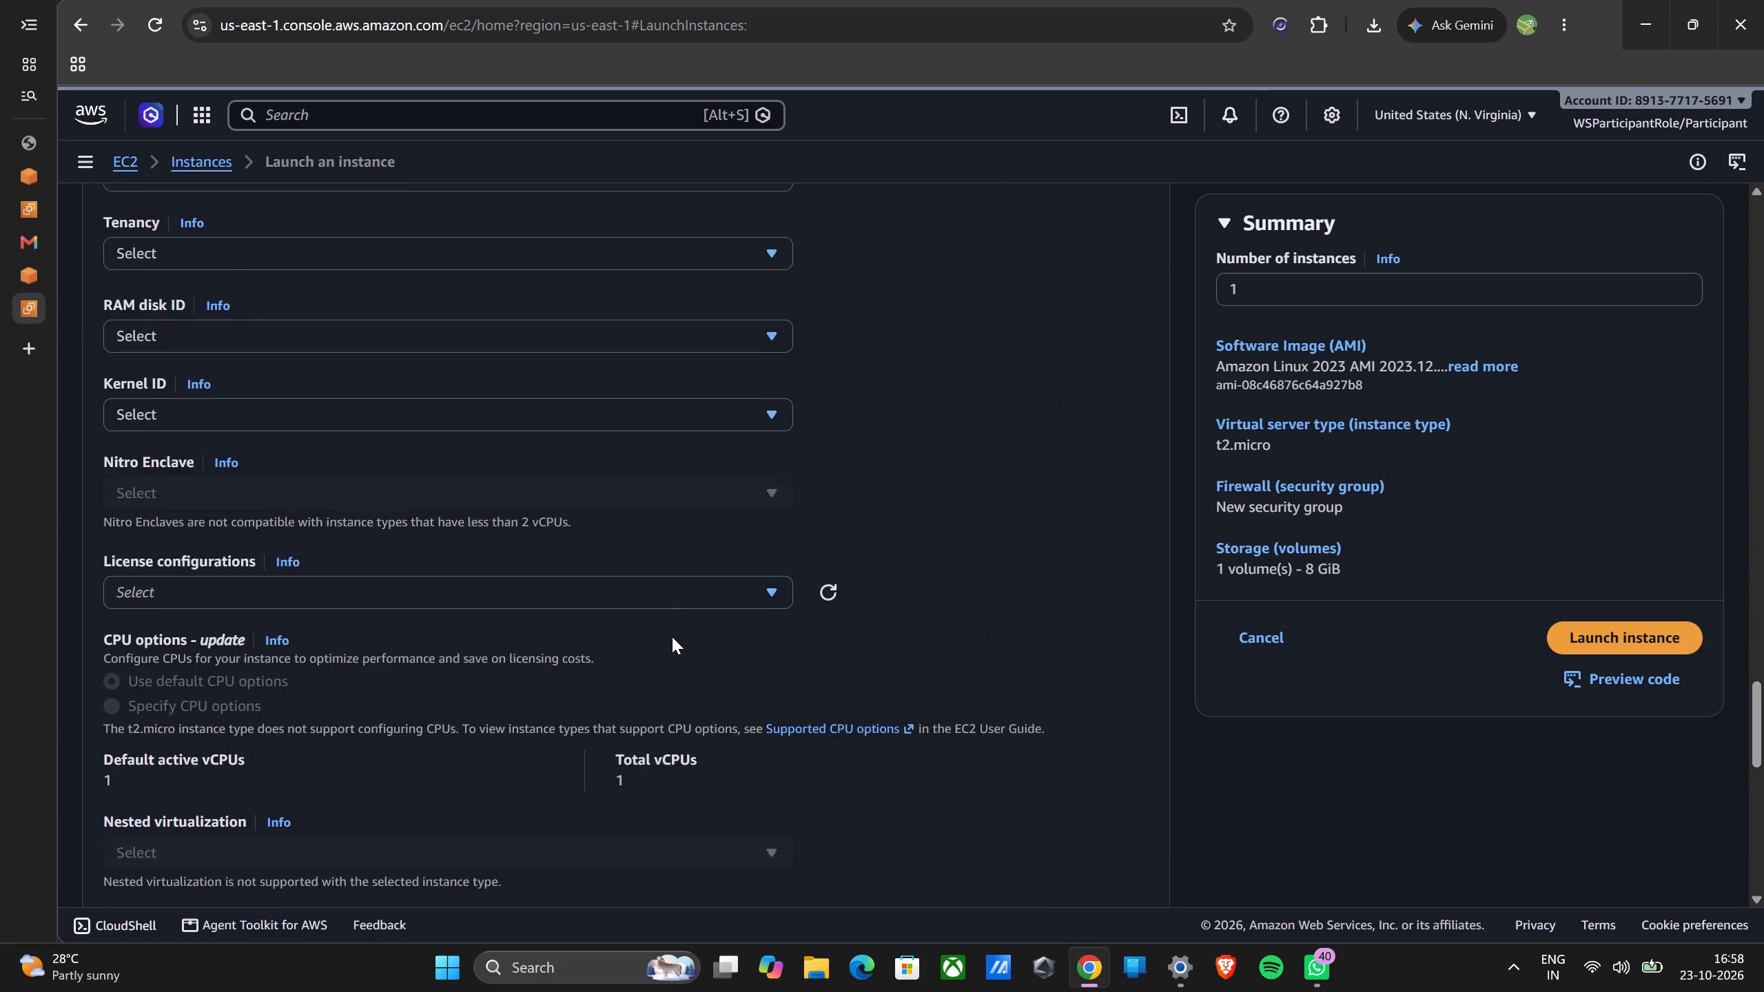
{"action": "scroll", "coordinate": [672, 637], "scroll_direction": "down", "scroll_amount": 2}
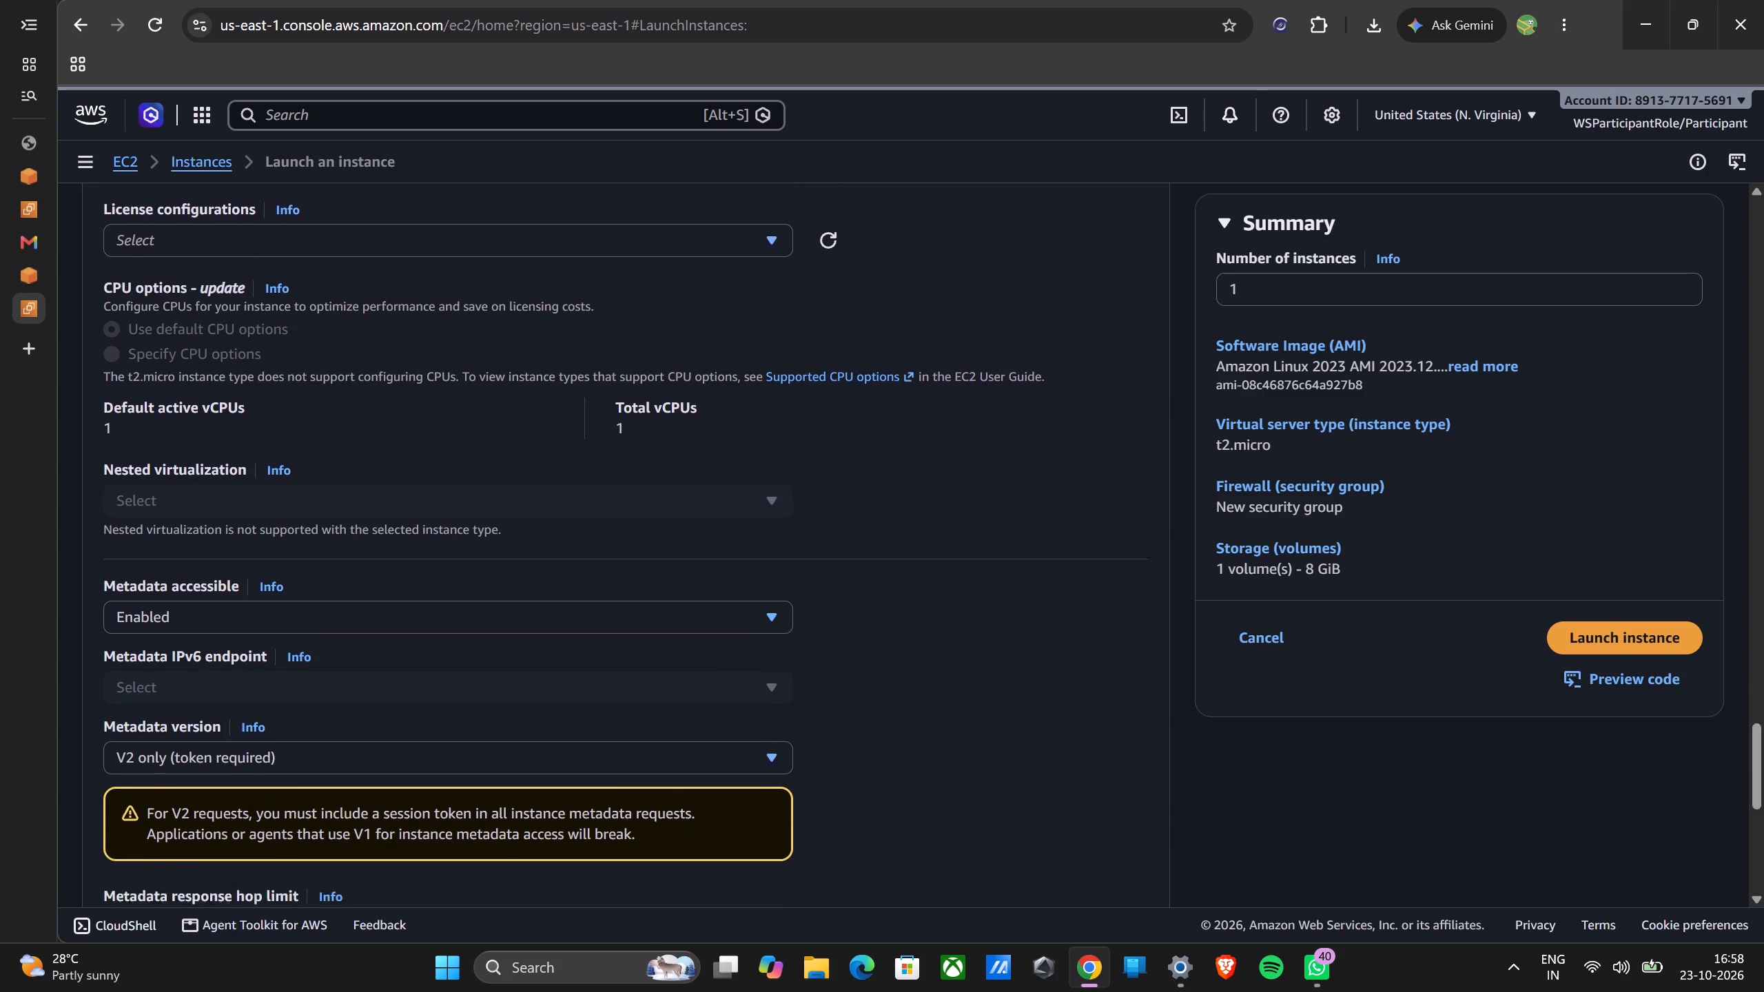
{"action": "scroll", "coordinate": [672, 637], "scroll_direction": "down", "scroll_amount": 3}
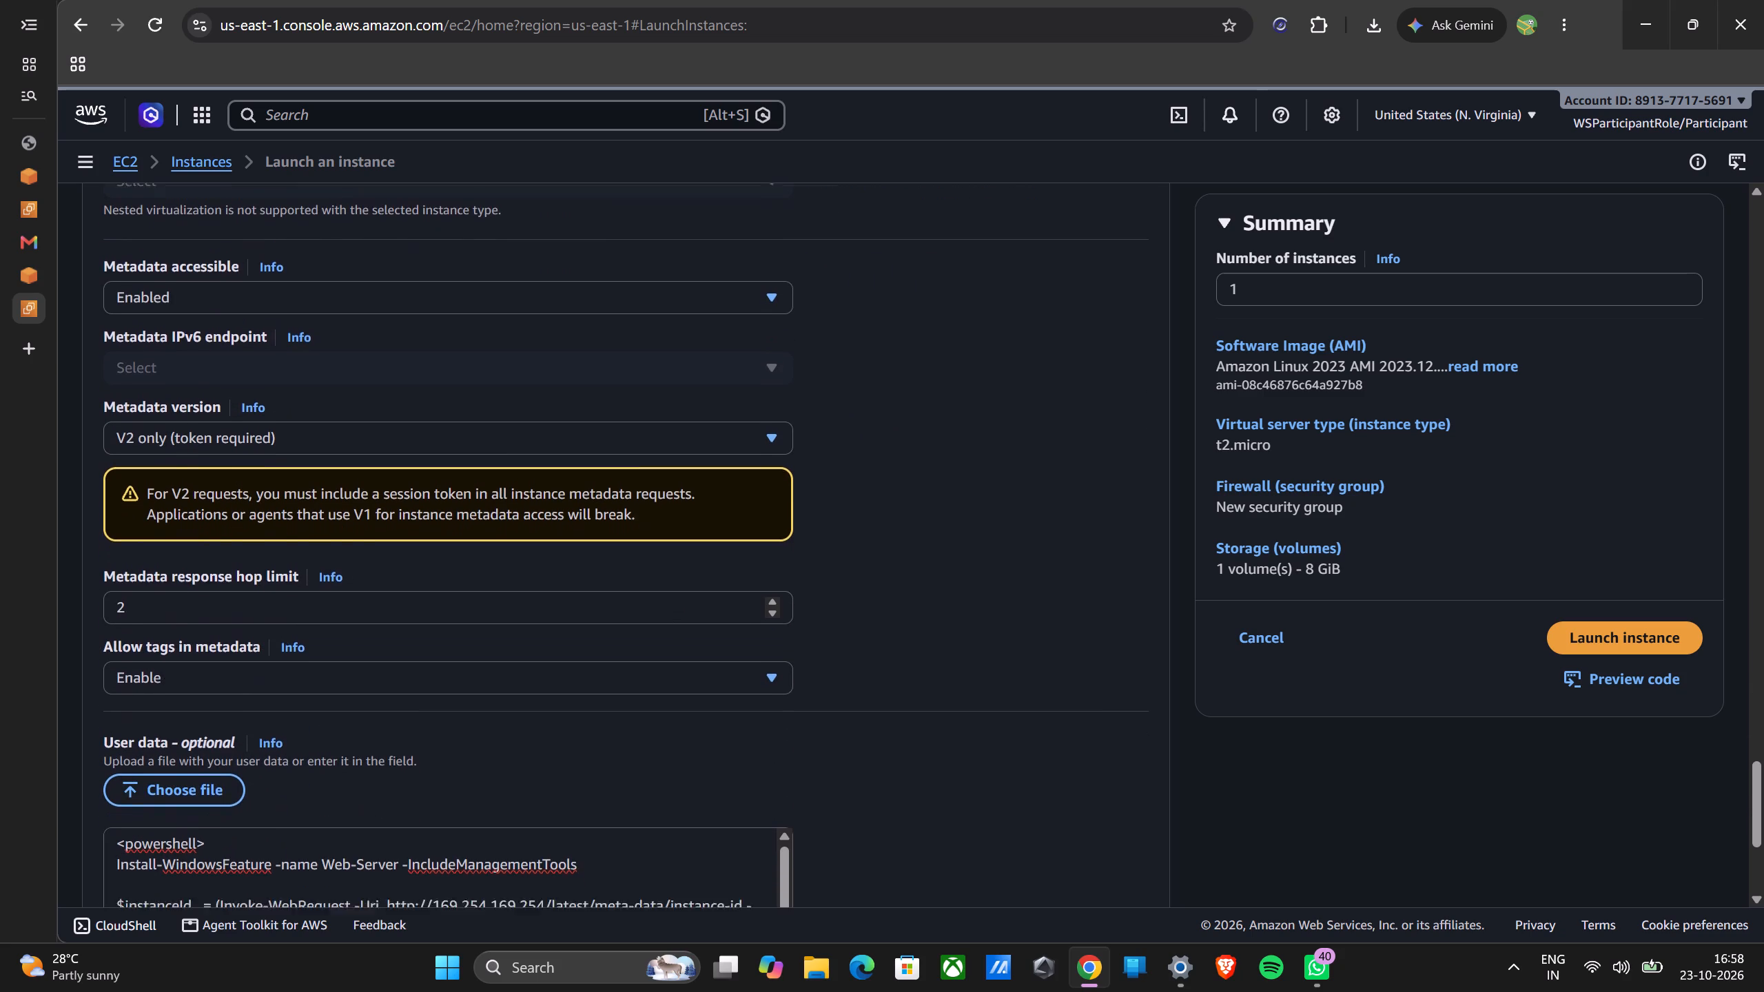
{"action": "scroll", "coordinate": [672, 637], "scroll_direction": "down", "scroll_amount": 3}
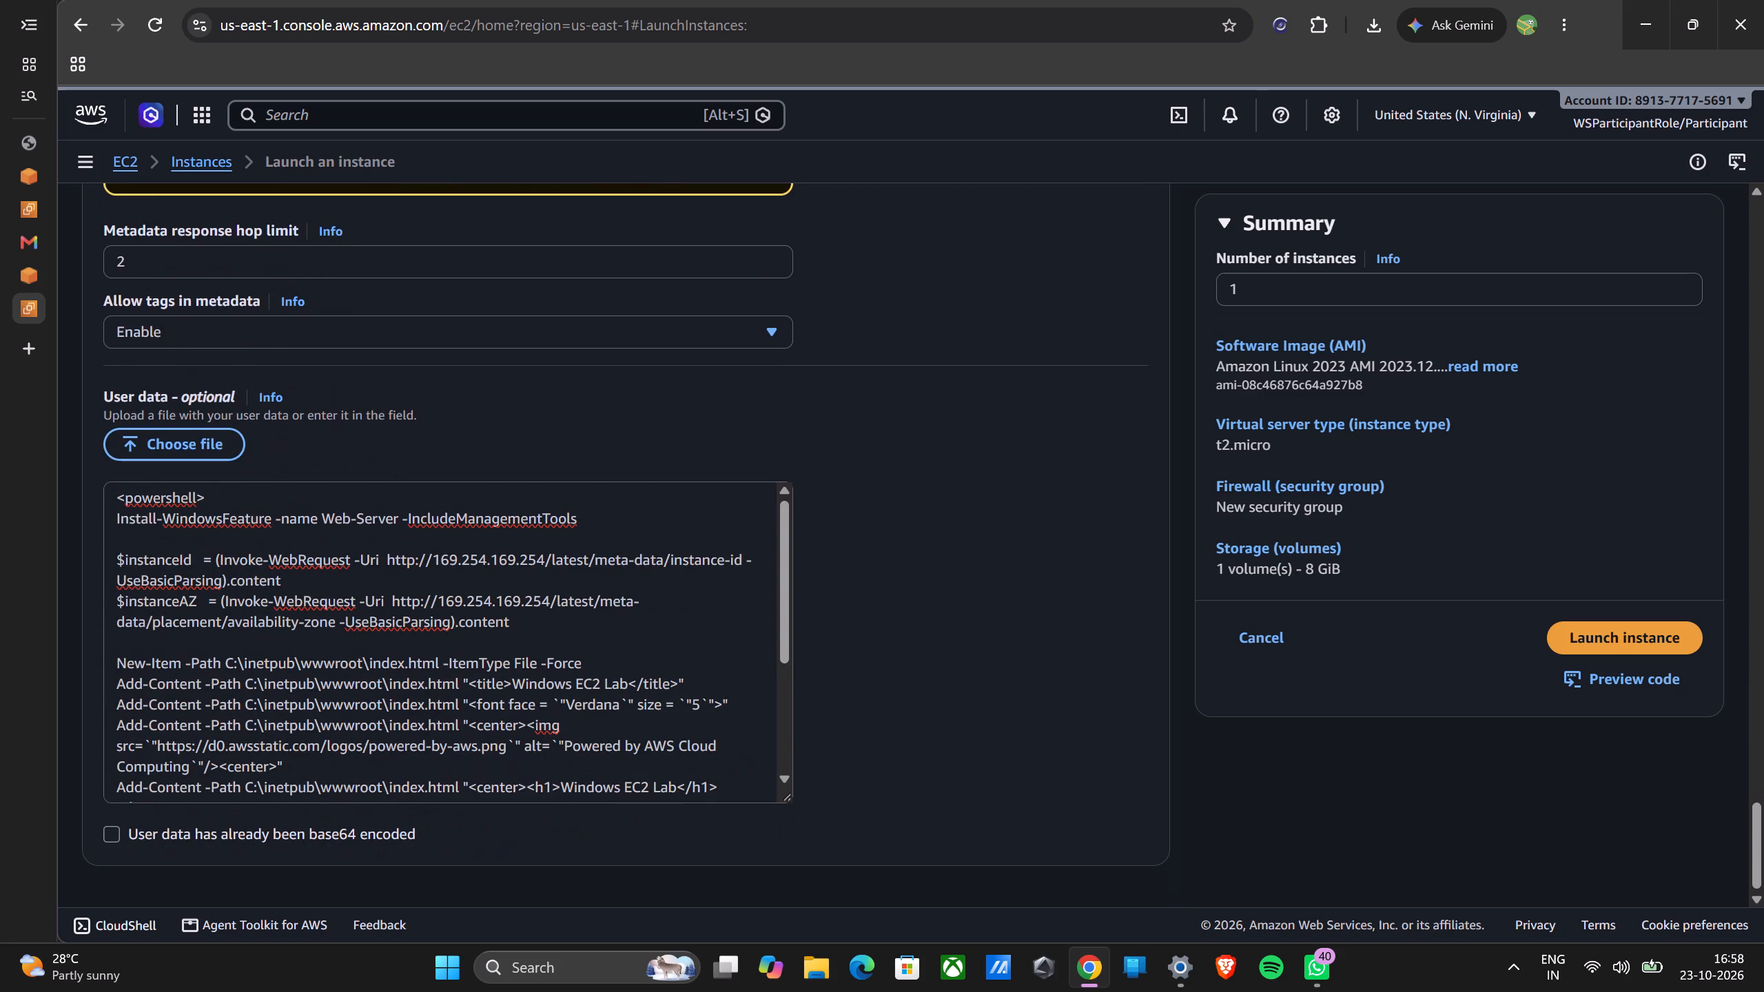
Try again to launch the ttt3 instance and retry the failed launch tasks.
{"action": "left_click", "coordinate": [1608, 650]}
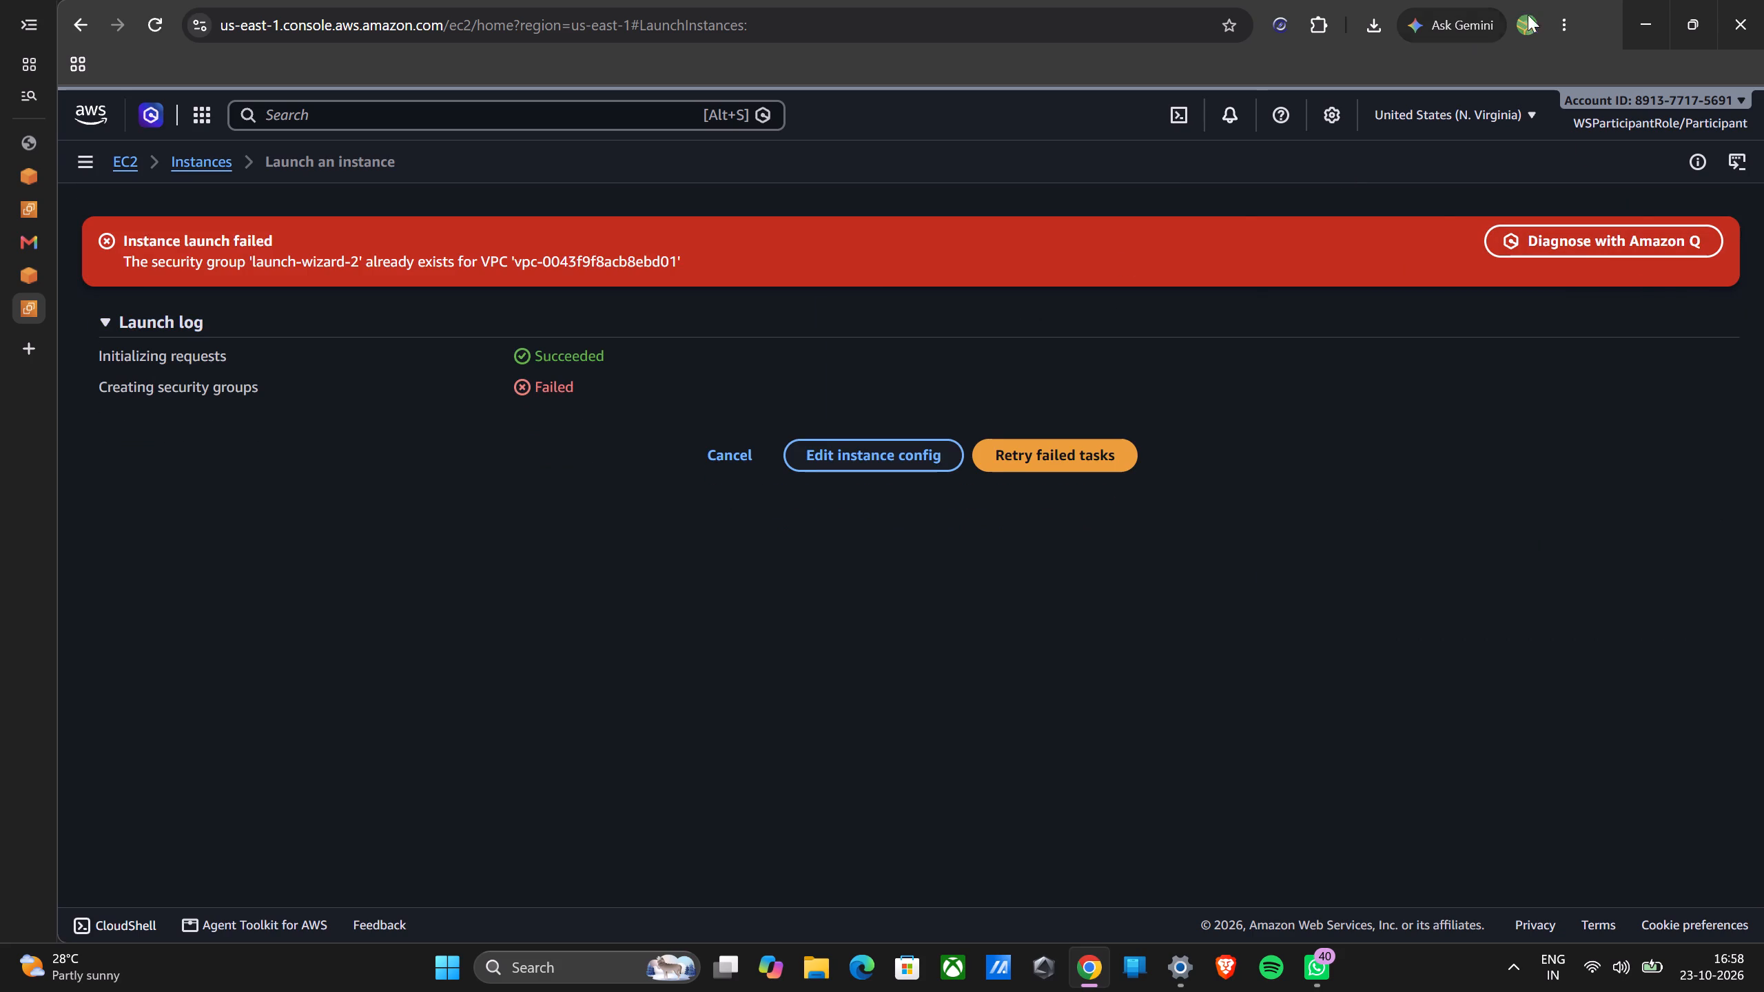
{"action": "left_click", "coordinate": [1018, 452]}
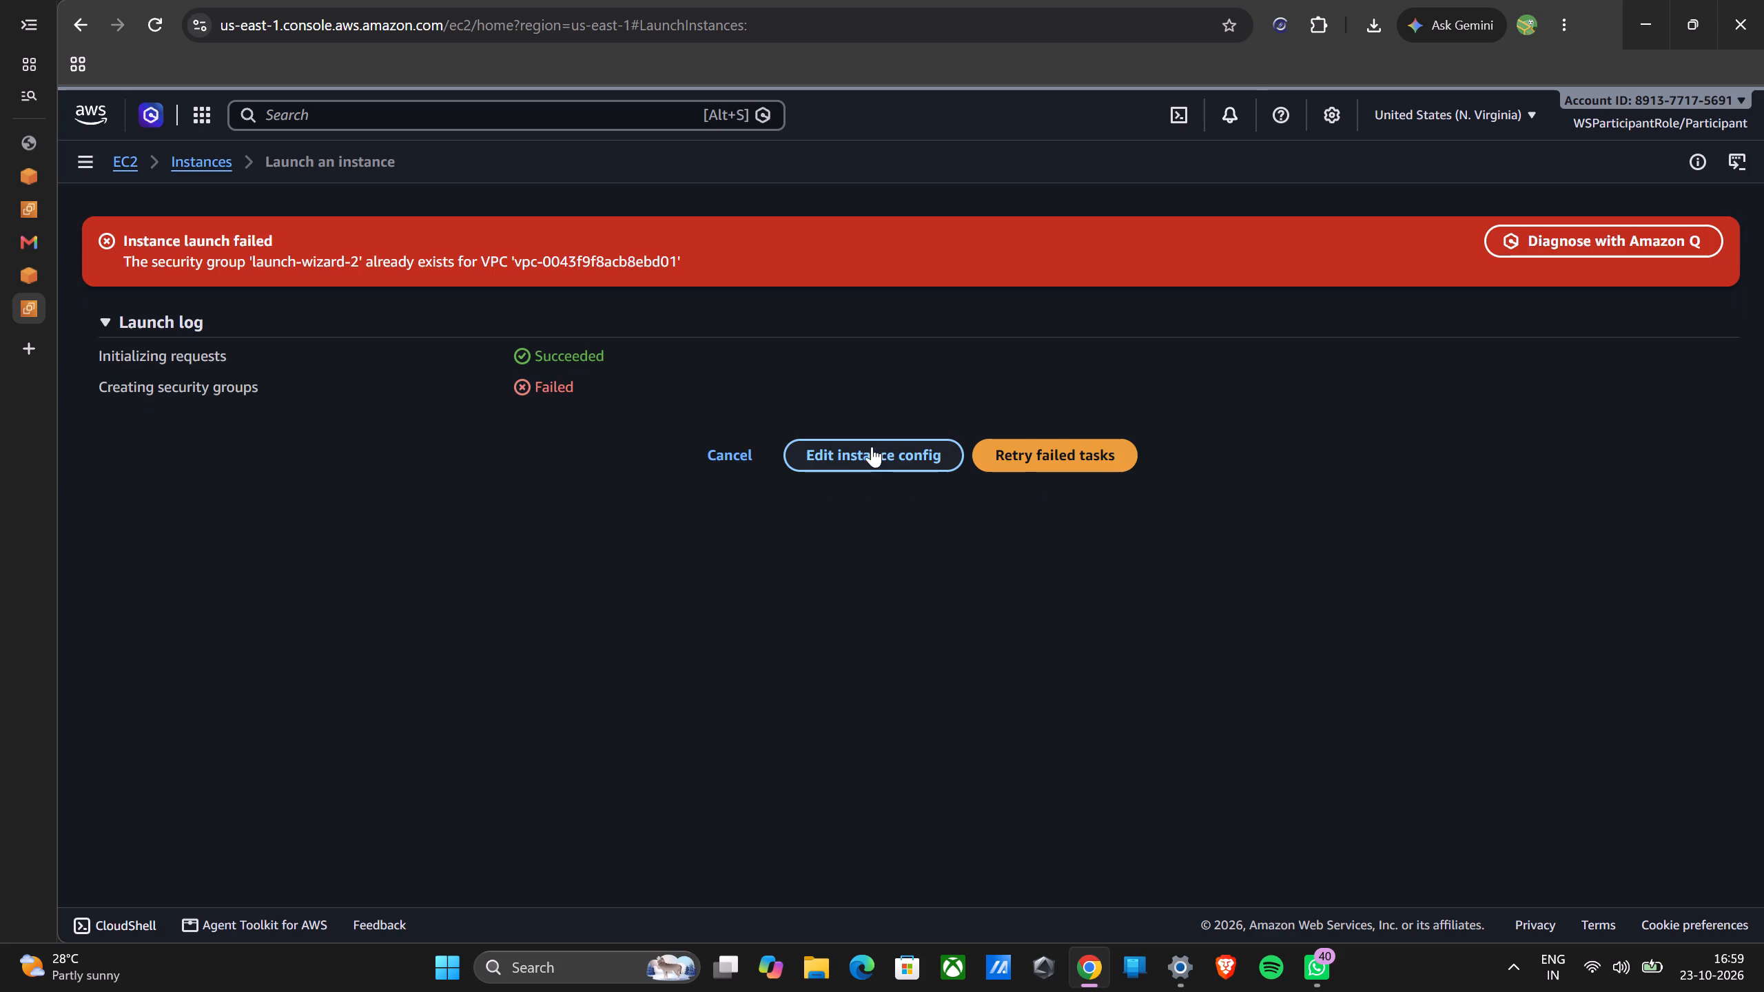
Have Amazon Q diagnose the instance launch error, read its analysis and close it.
{"action": "left_click", "coordinate": [1644, 240]}
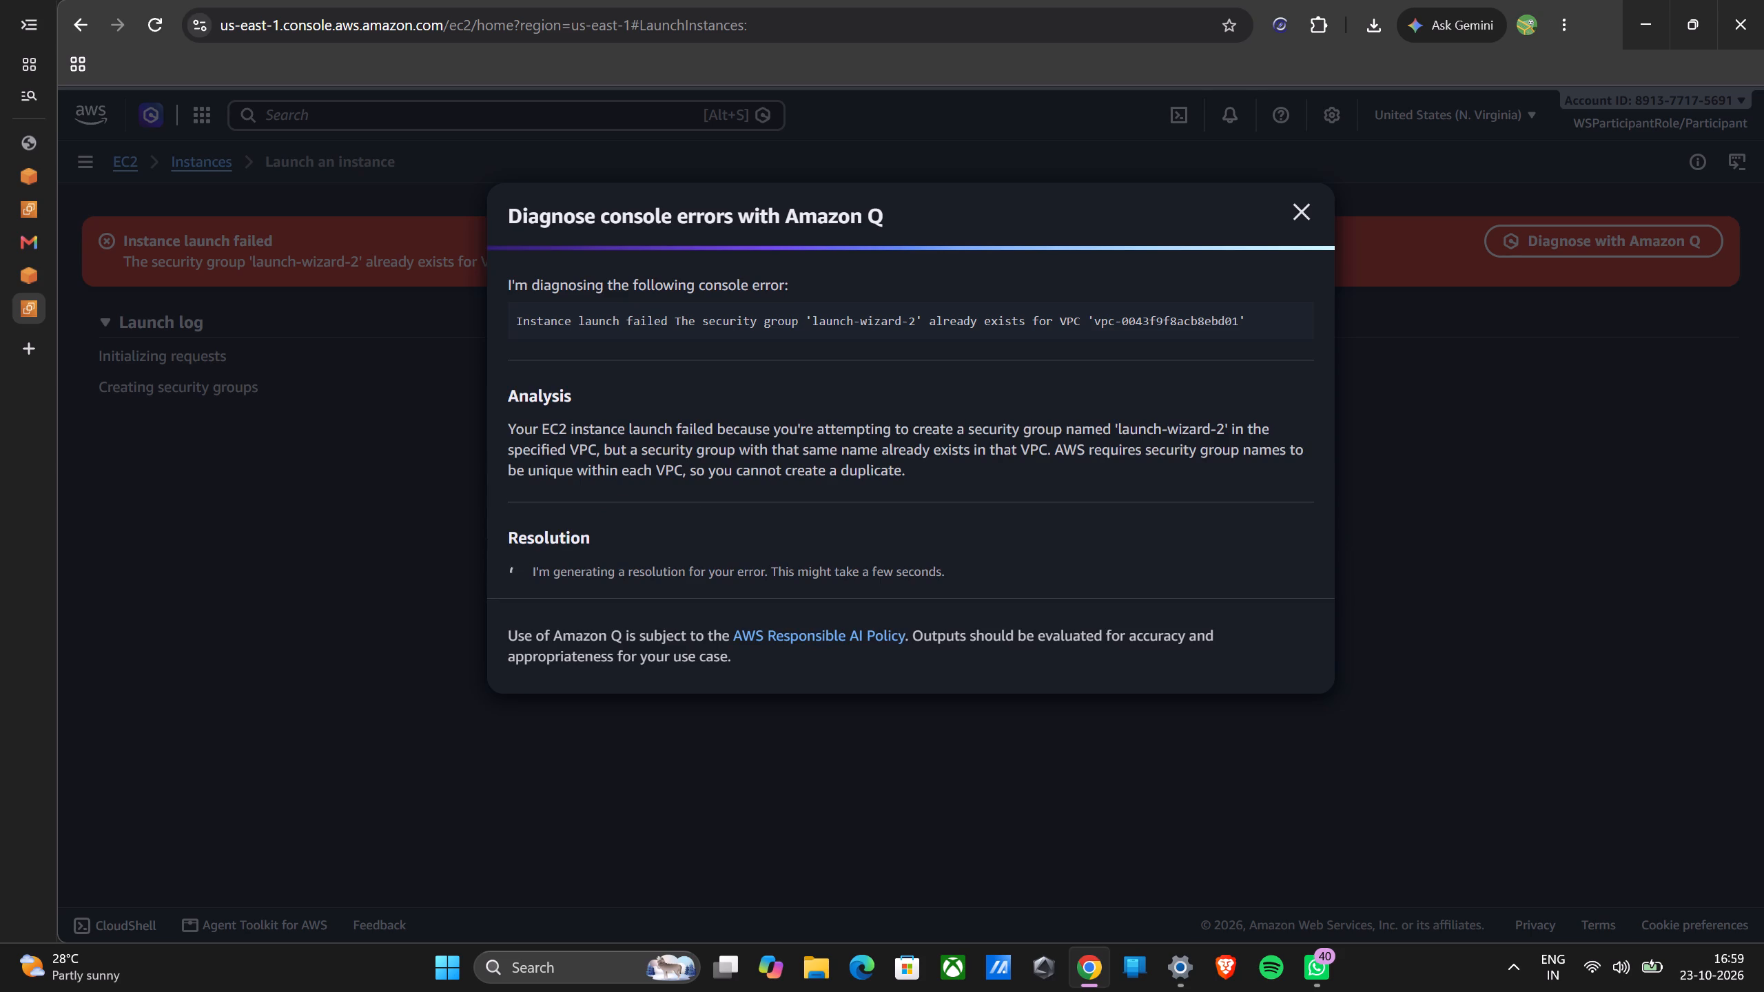
{"action": "left_click", "coordinate": [1299, 206]}
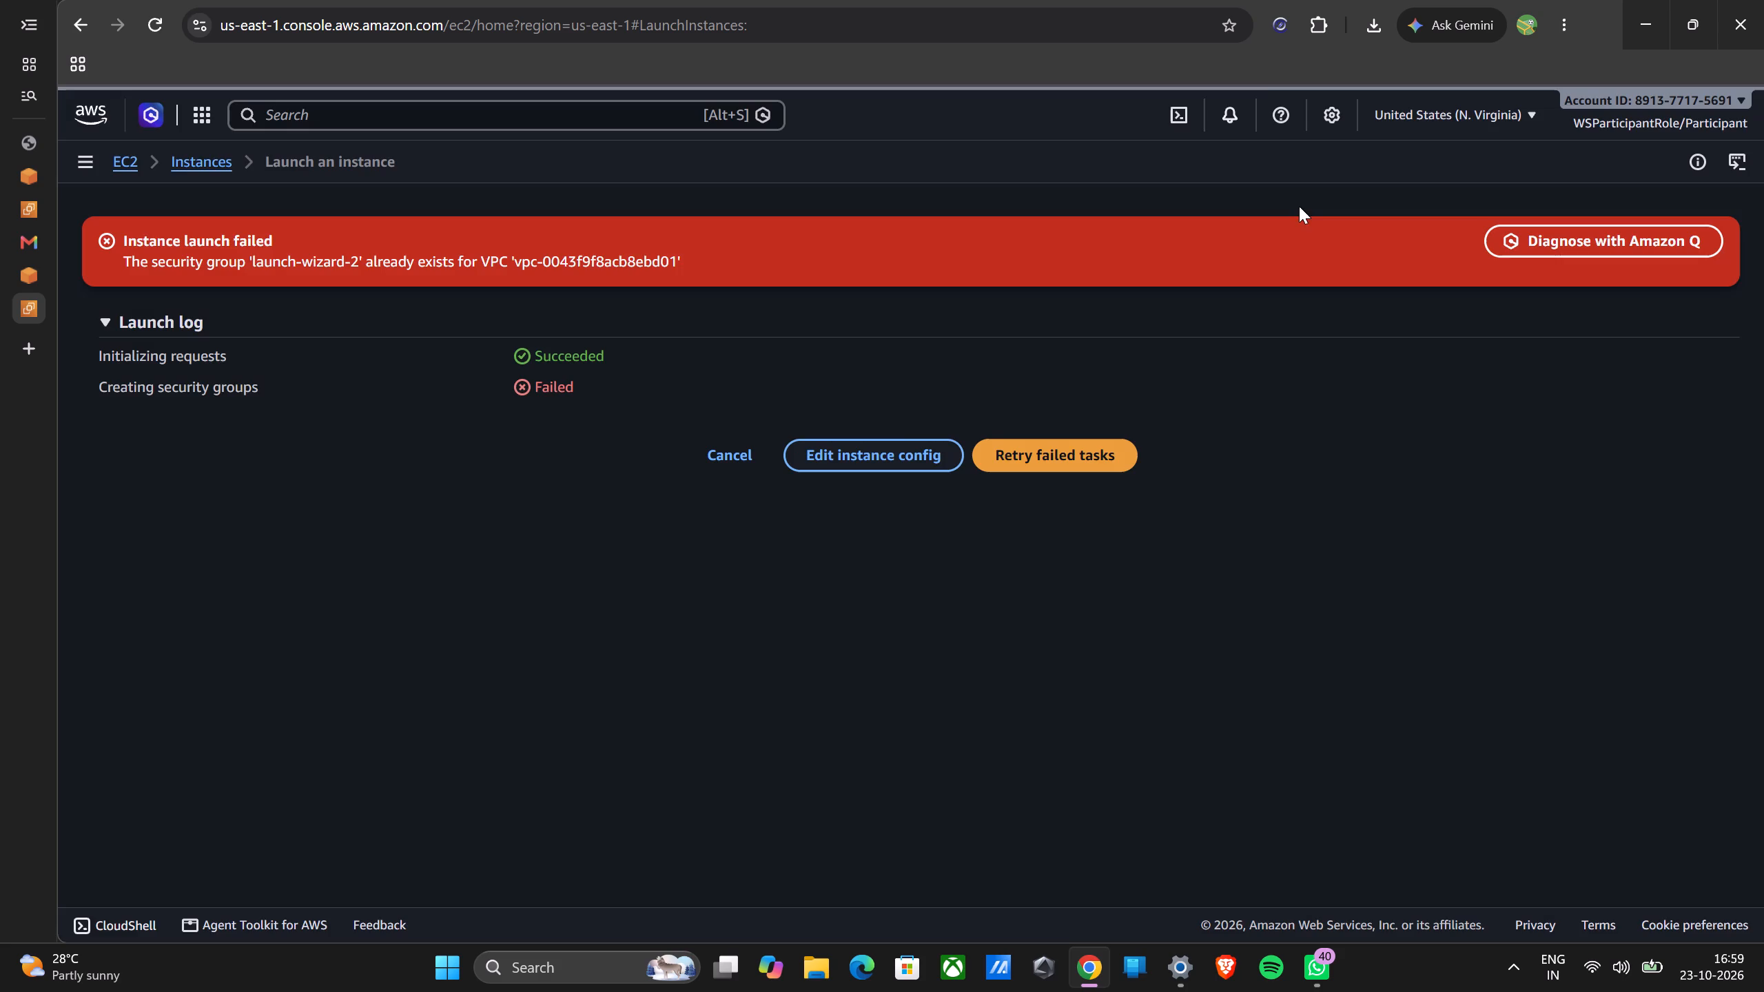
Reopen the instance configuration and skim its settings between the machine image and the metadata options.
{"action": "left_click", "coordinate": [884, 458]}
{"action": "scroll", "coordinate": [544, 606], "scroll_direction": "down", "scroll_amount": 1}
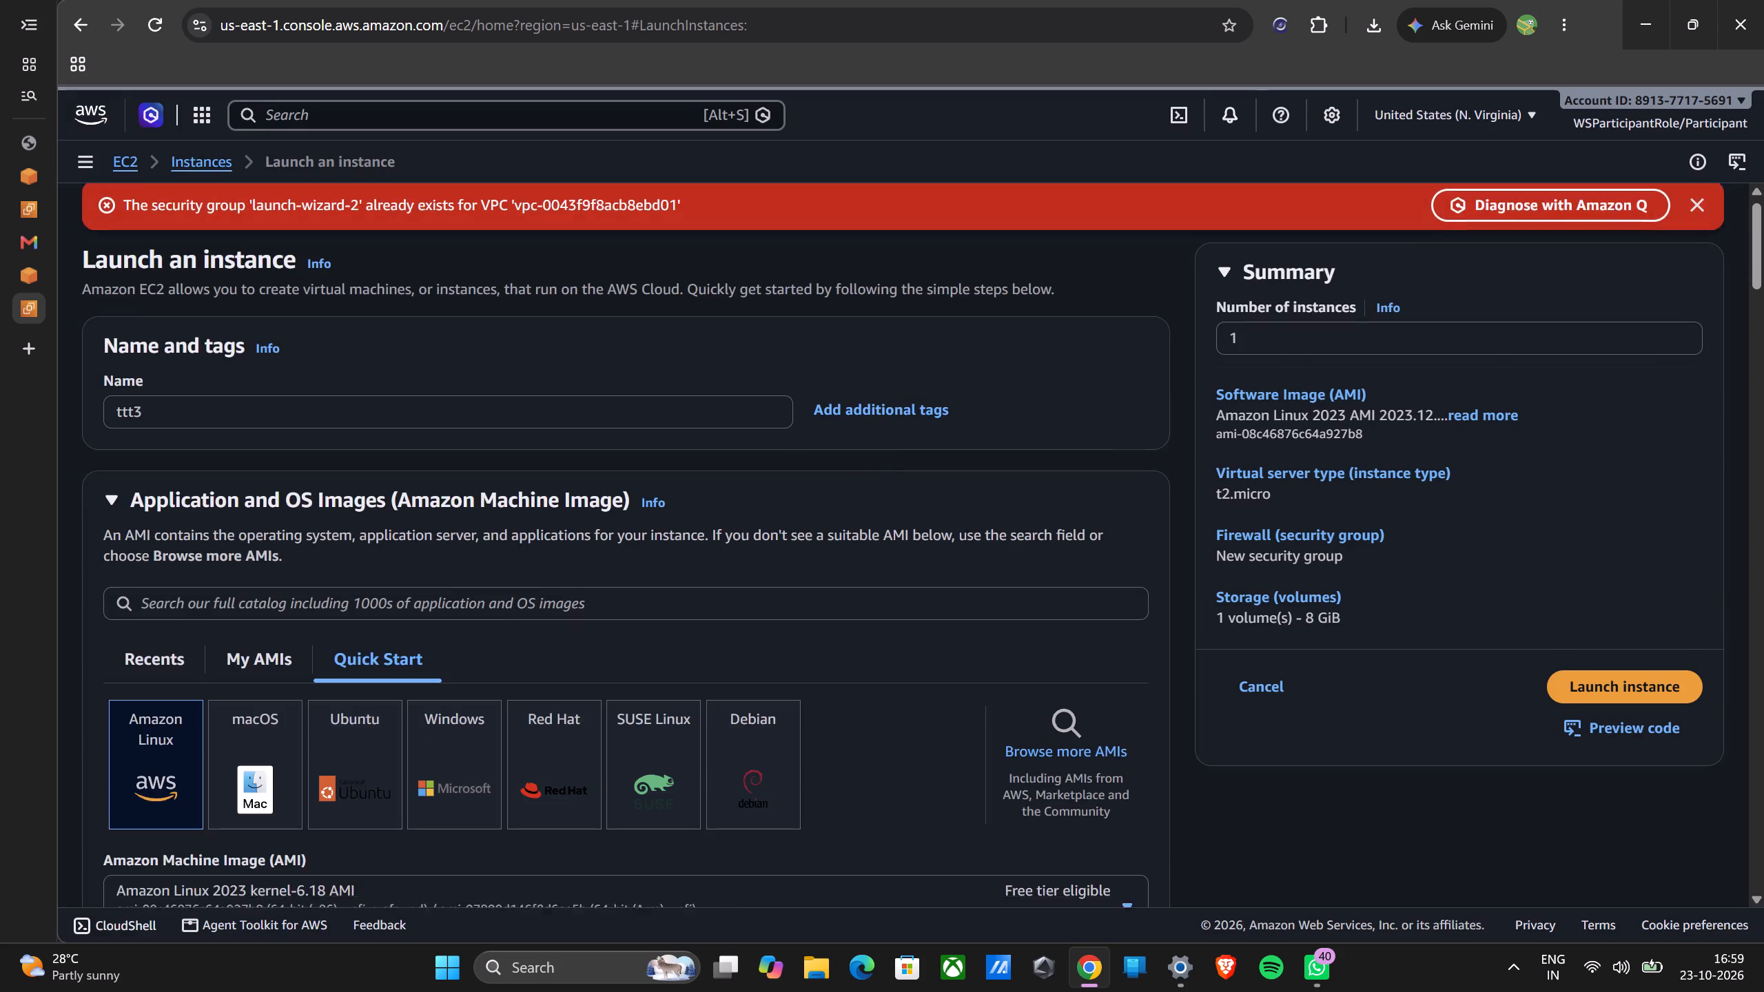
{"action": "scroll", "coordinate": [544, 606], "scroll_direction": "down", "scroll_amount": 5}
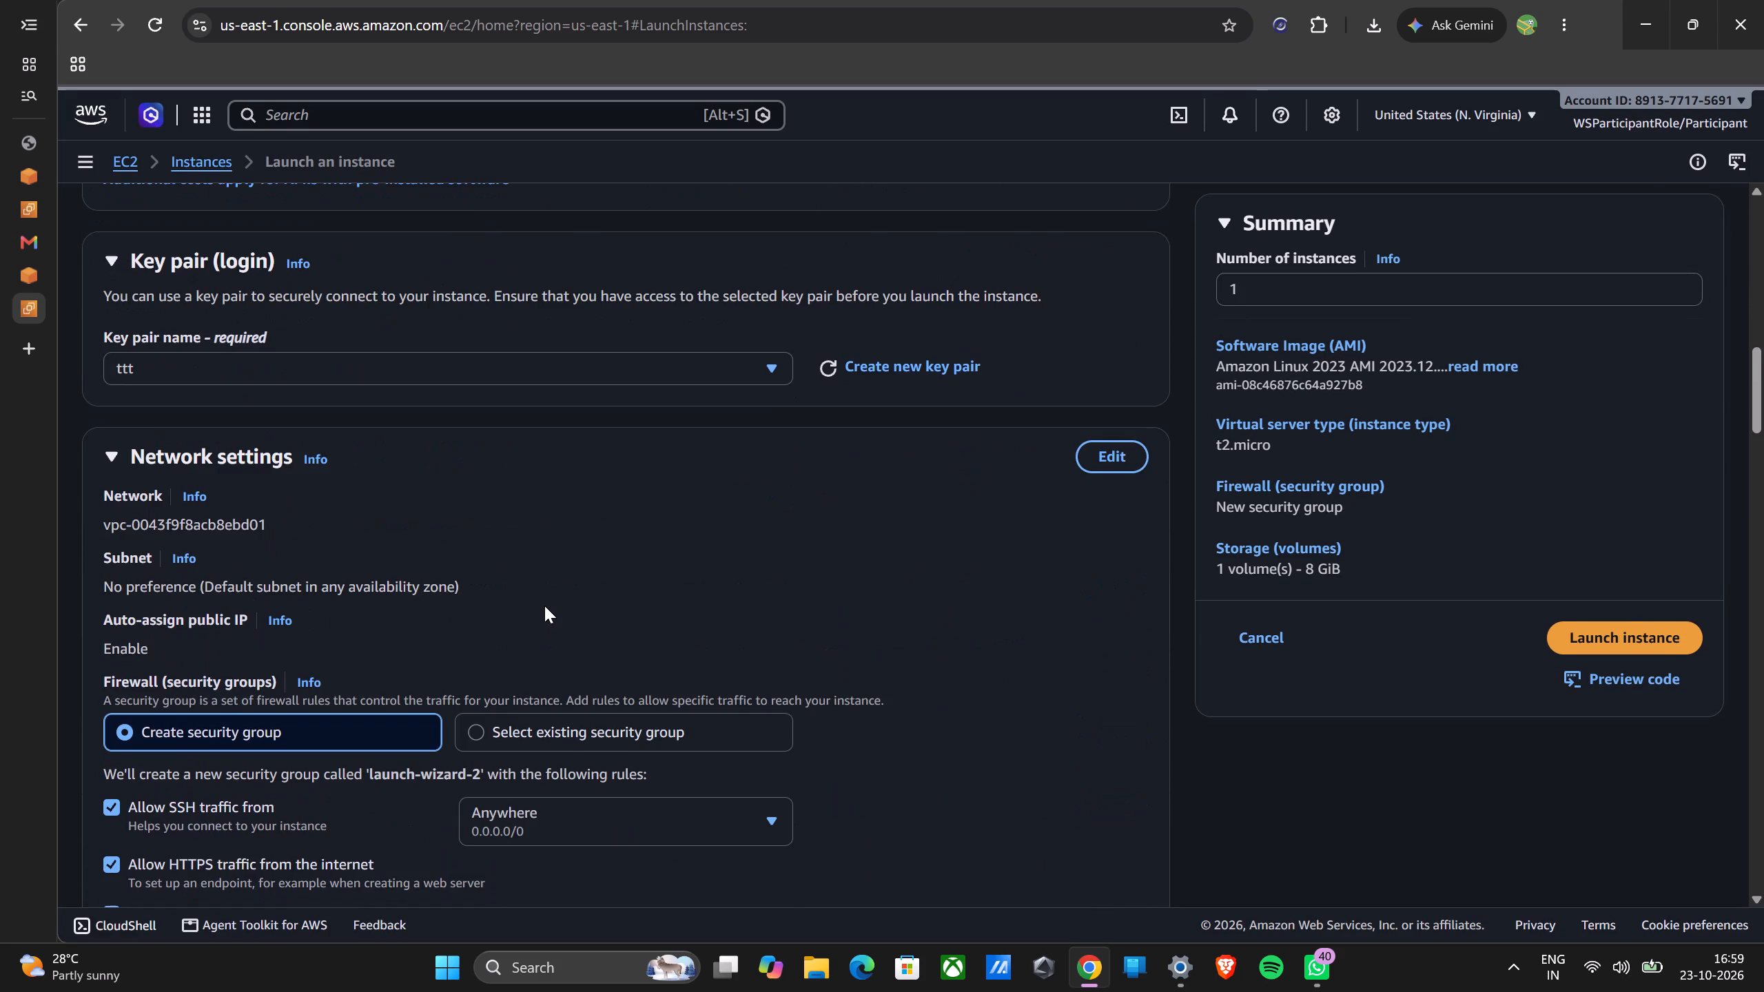
{"action": "scroll", "coordinate": [540, 566], "scroll_direction": "down", "scroll_amount": 2}
{"action": "scroll", "coordinate": [531, 506], "scroll_direction": "down", "scroll_amount": 8}
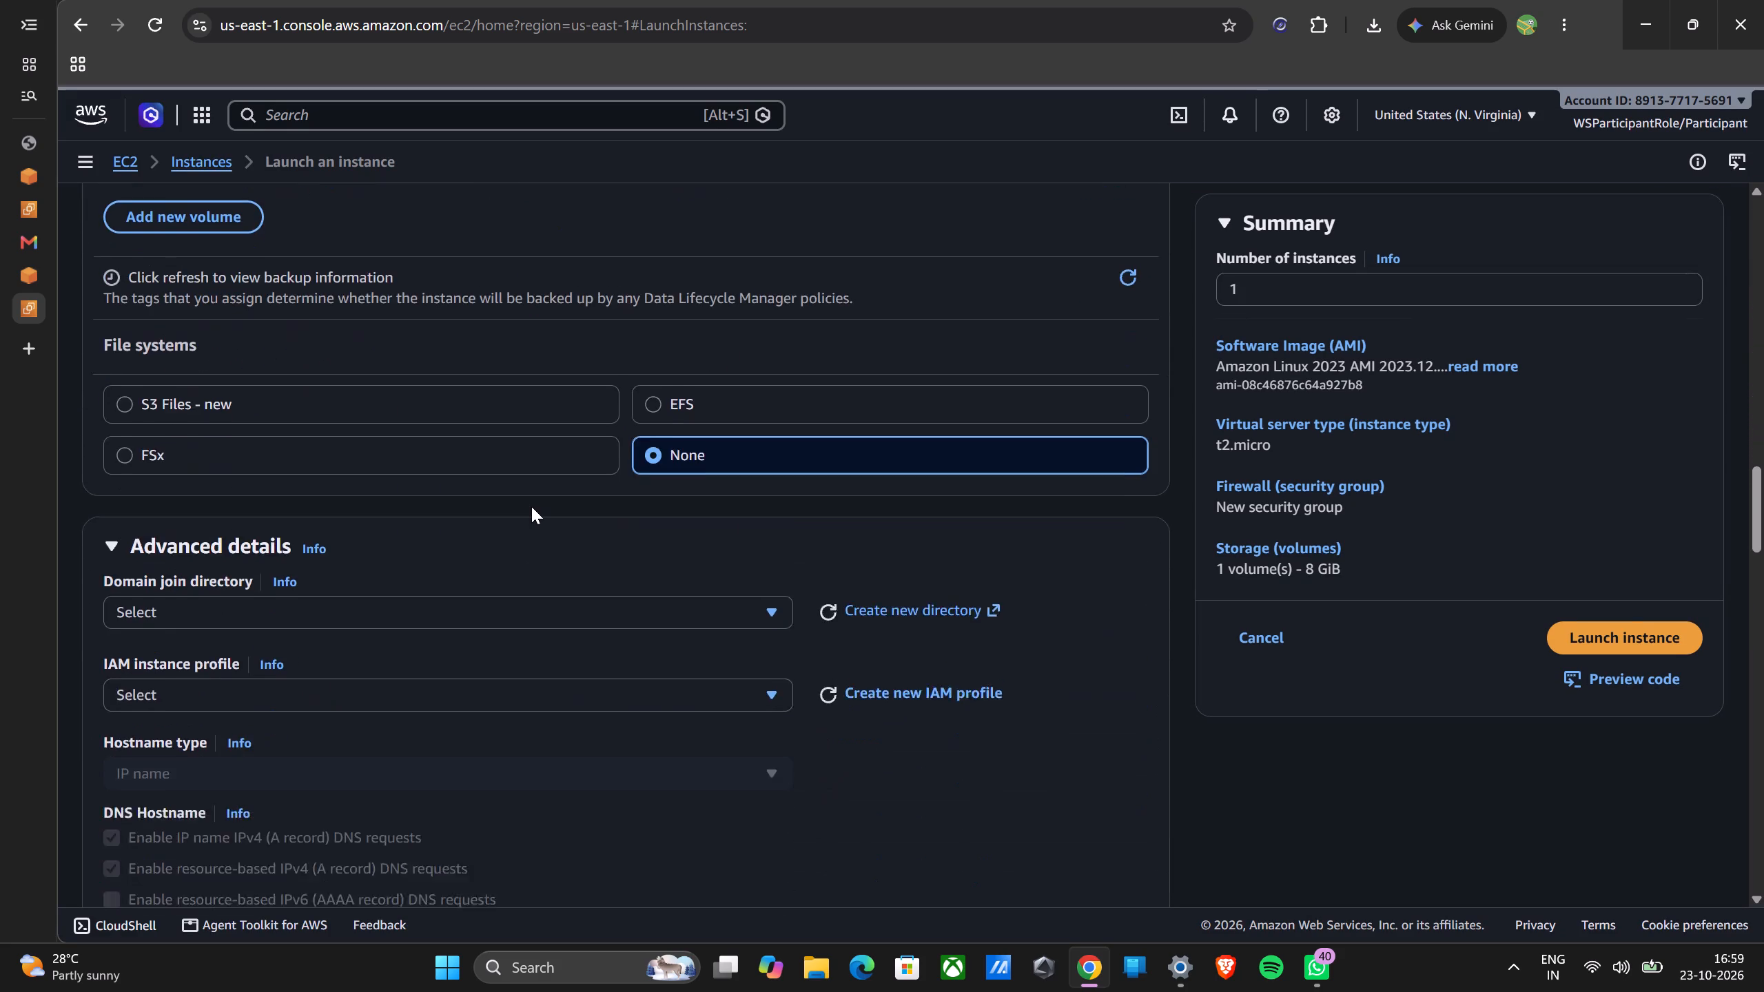
{"action": "scroll", "coordinate": [531, 506], "scroll_direction": "down", "scroll_amount": 9}
{"action": "scroll", "coordinate": [531, 506], "scroll_direction": "up", "scroll_amount": 2}
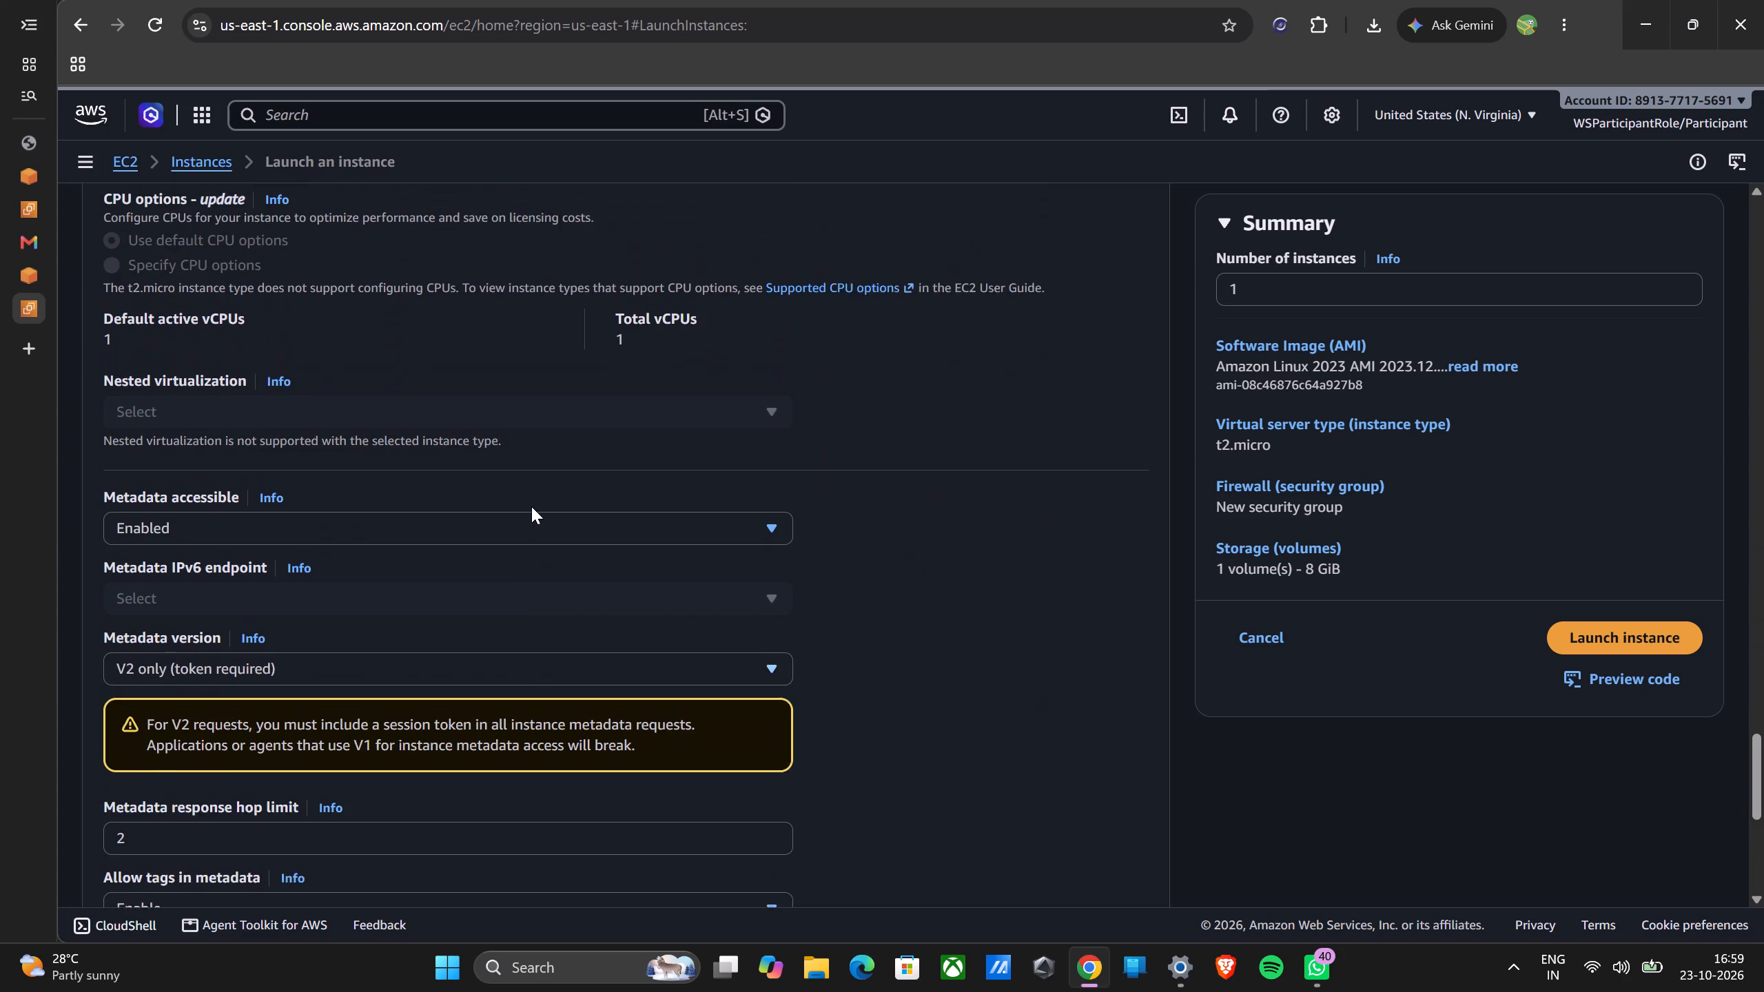
{"action": "scroll", "coordinate": [531, 506], "scroll_direction": "up", "scroll_amount": 12}
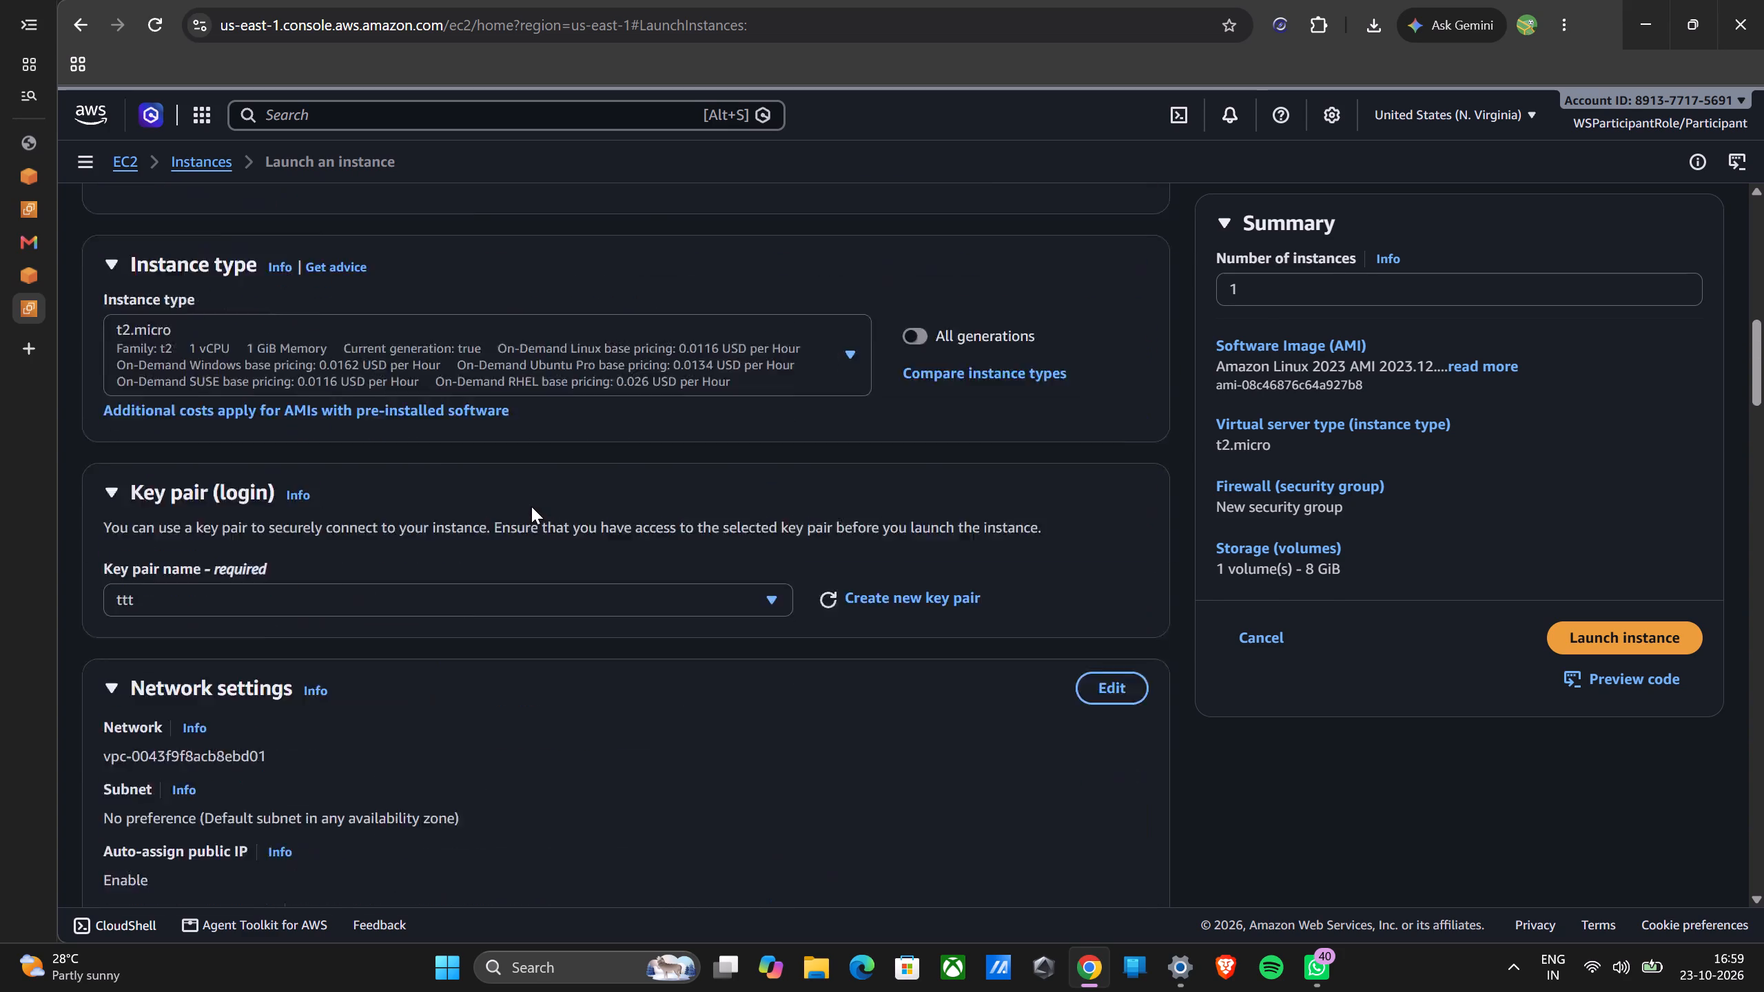
{"action": "scroll", "coordinate": [531, 506], "scroll_direction": "up", "scroll_amount": 10}
Check the instance type, security group rules, advanced details and the full PowerShell user data script.
{"action": "scroll", "coordinate": [531, 506], "scroll_direction": "down", "scroll_amount": 5}
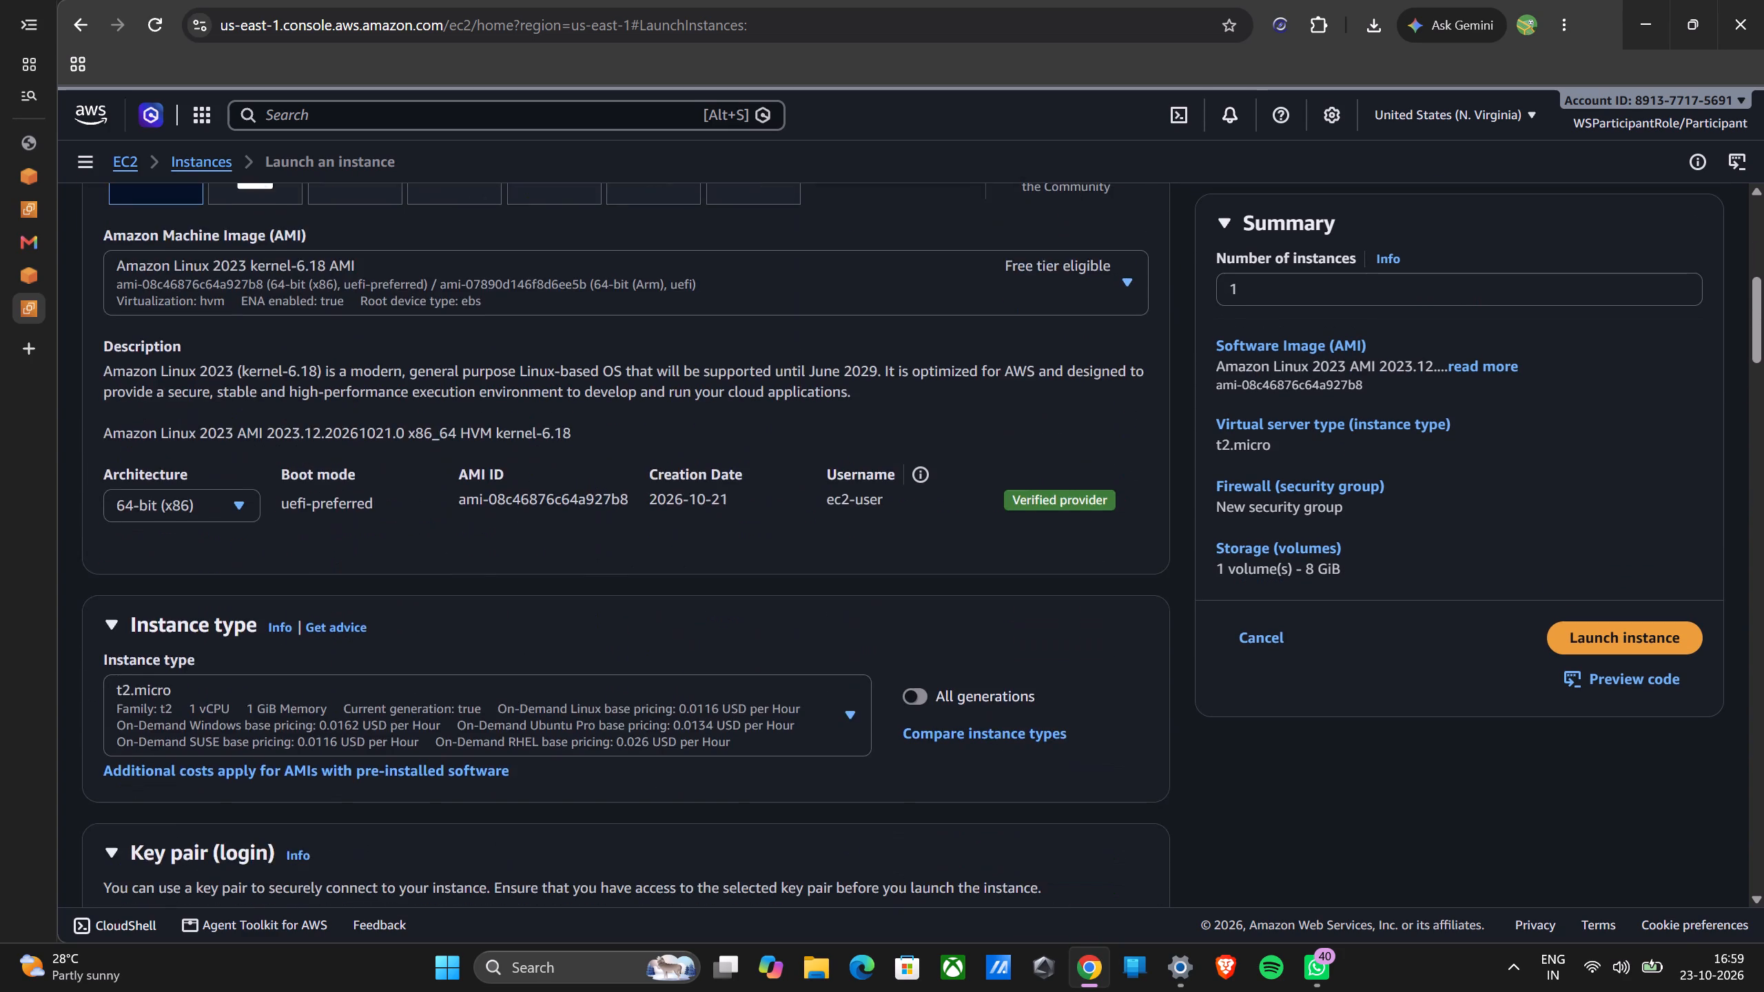
{"action": "scroll", "coordinate": [531, 506], "scroll_direction": "down", "scroll_amount": 6}
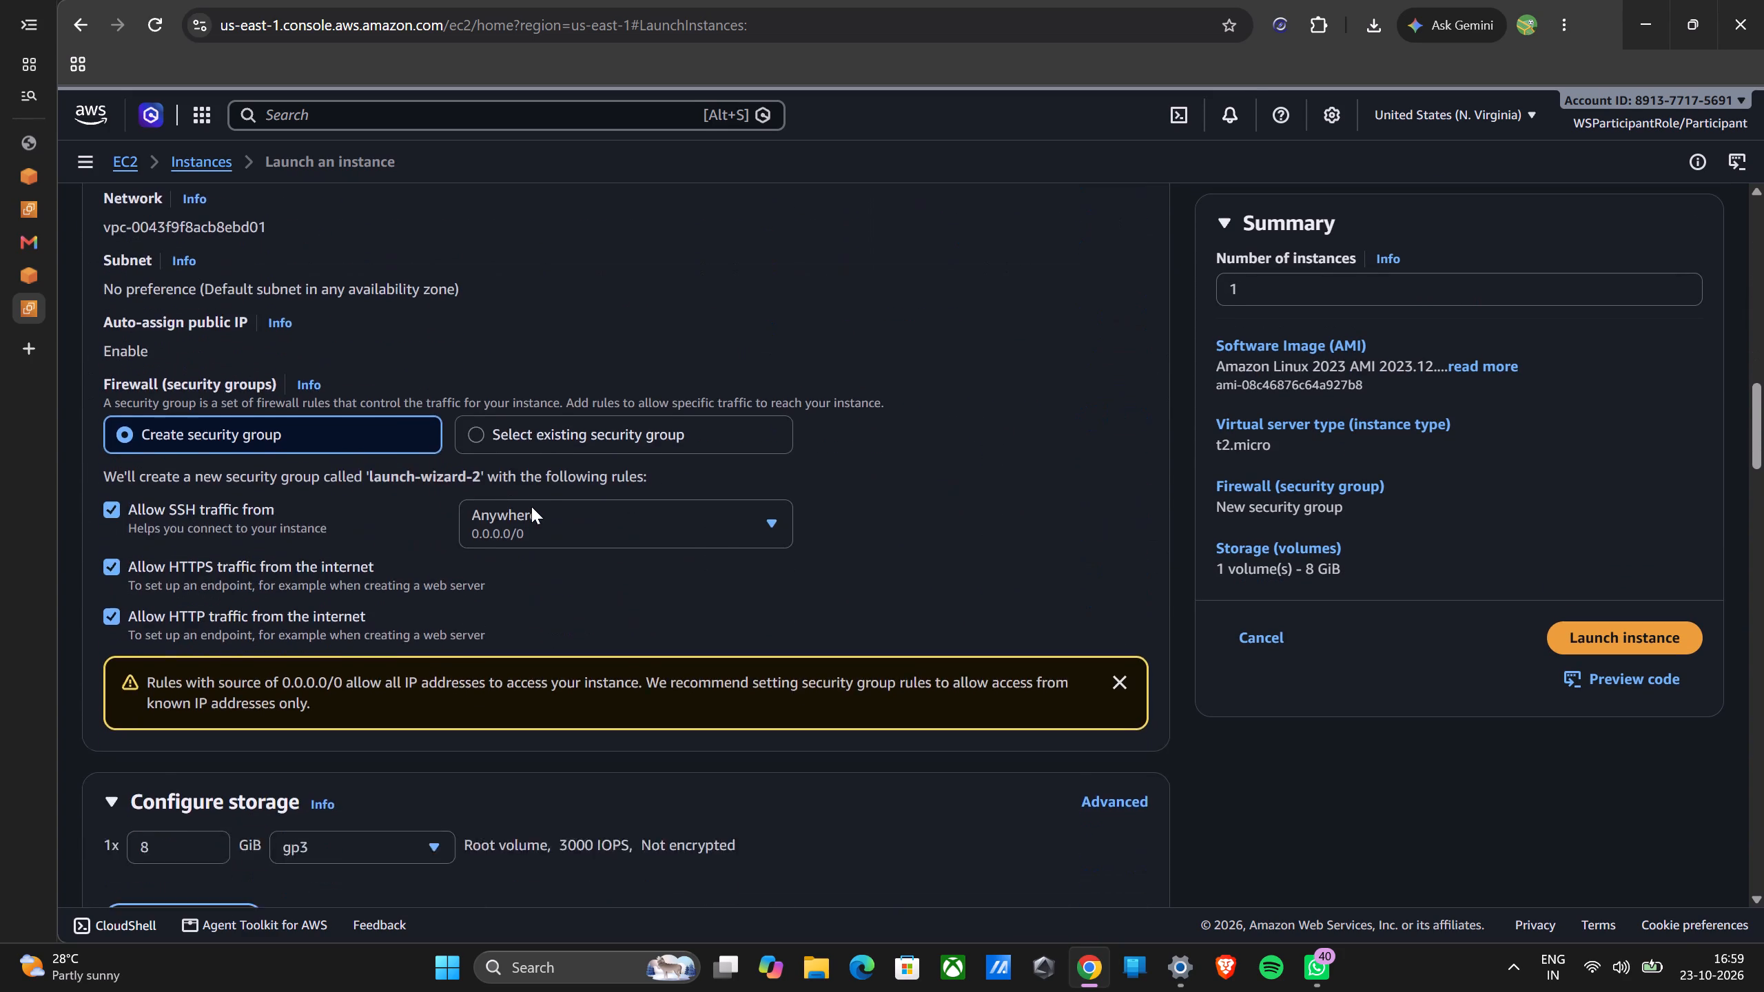
{"action": "scroll", "coordinate": [531, 506], "scroll_direction": "down", "scroll_amount": 7}
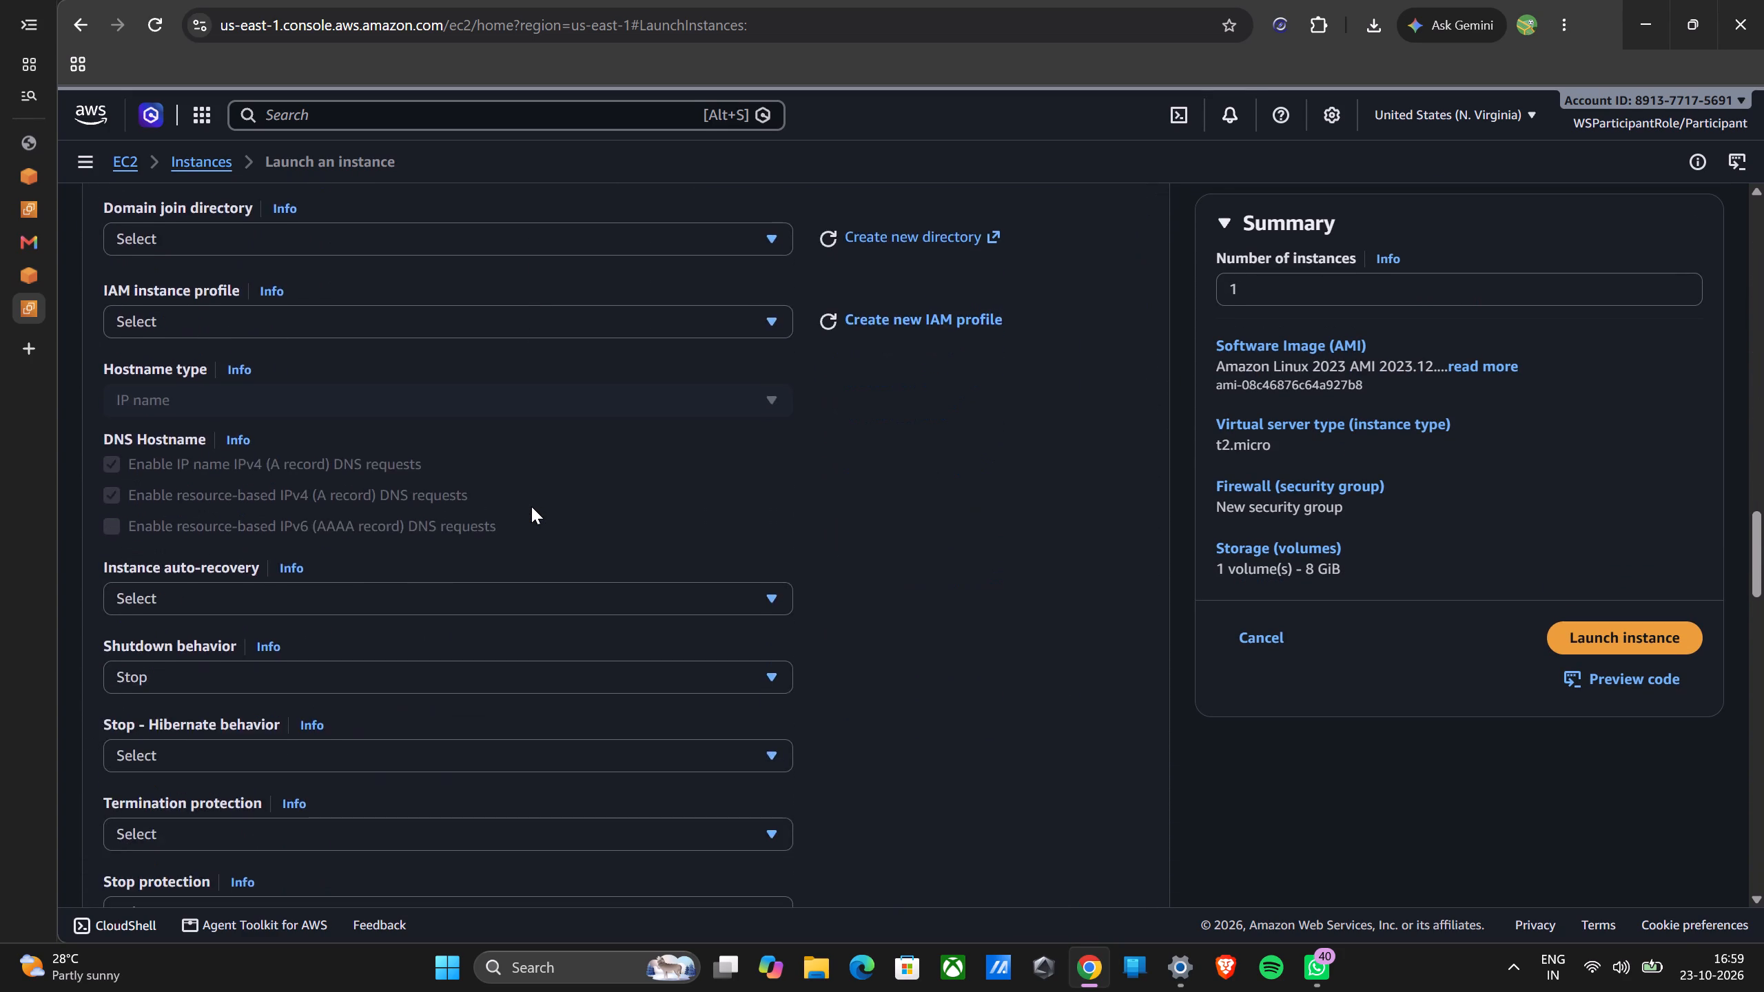
{"action": "scroll", "coordinate": [531, 506], "scroll_direction": "down", "scroll_amount": 7}
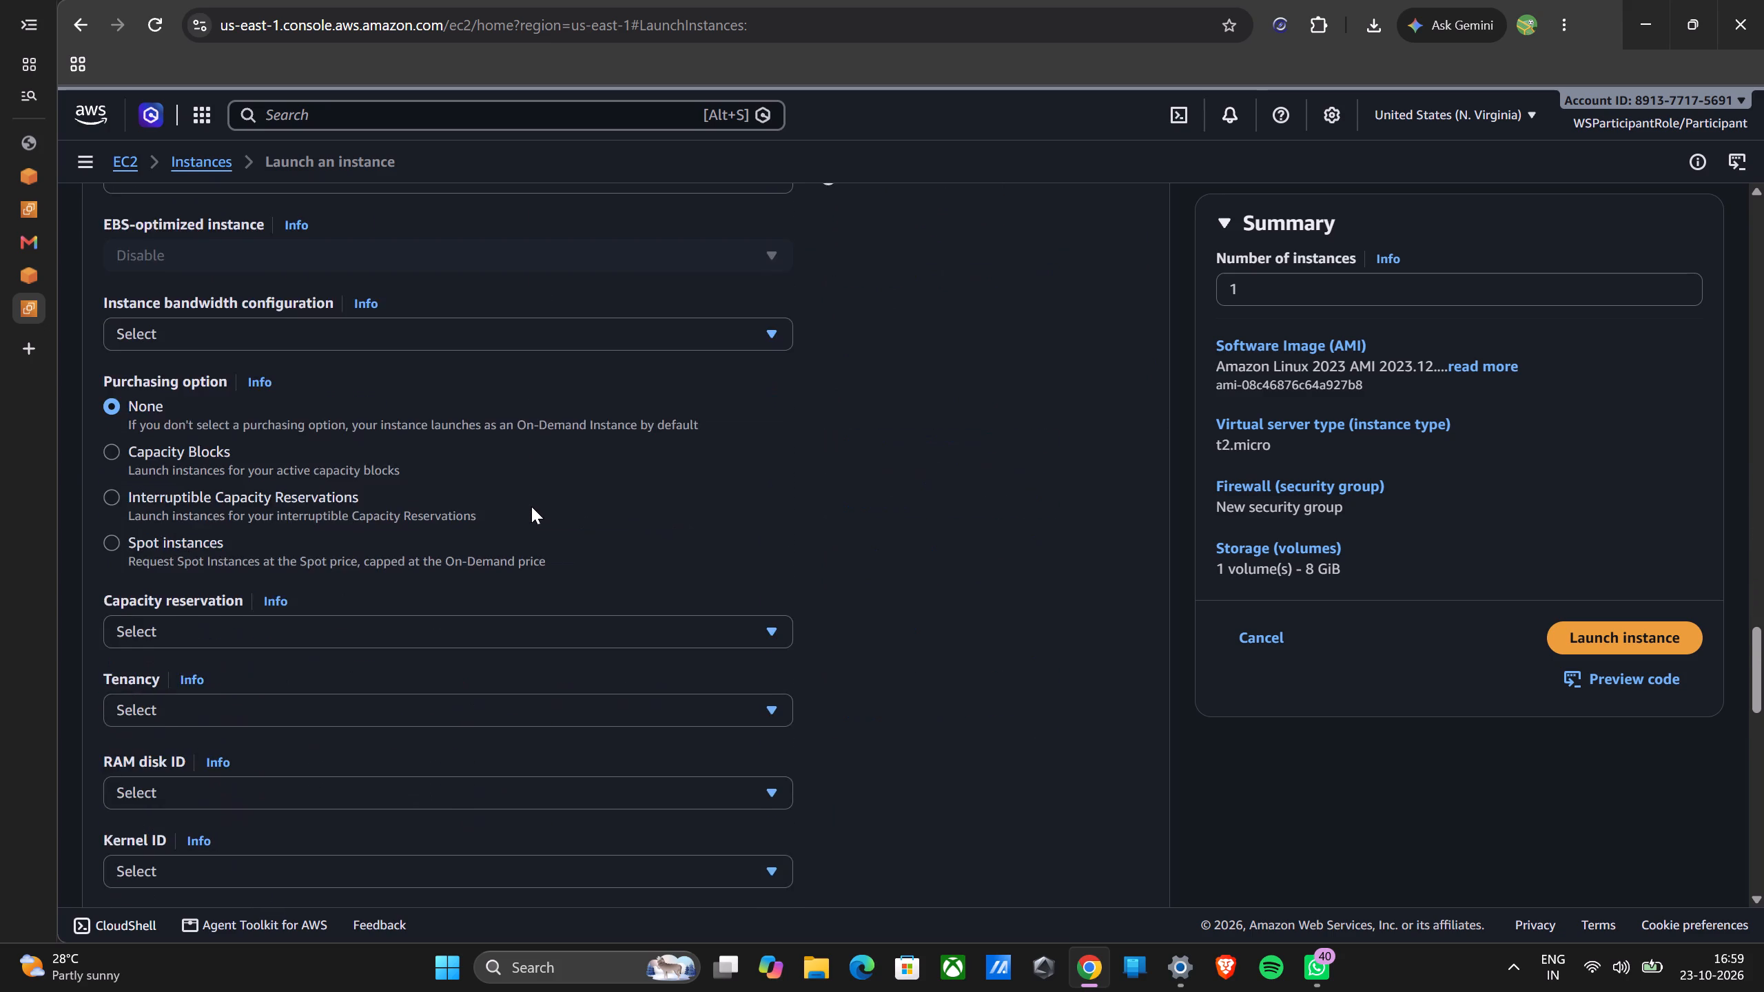
{"action": "scroll", "coordinate": [531, 506], "scroll_direction": "down", "scroll_amount": 8}
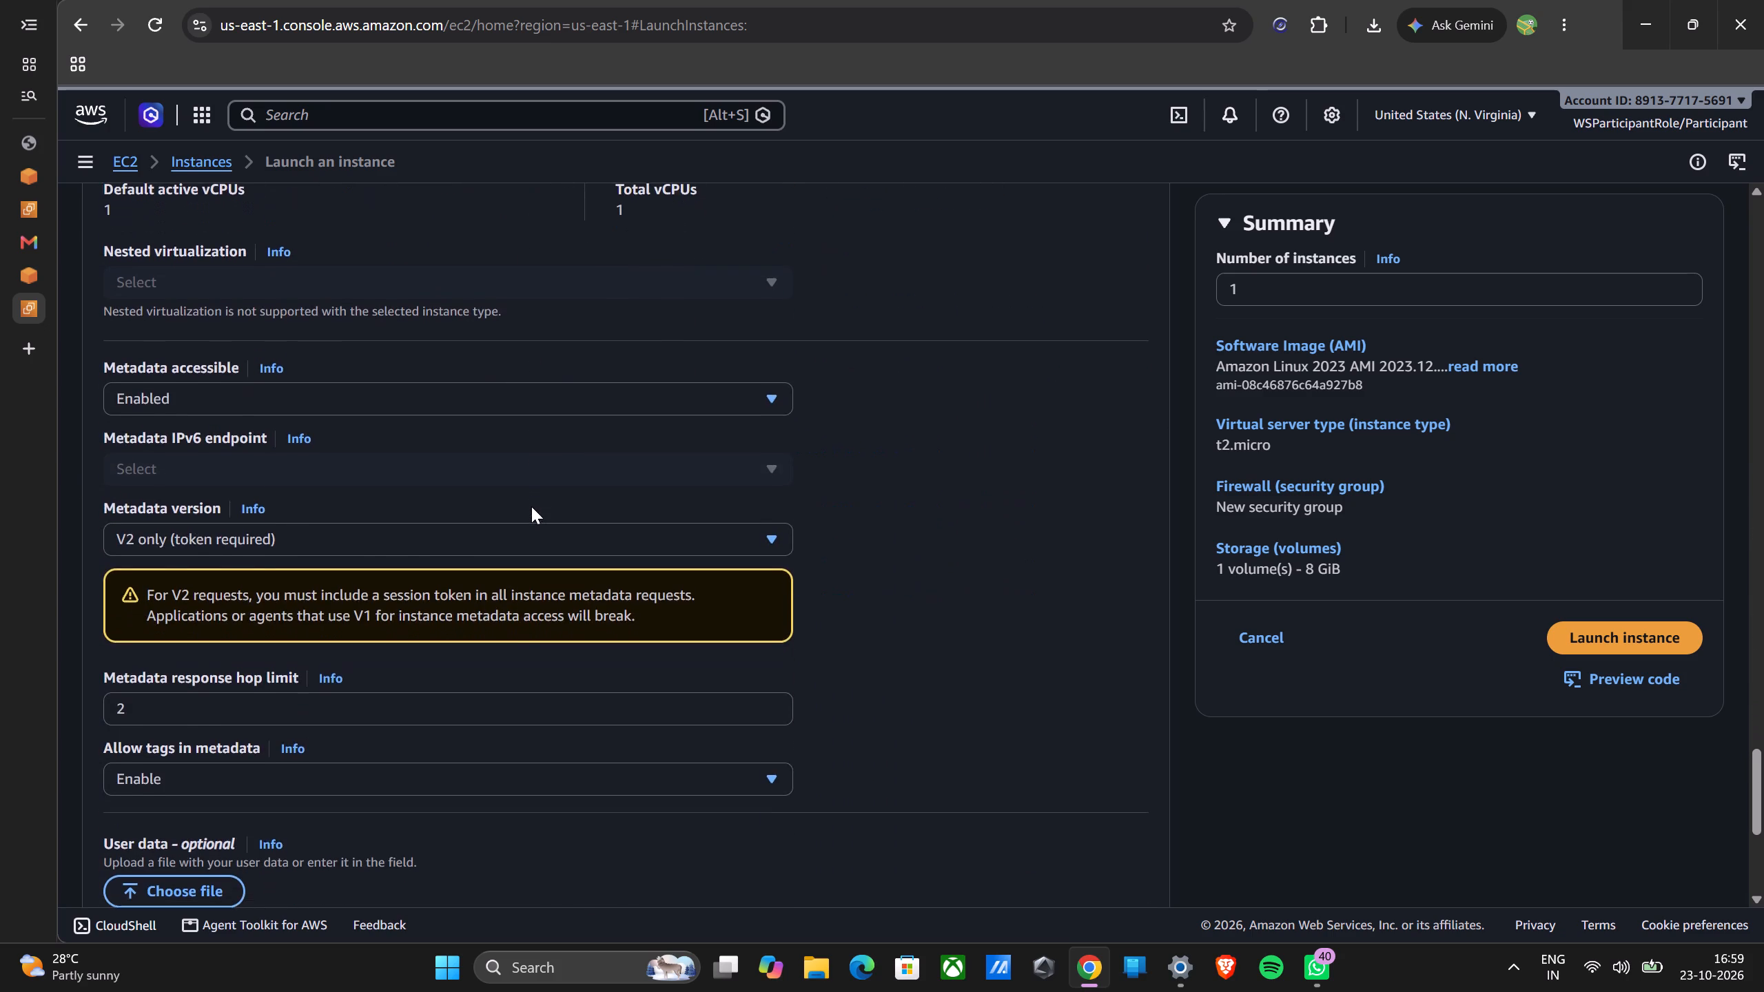
{"action": "scroll", "coordinate": [531, 506], "scroll_direction": "down", "scroll_amount": 6}
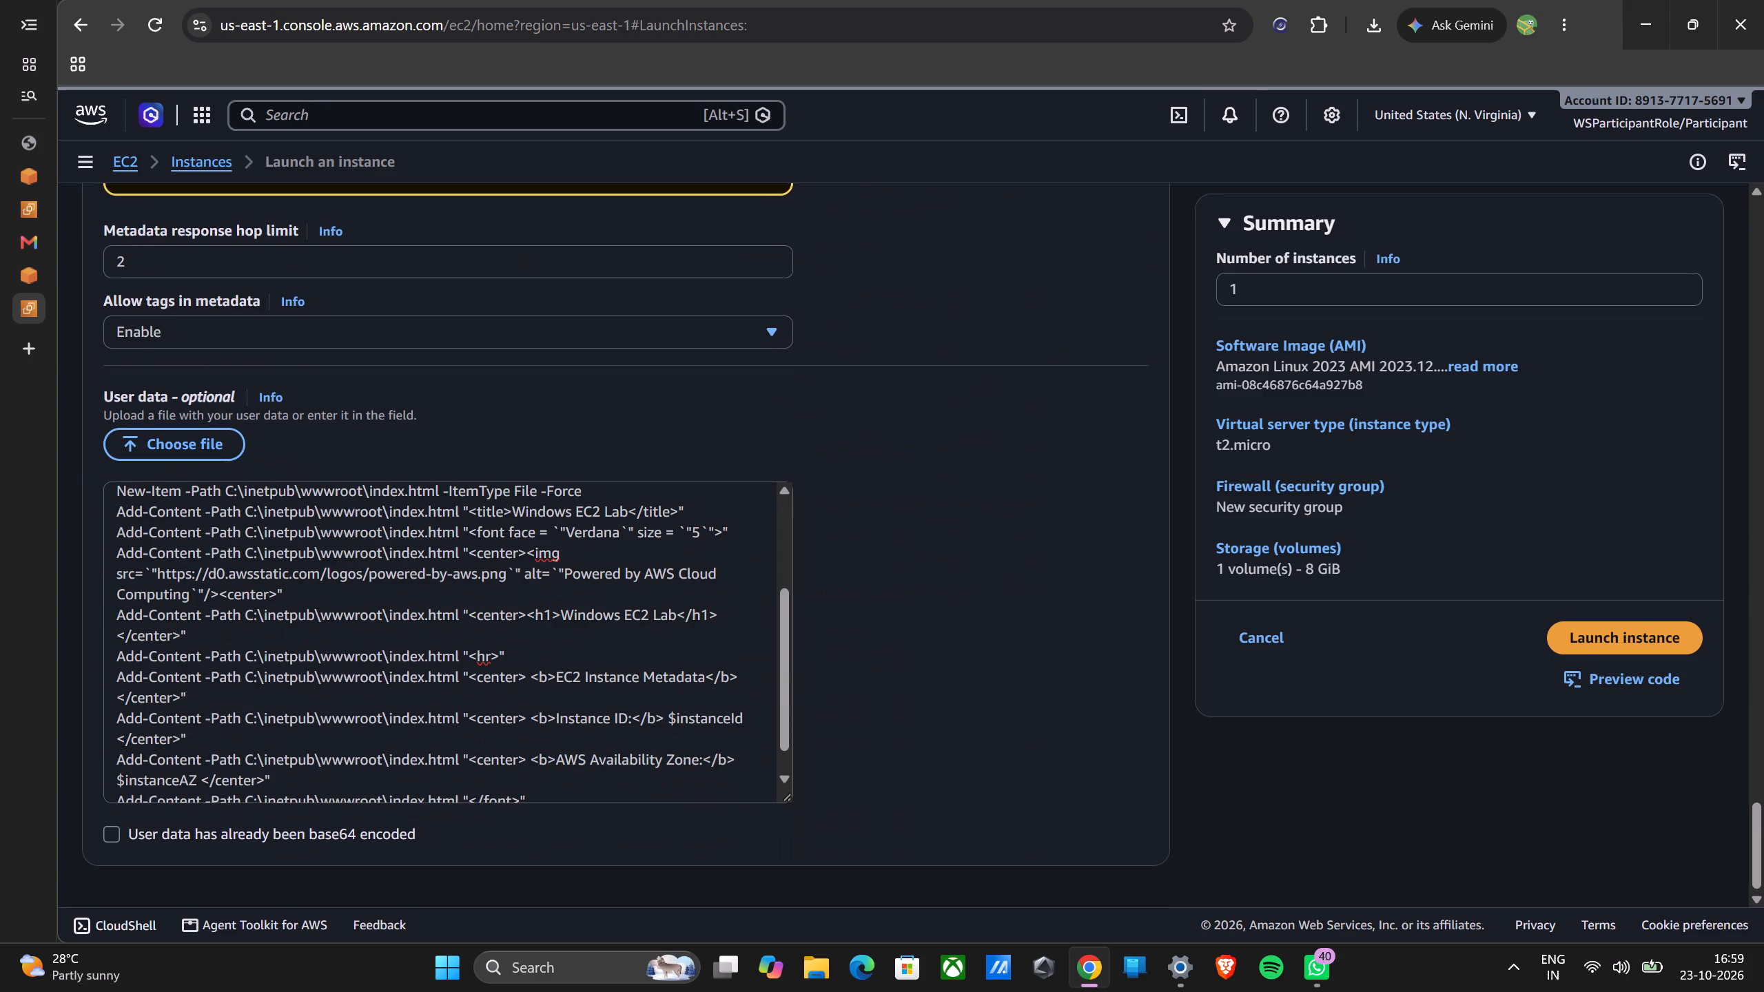
{"action": "scroll", "coordinate": [905, 542], "scroll_direction": "down", "scroll_amount": 3}
Review the instance configuration from its name through machine image, instance type, key pair, network settings and storage.
{"action": "scroll", "coordinate": [905, 542], "scroll_direction": "up", "scroll_amount": 12}
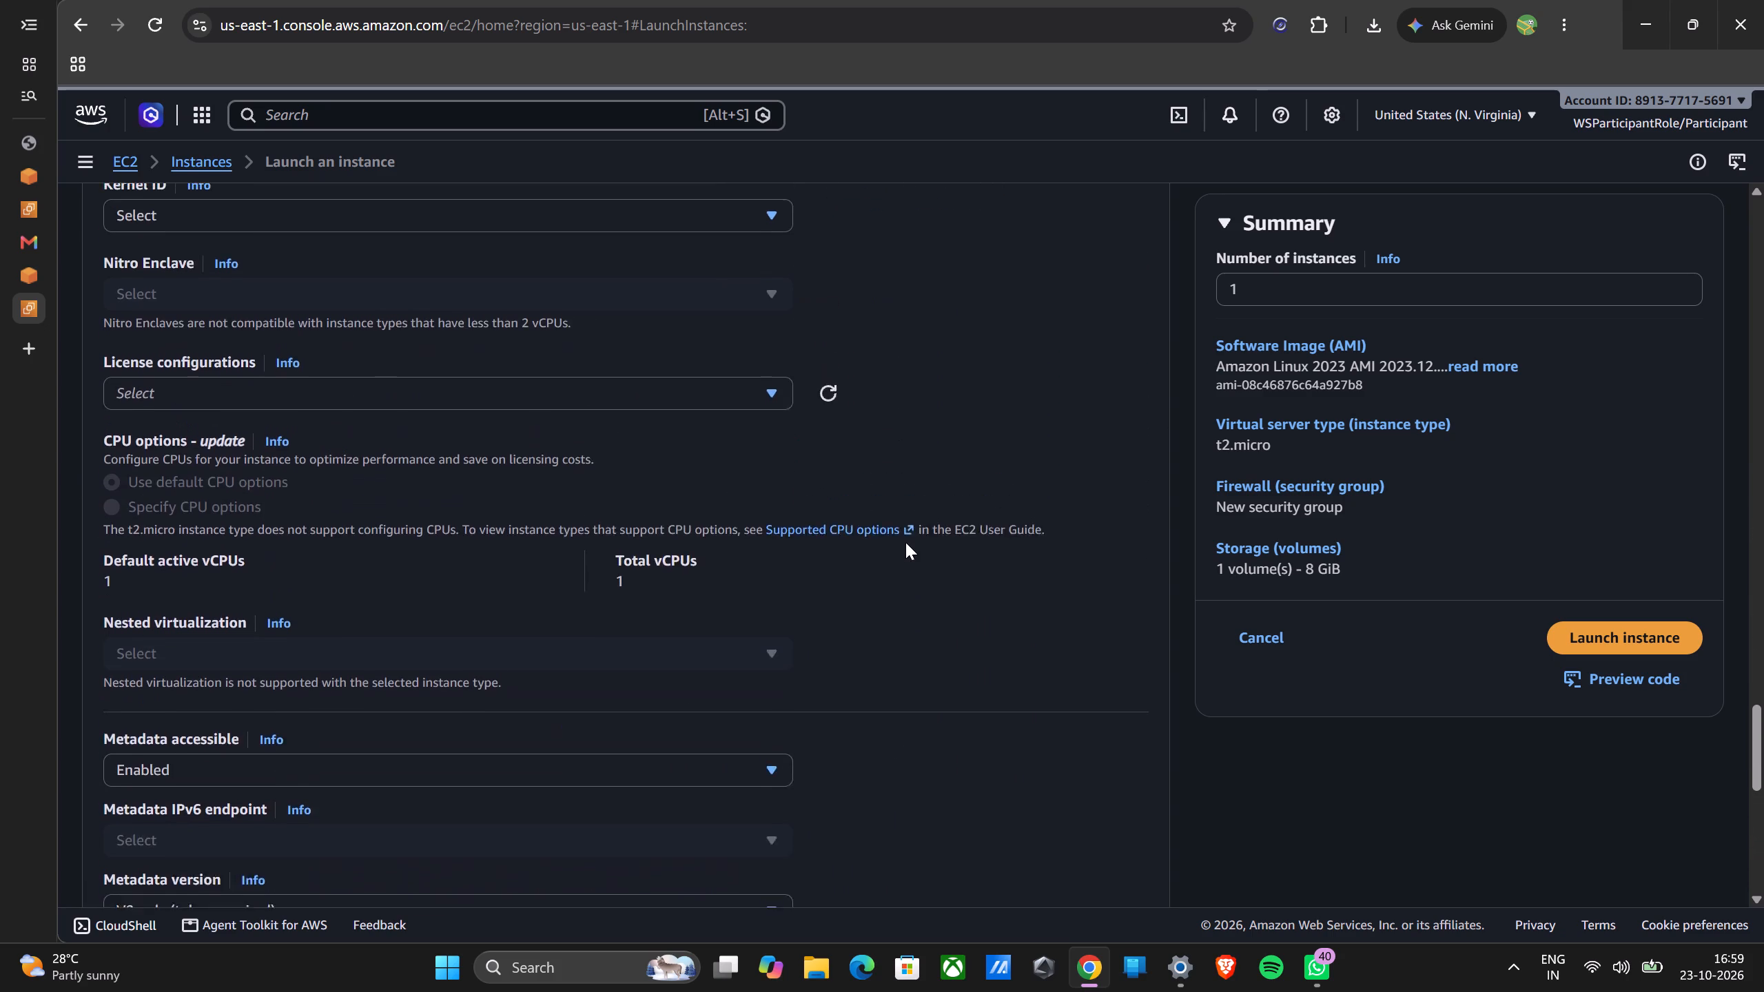
{"action": "scroll", "coordinate": [905, 542], "scroll_direction": "up", "scroll_amount": 20}
{"action": "scroll", "coordinate": [905, 542], "scroll_direction": "up", "scroll_amount": 3}
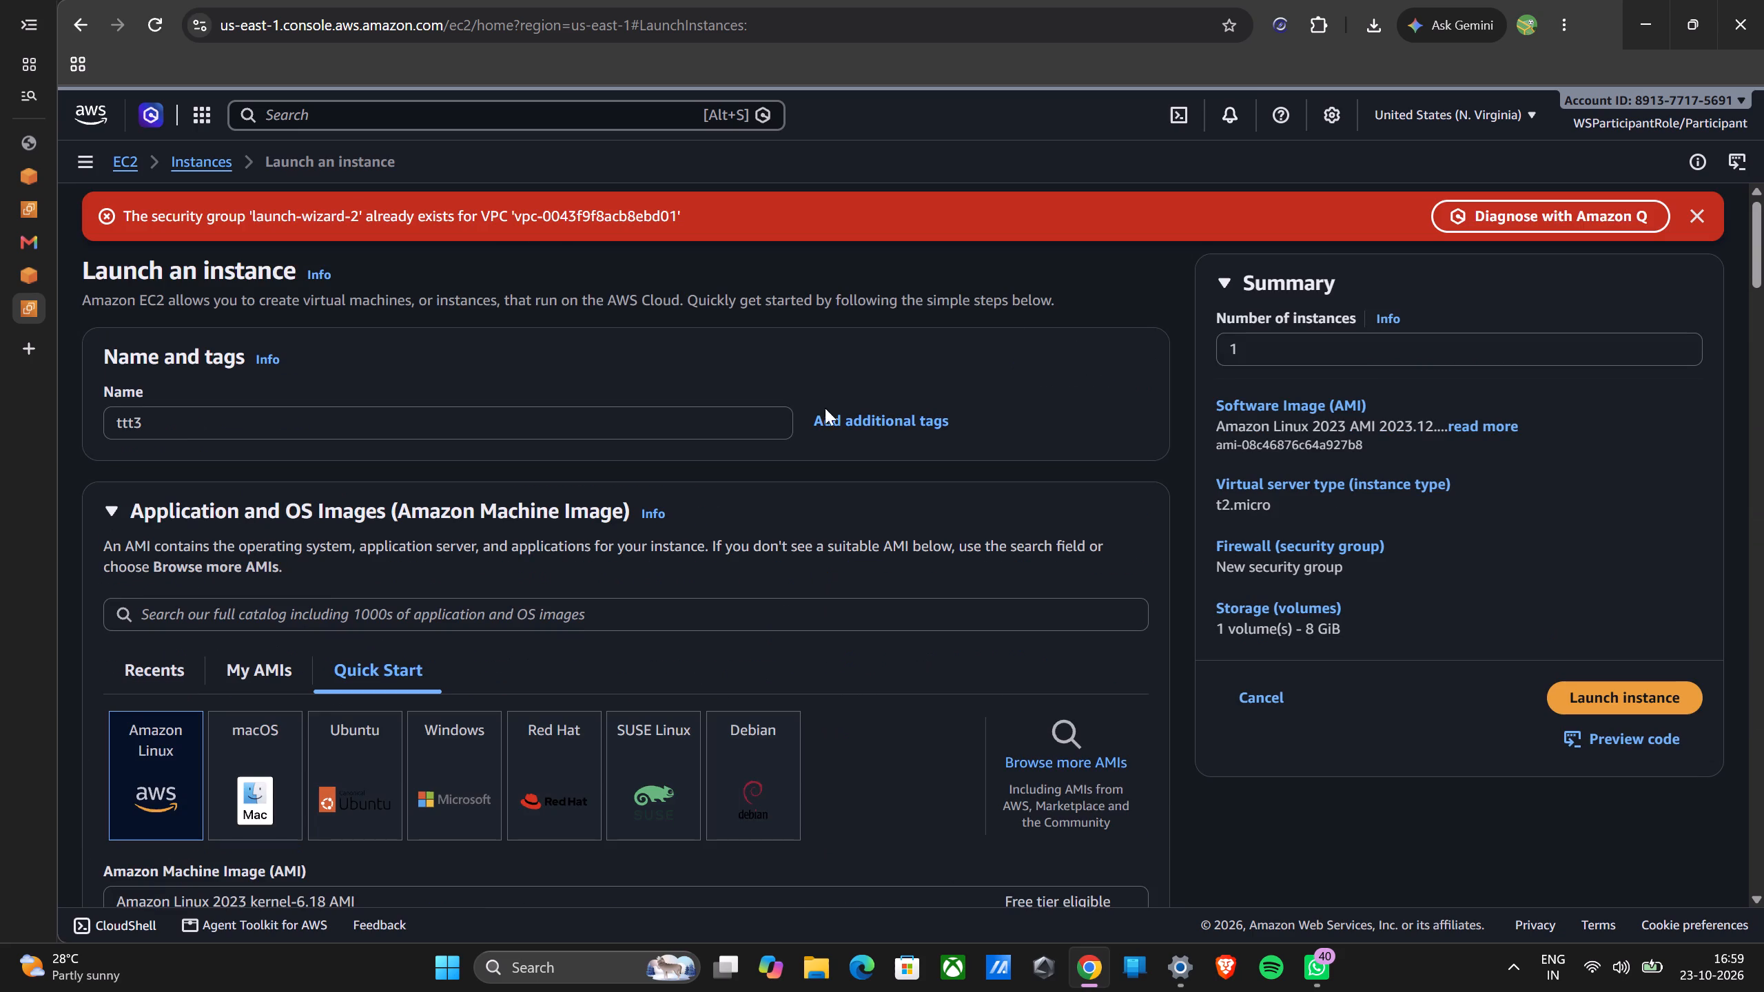
{"action": "scroll", "coordinate": [356, 575], "scroll_direction": "down", "scroll_amount": 1}
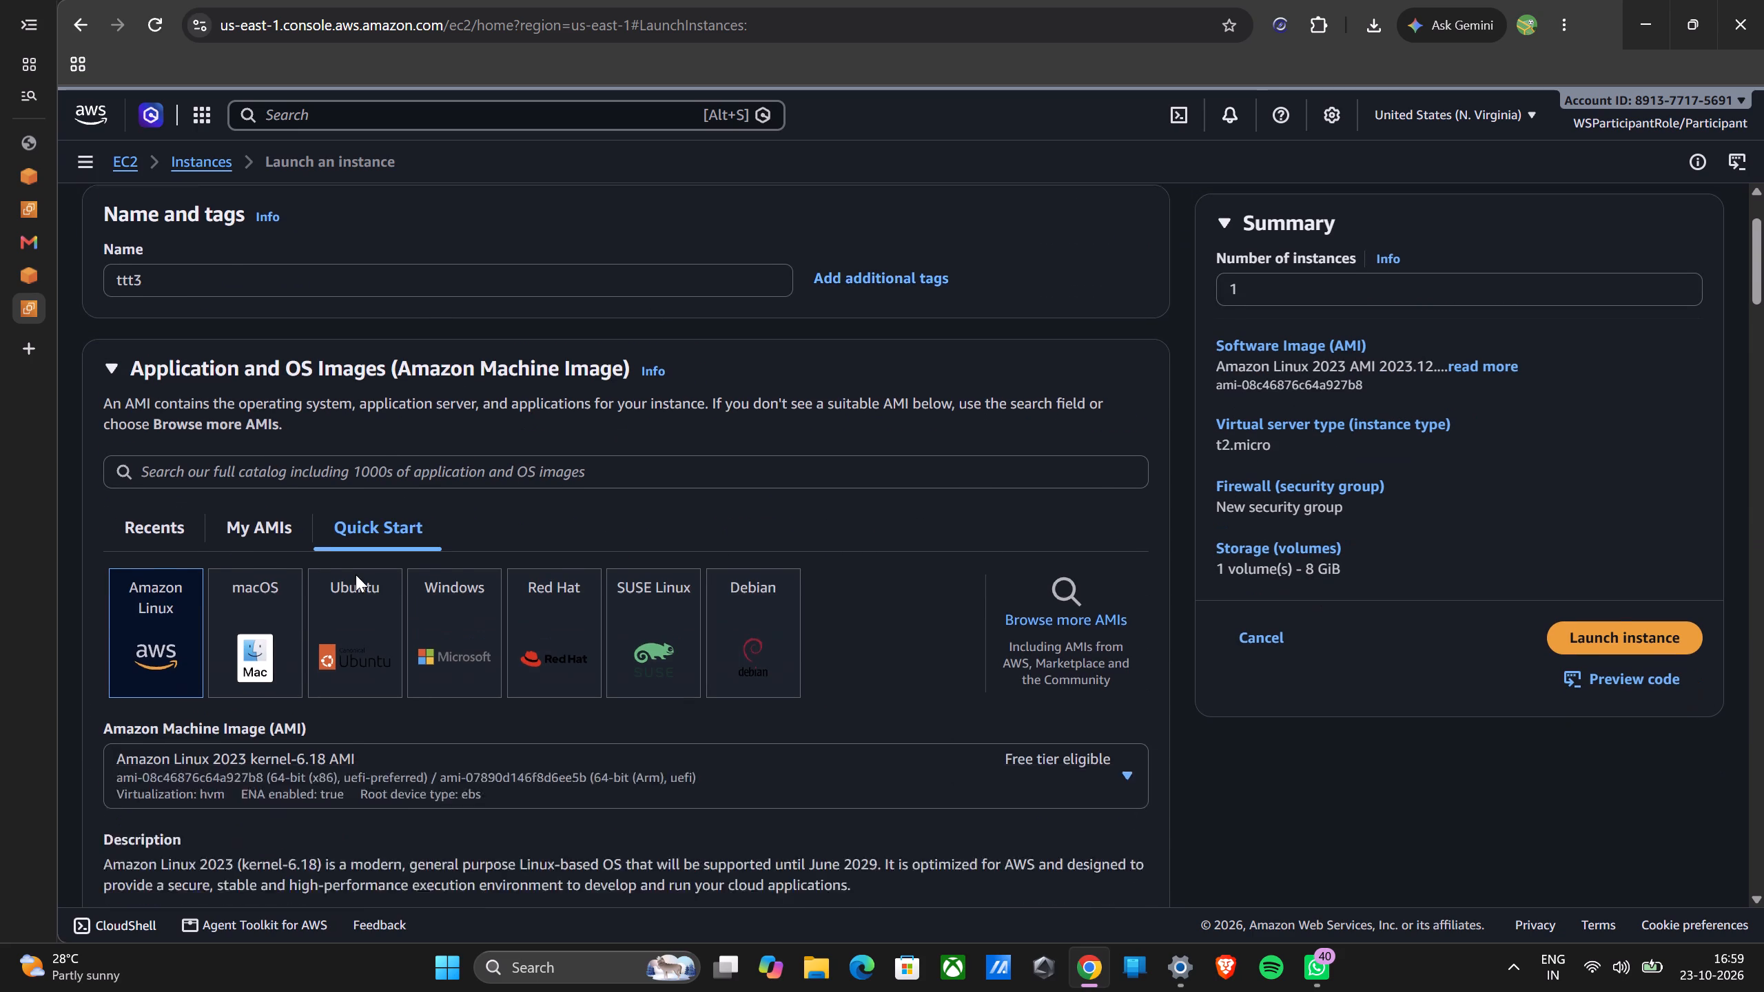
{"action": "scroll", "coordinate": [356, 575], "scroll_direction": "down", "scroll_amount": 4}
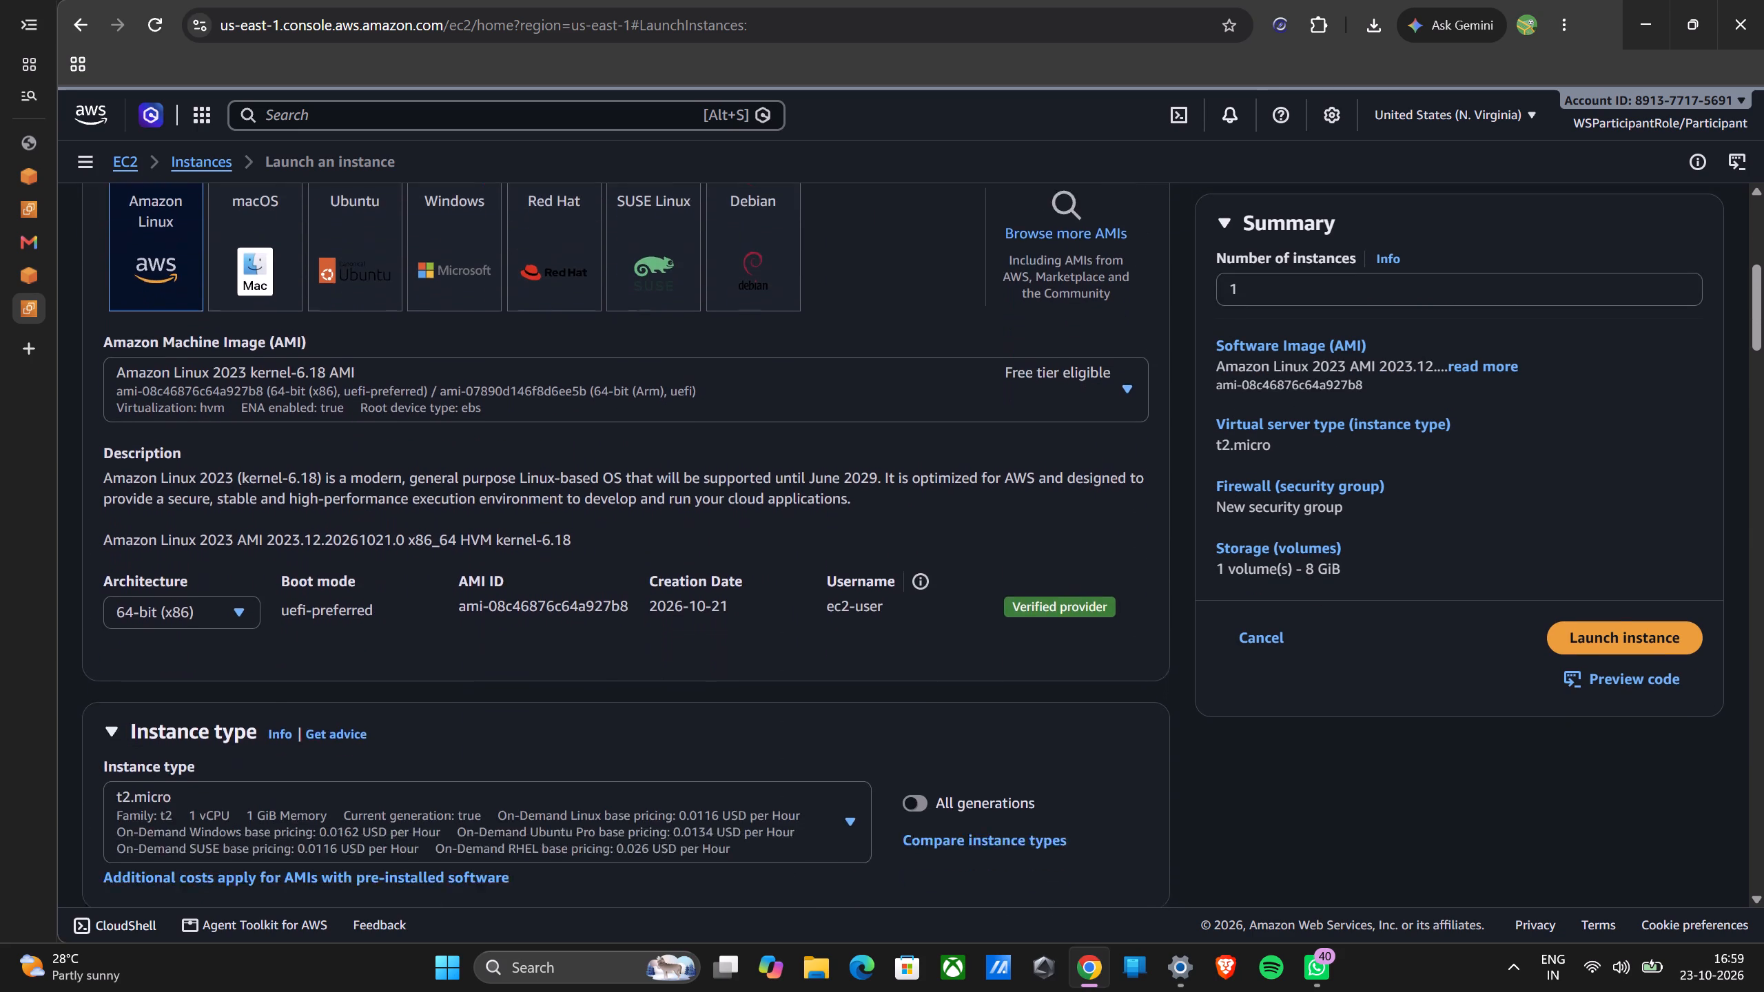
{"action": "scroll", "coordinate": [356, 575], "scroll_direction": "down", "scroll_amount": 3}
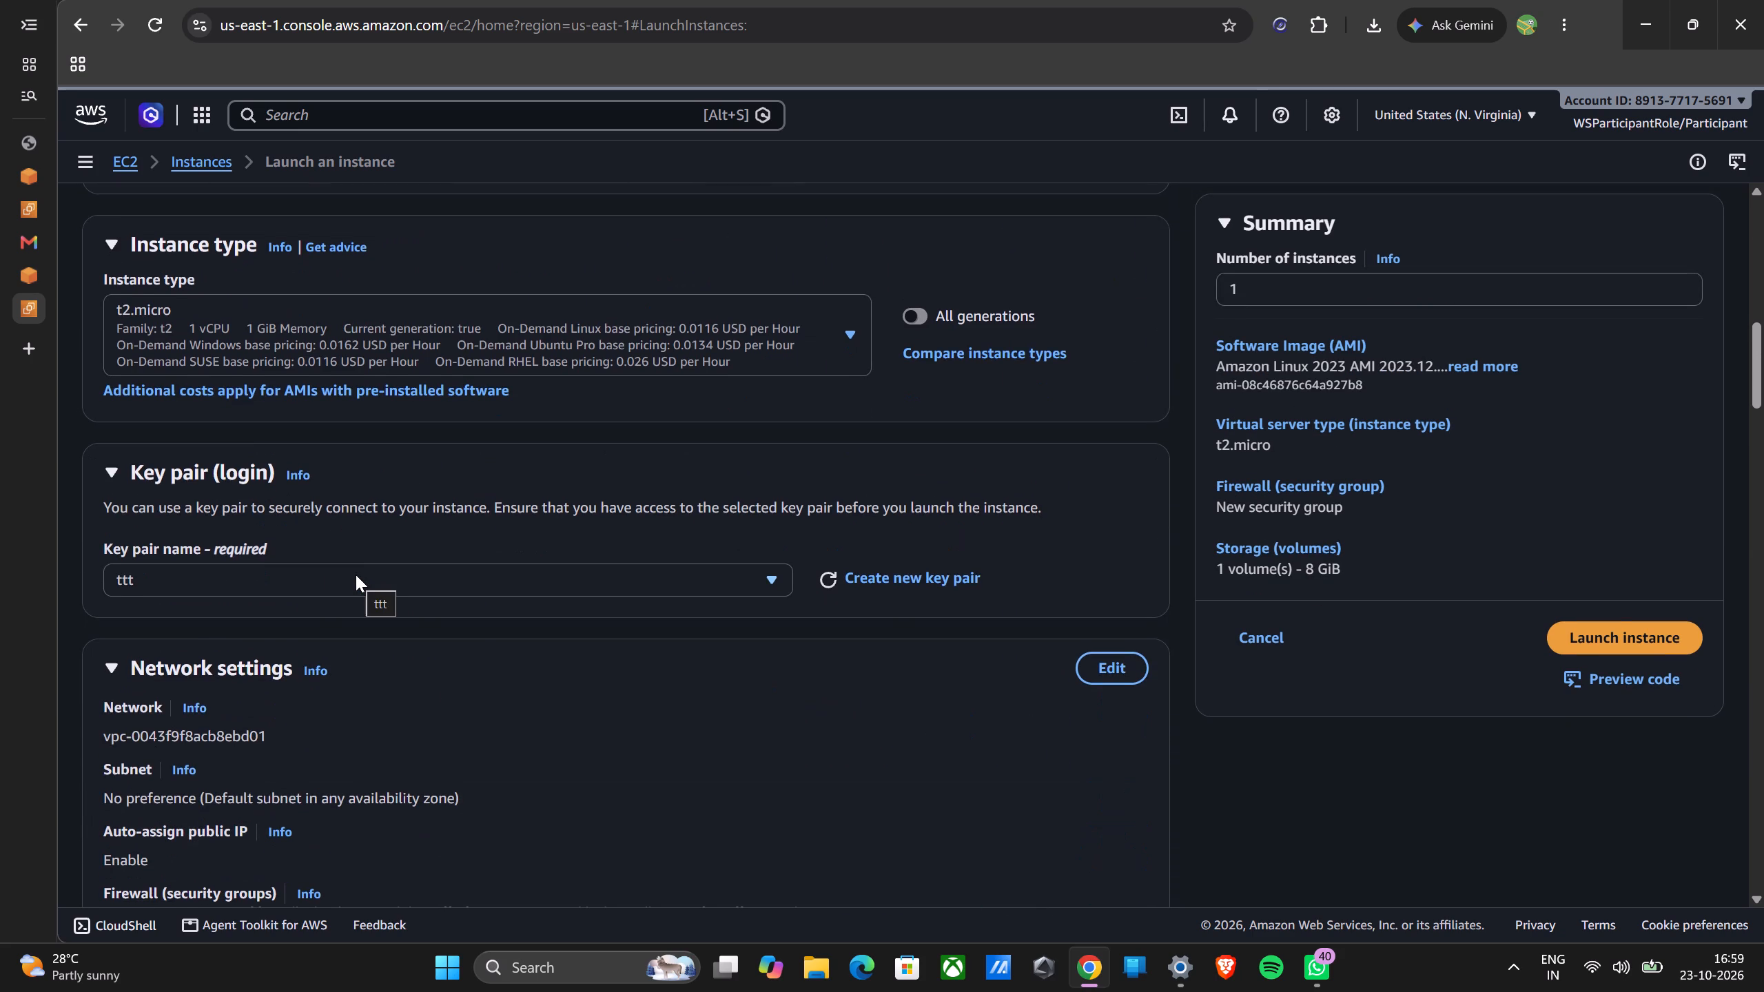
{"action": "scroll", "coordinate": [356, 575], "scroll_direction": "down", "scroll_amount": 4}
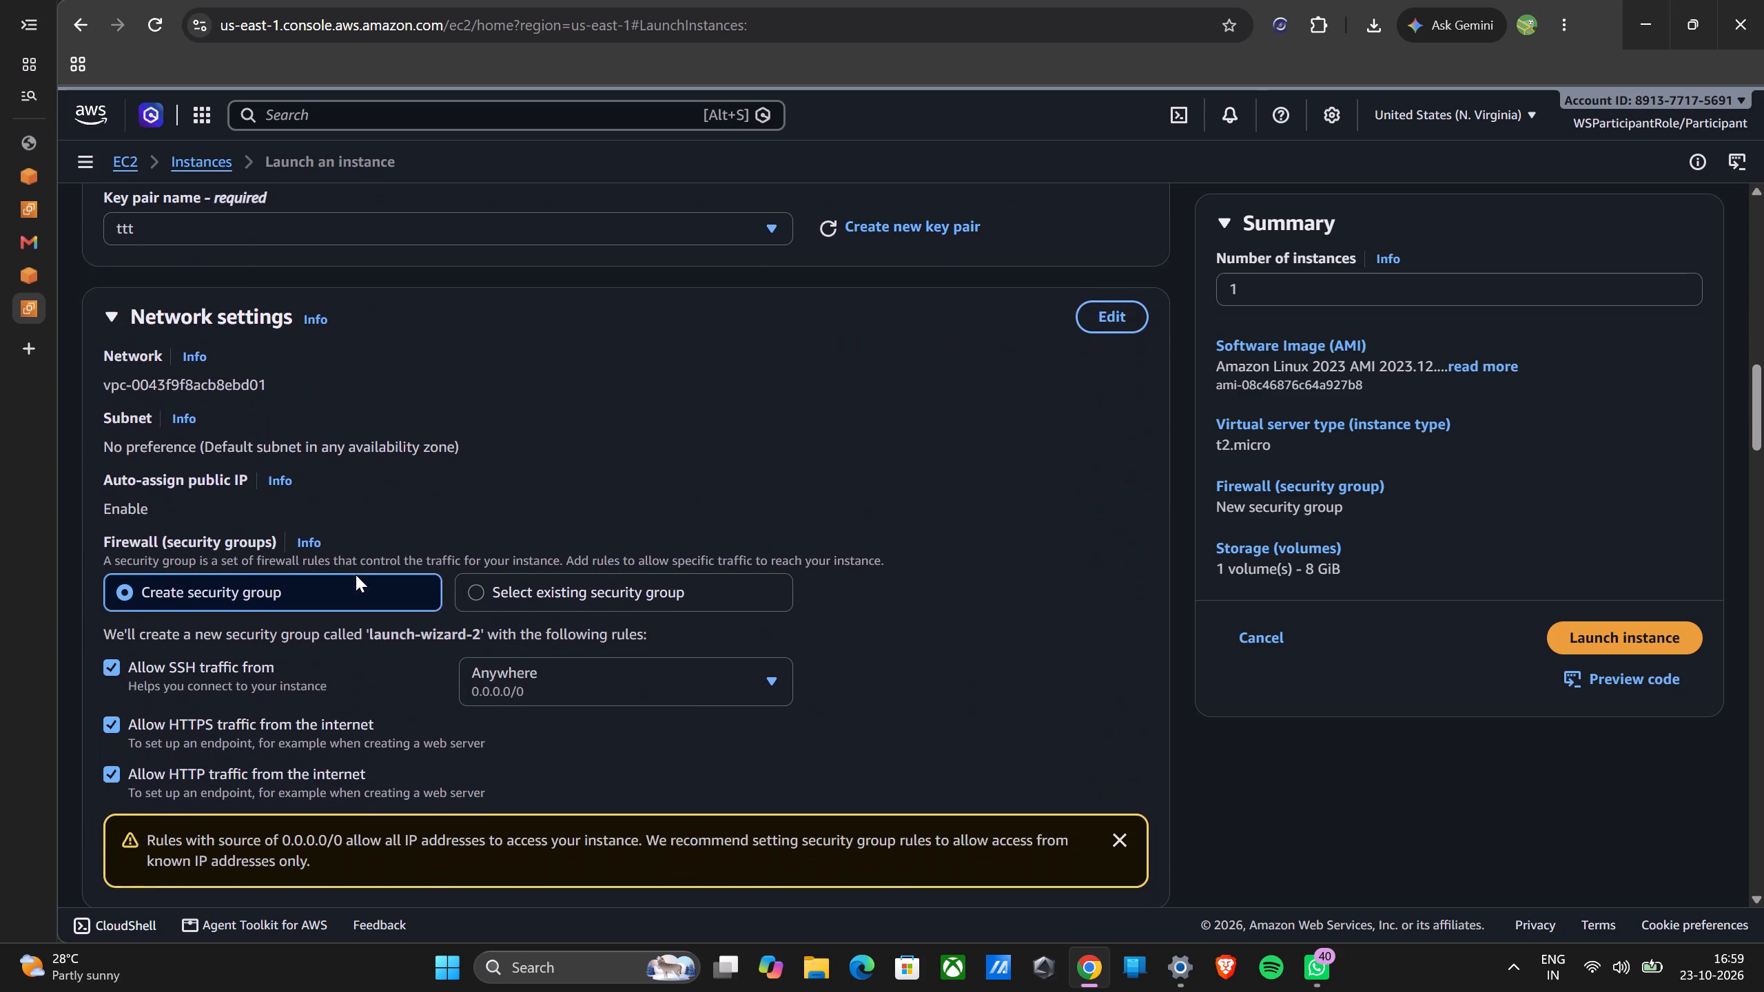
{"action": "scroll", "coordinate": [356, 575], "scroll_direction": "down", "scroll_amount": 7}
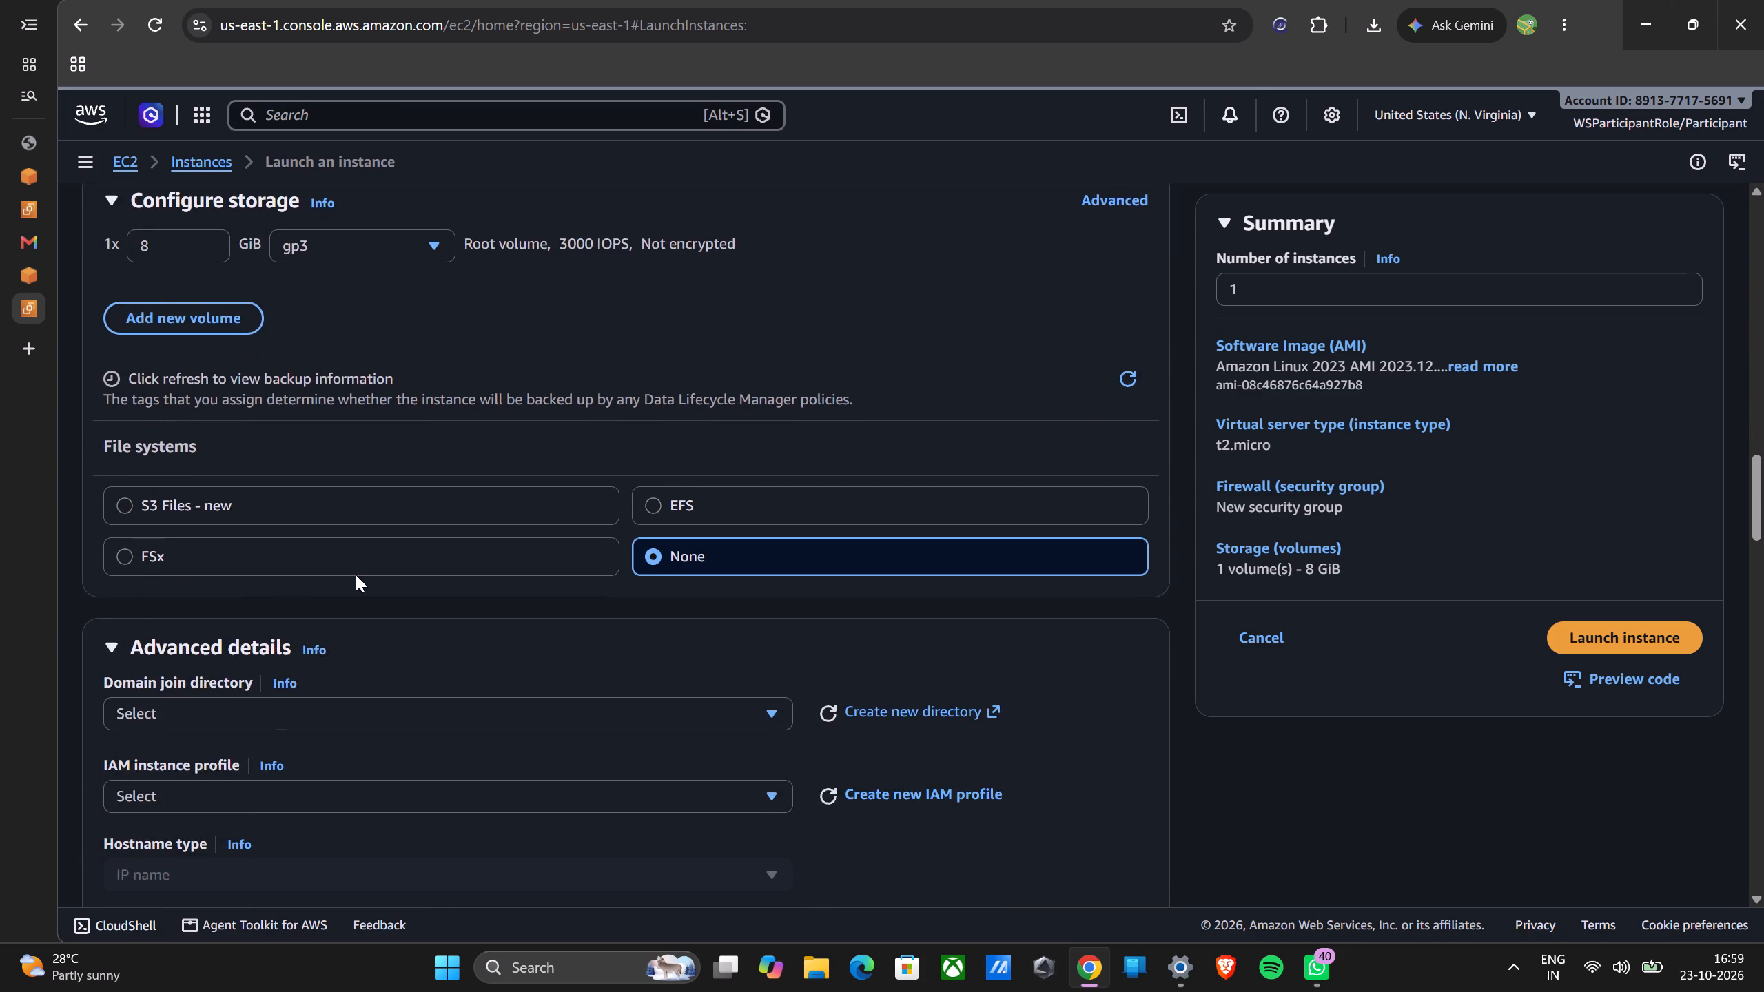
Examine the advanced details from instance auto-recovery through purchasing option, CPU options and metadata settings to the user data.
{"action": "scroll", "coordinate": [356, 575], "scroll_direction": "down", "scroll_amount": 5}
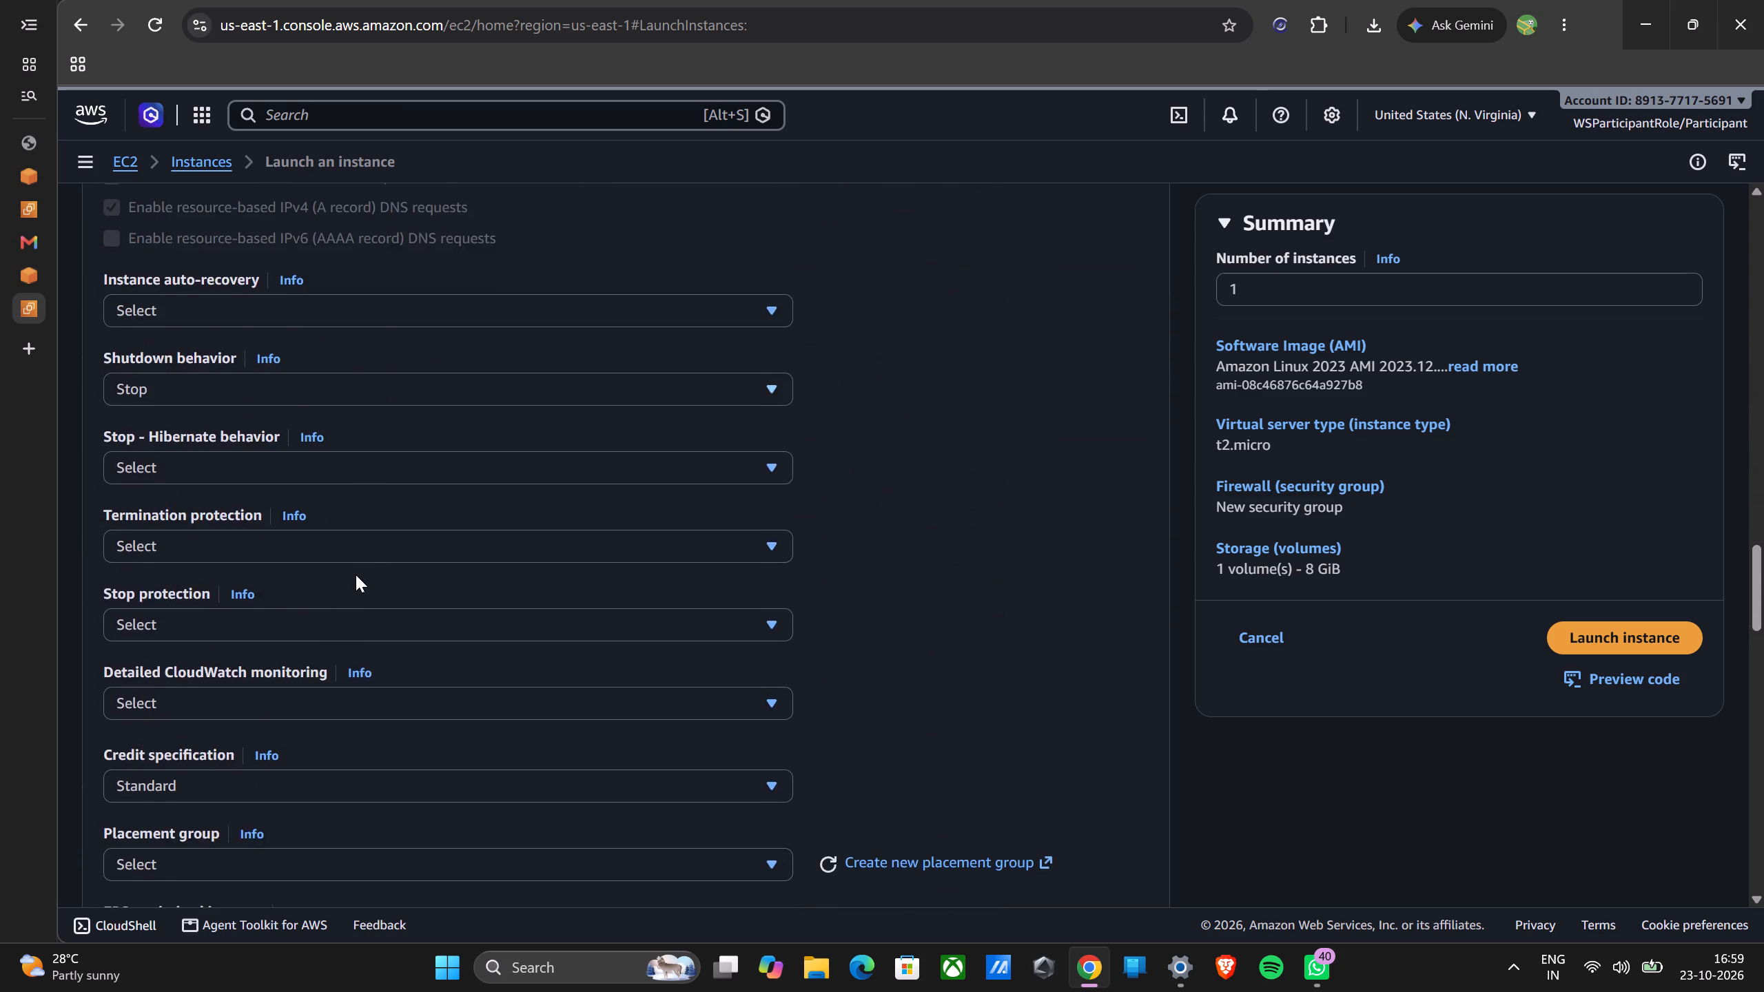
{"action": "scroll", "coordinate": [356, 575], "scroll_direction": "down", "scroll_amount": 3}
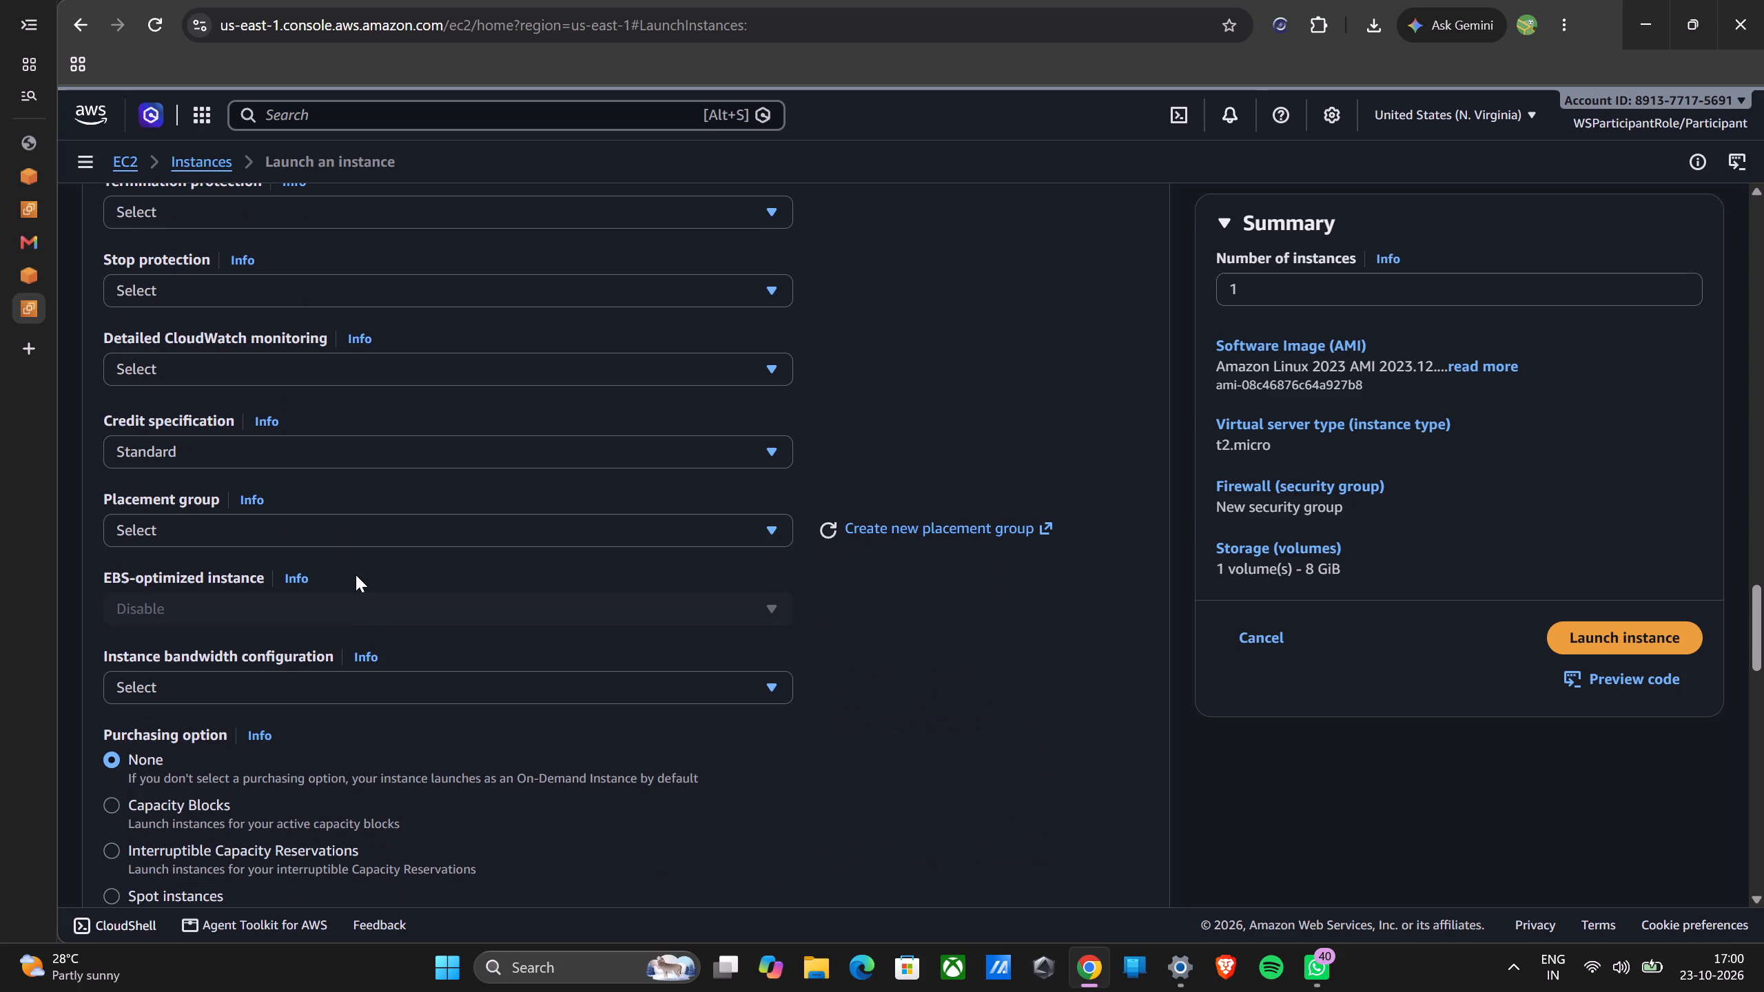
{"action": "scroll", "coordinate": [356, 575], "scroll_direction": "down", "scroll_amount": 1}
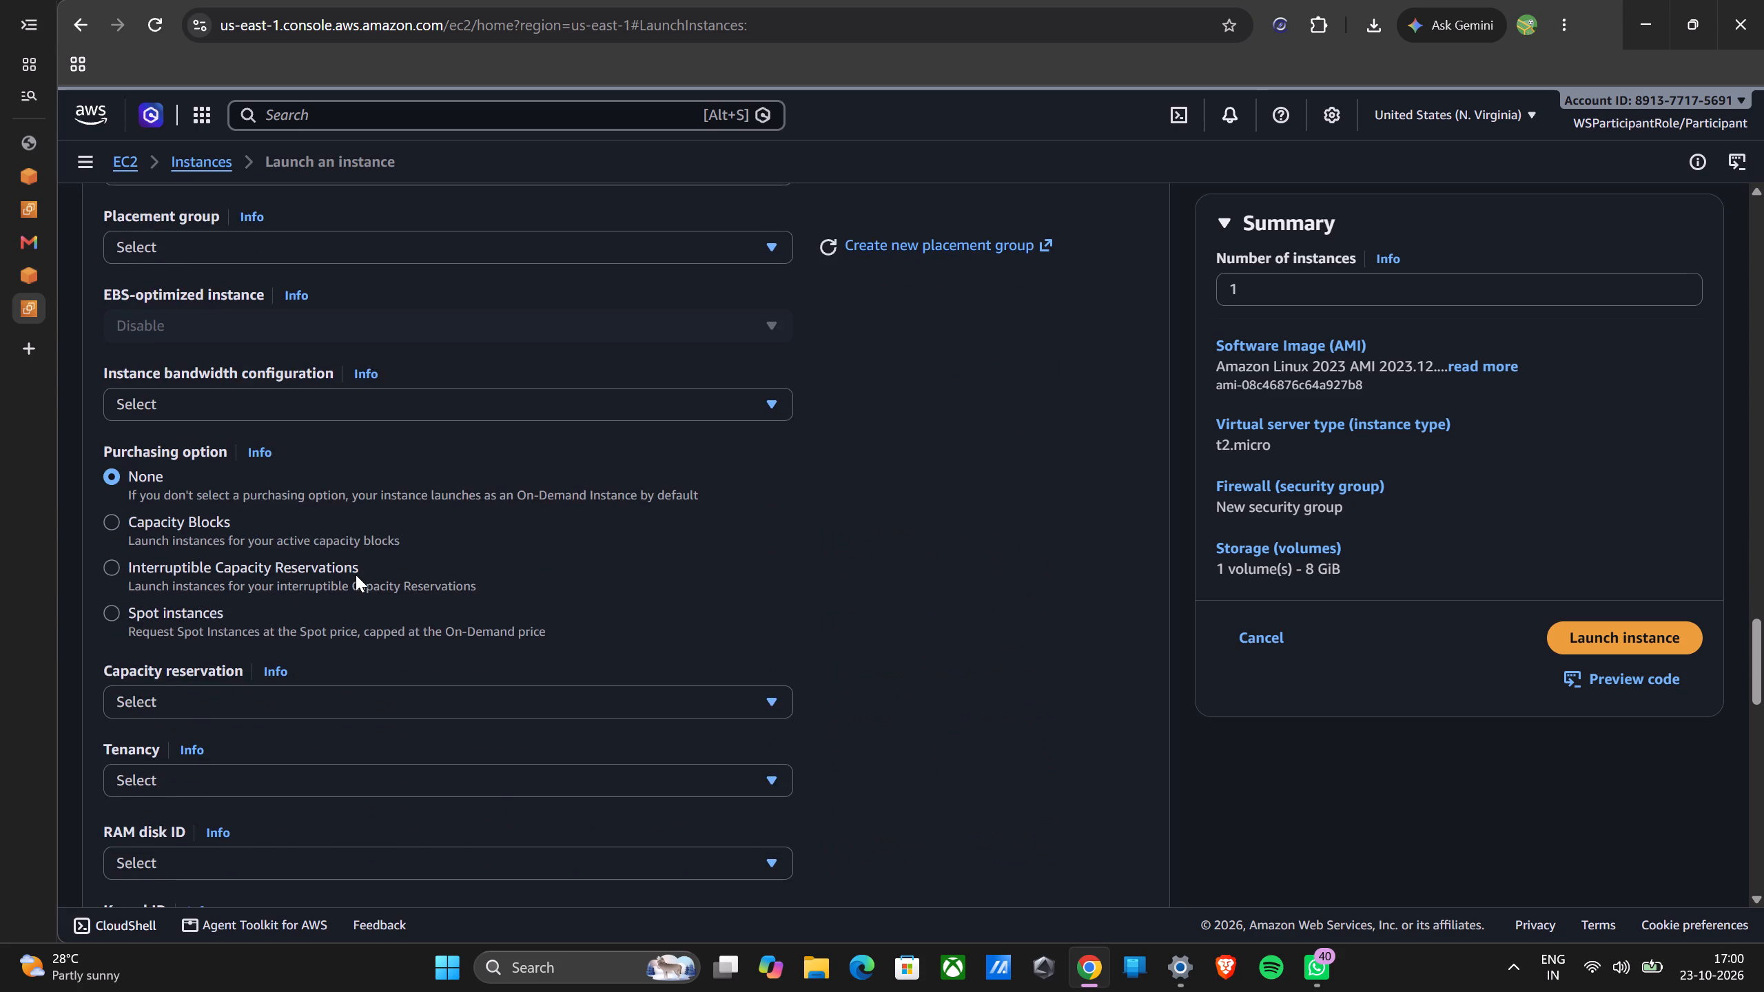
{"action": "scroll", "coordinate": [356, 575], "scroll_direction": "down", "scroll_amount": 2}
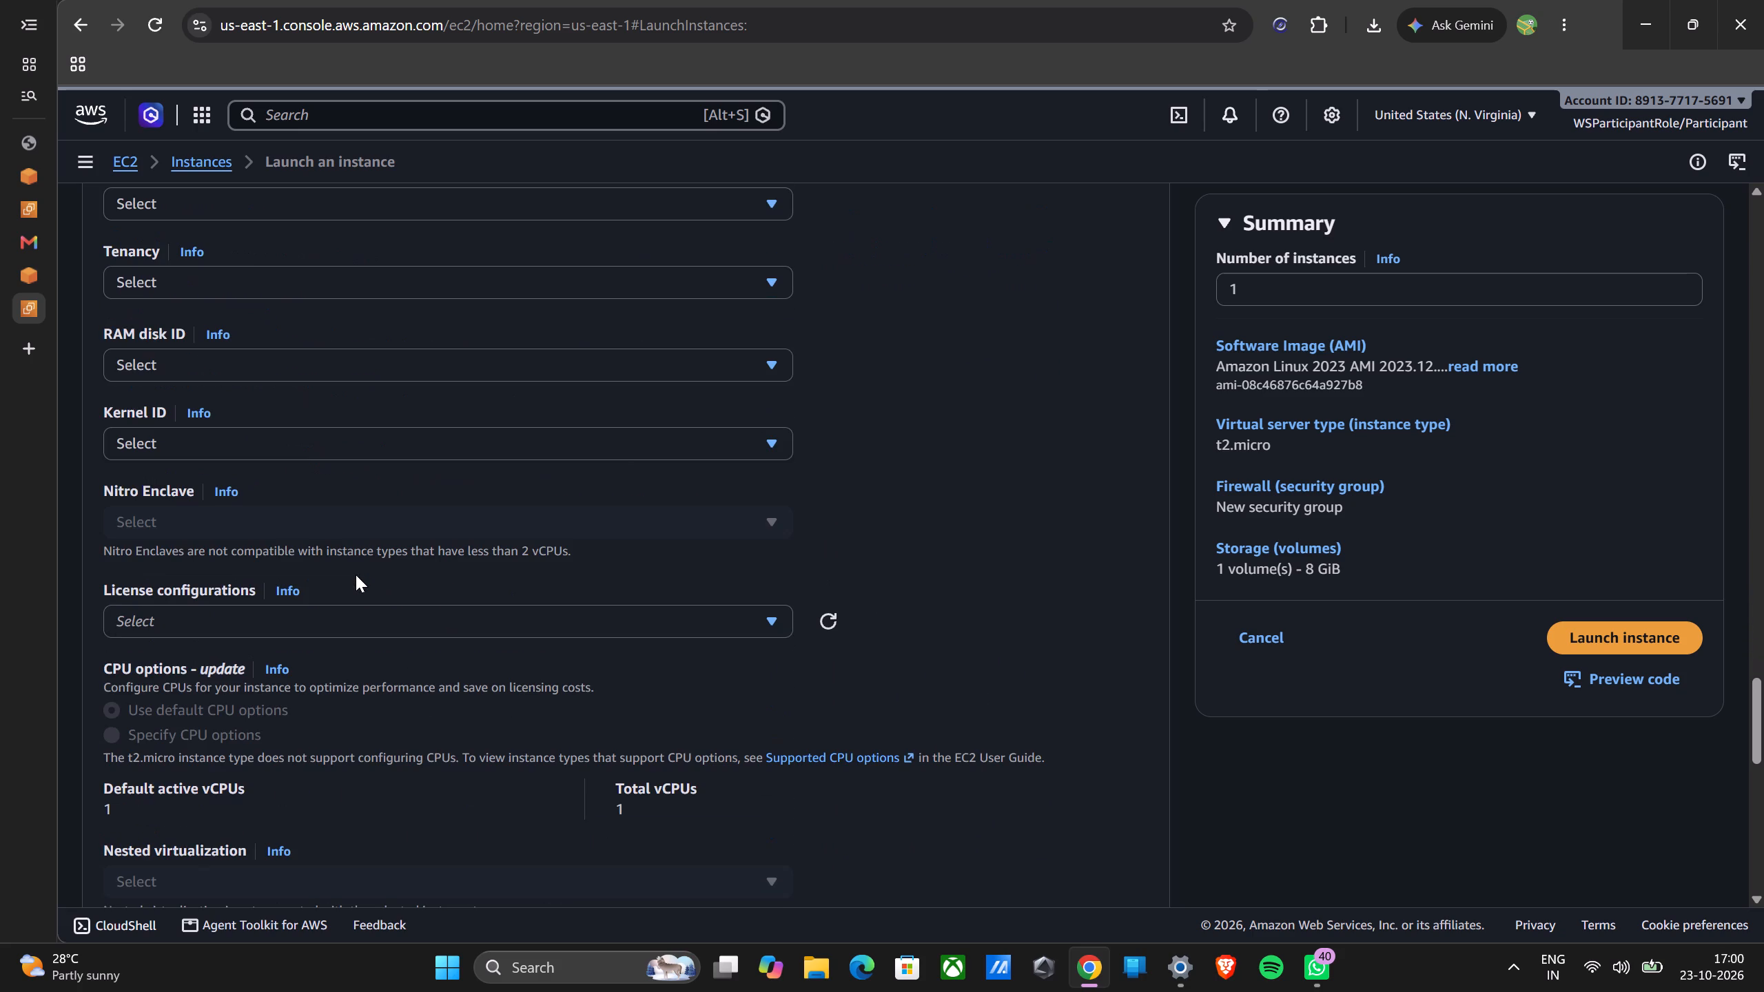
{"action": "scroll", "coordinate": [356, 575], "scroll_direction": "down", "scroll_amount": 2}
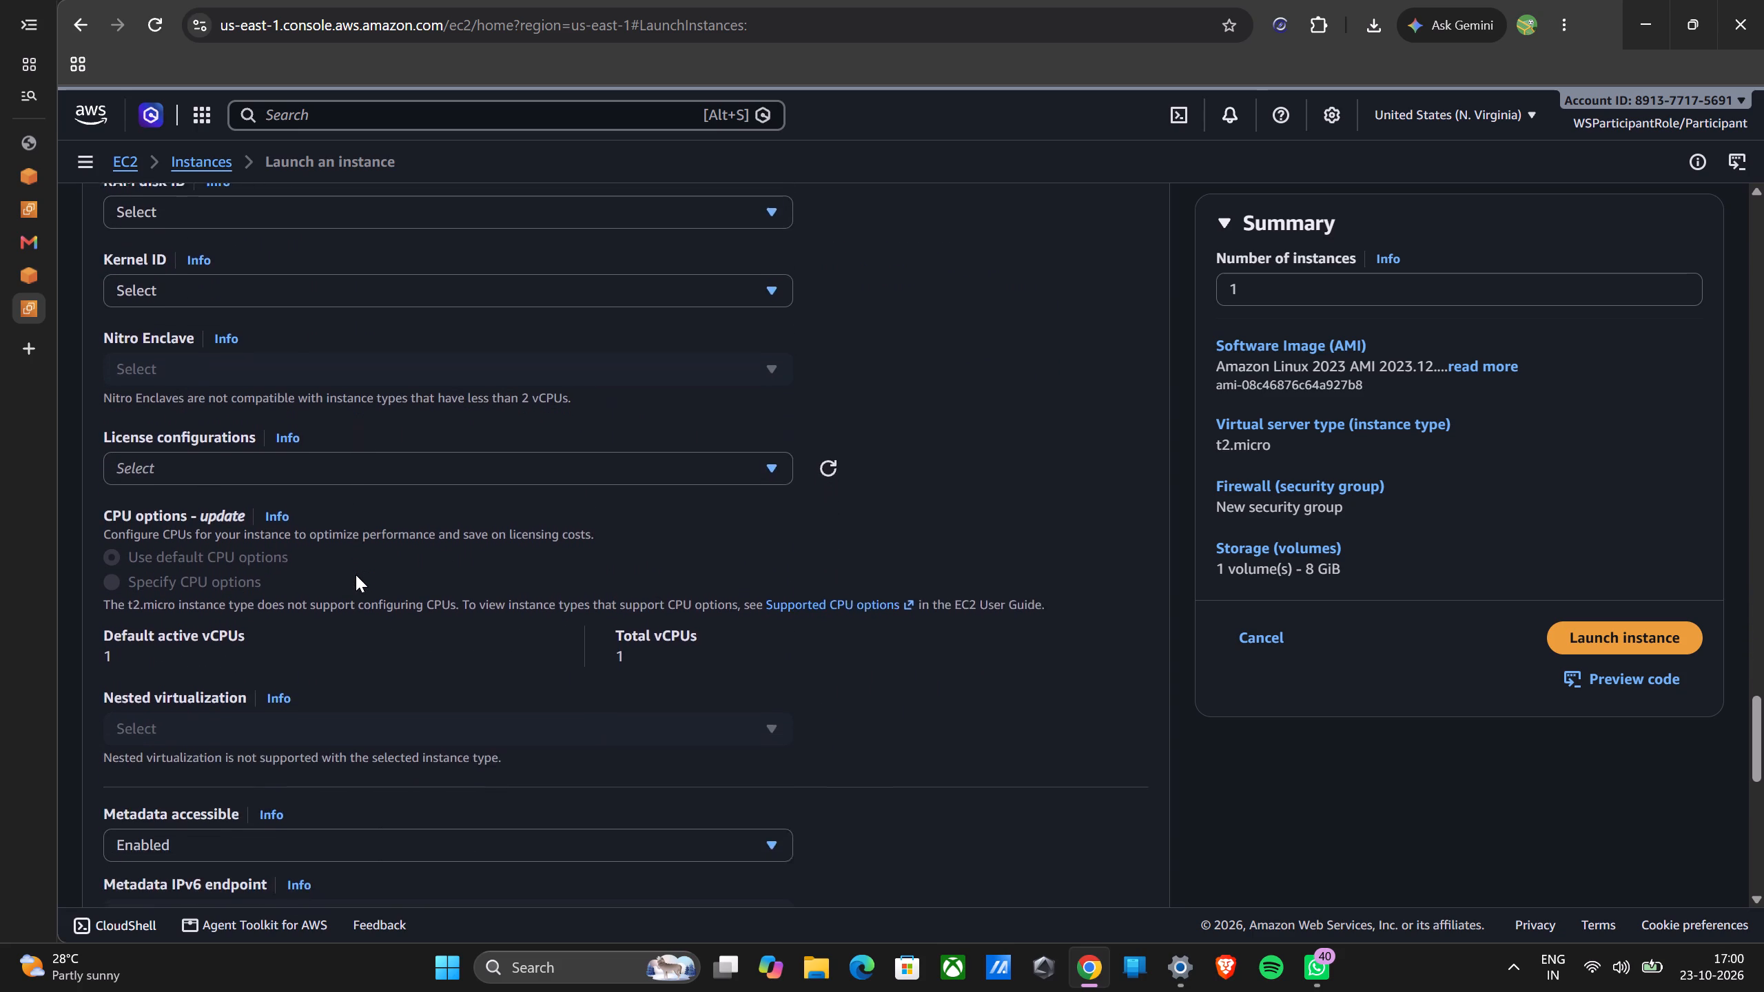
{"action": "scroll", "coordinate": [356, 575], "scroll_direction": "down", "scroll_amount": 2}
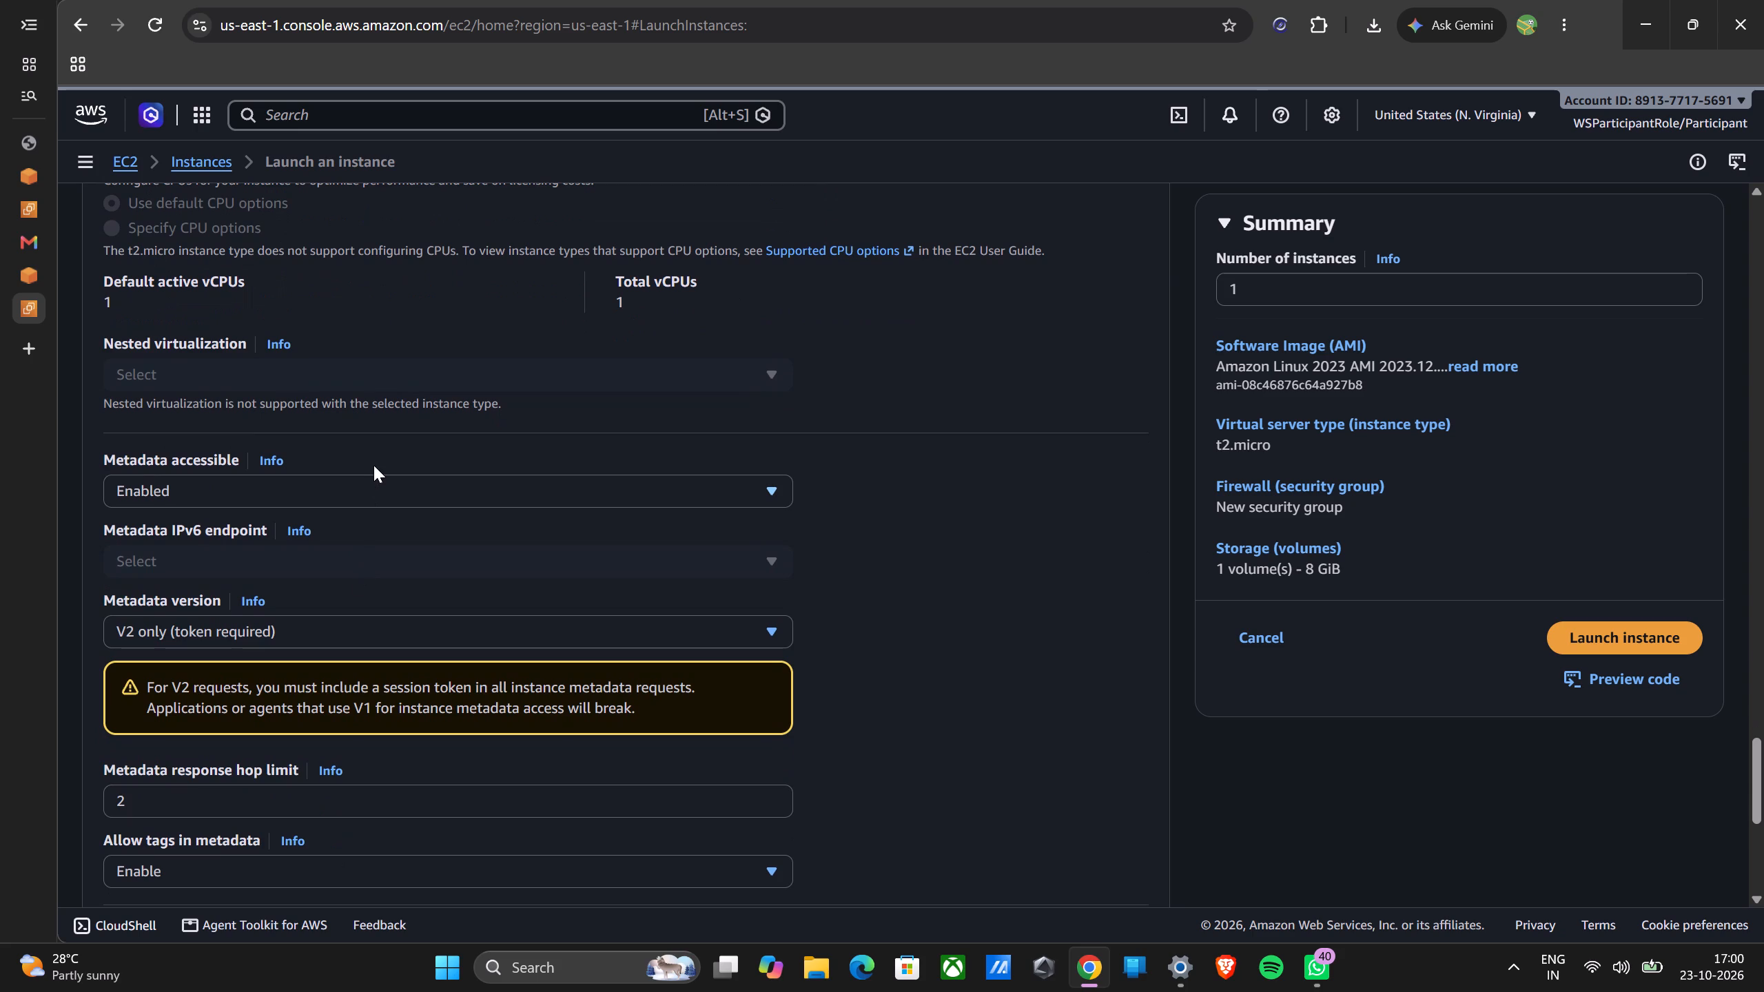
{"action": "left_click", "coordinate": [373, 484]}
{"action": "left_click", "coordinate": [373, 484]}
{"action": "scroll", "coordinate": [373, 484], "scroll_direction": "down", "scroll_amount": 3}
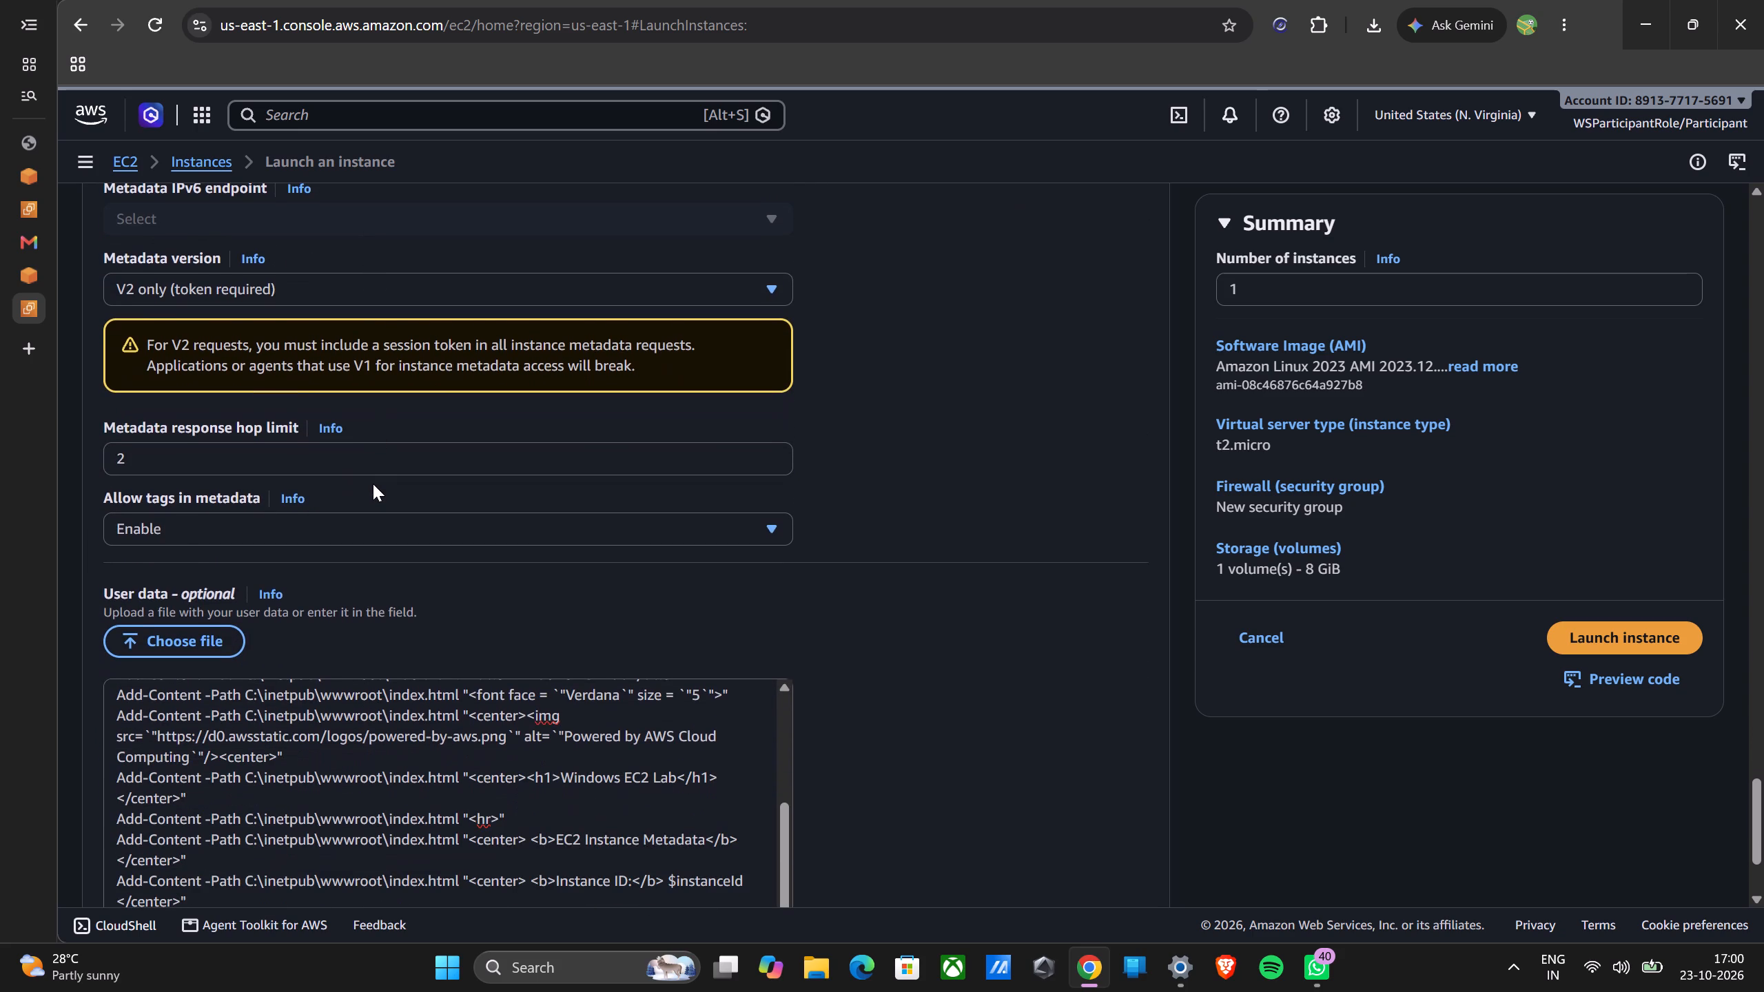
{"action": "scroll", "coordinate": [373, 484], "scroll_direction": "down", "scroll_amount": 1}
{"action": "double_click", "coordinate": [337, 351]}
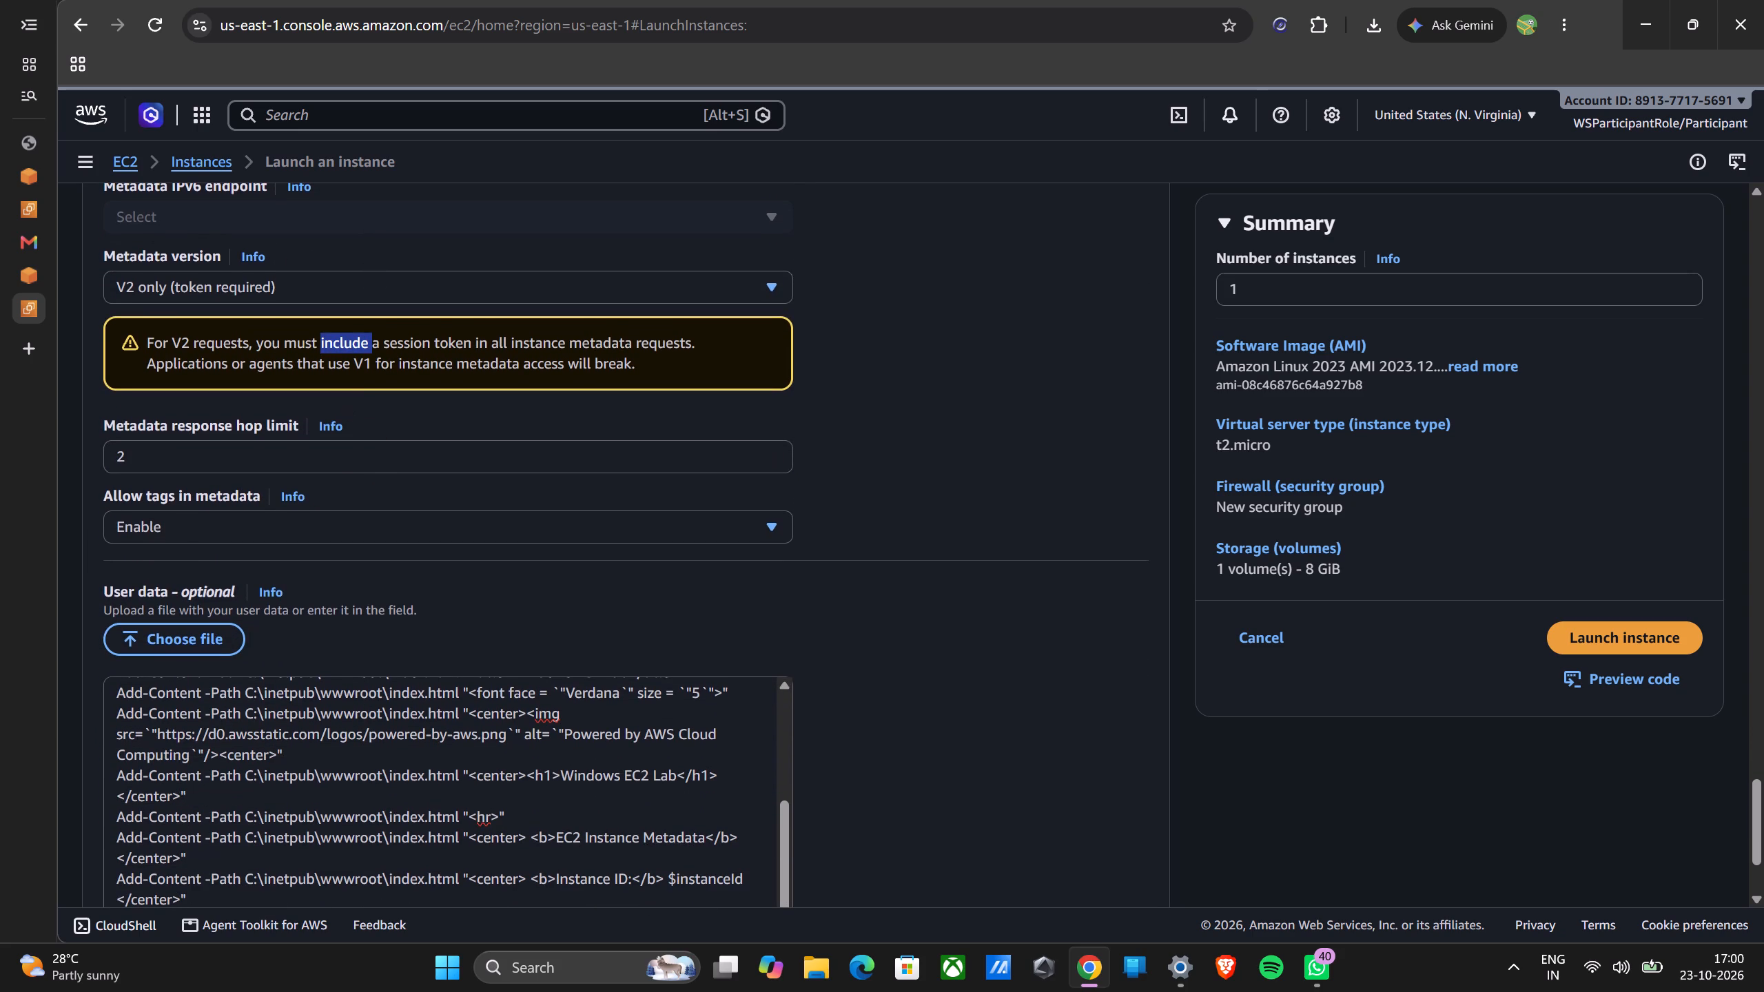
{"action": "left_click", "coordinate": [337, 351]}
Recheck the machine image, instance type, key pair and the security group rules in the network settings.
{"action": "scroll", "coordinate": [337, 351], "scroll_direction": "up", "scroll_amount": 20}
{"action": "scroll", "coordinate": [337, 351], "scroll_direction": "up", "scroll_amount": 6}
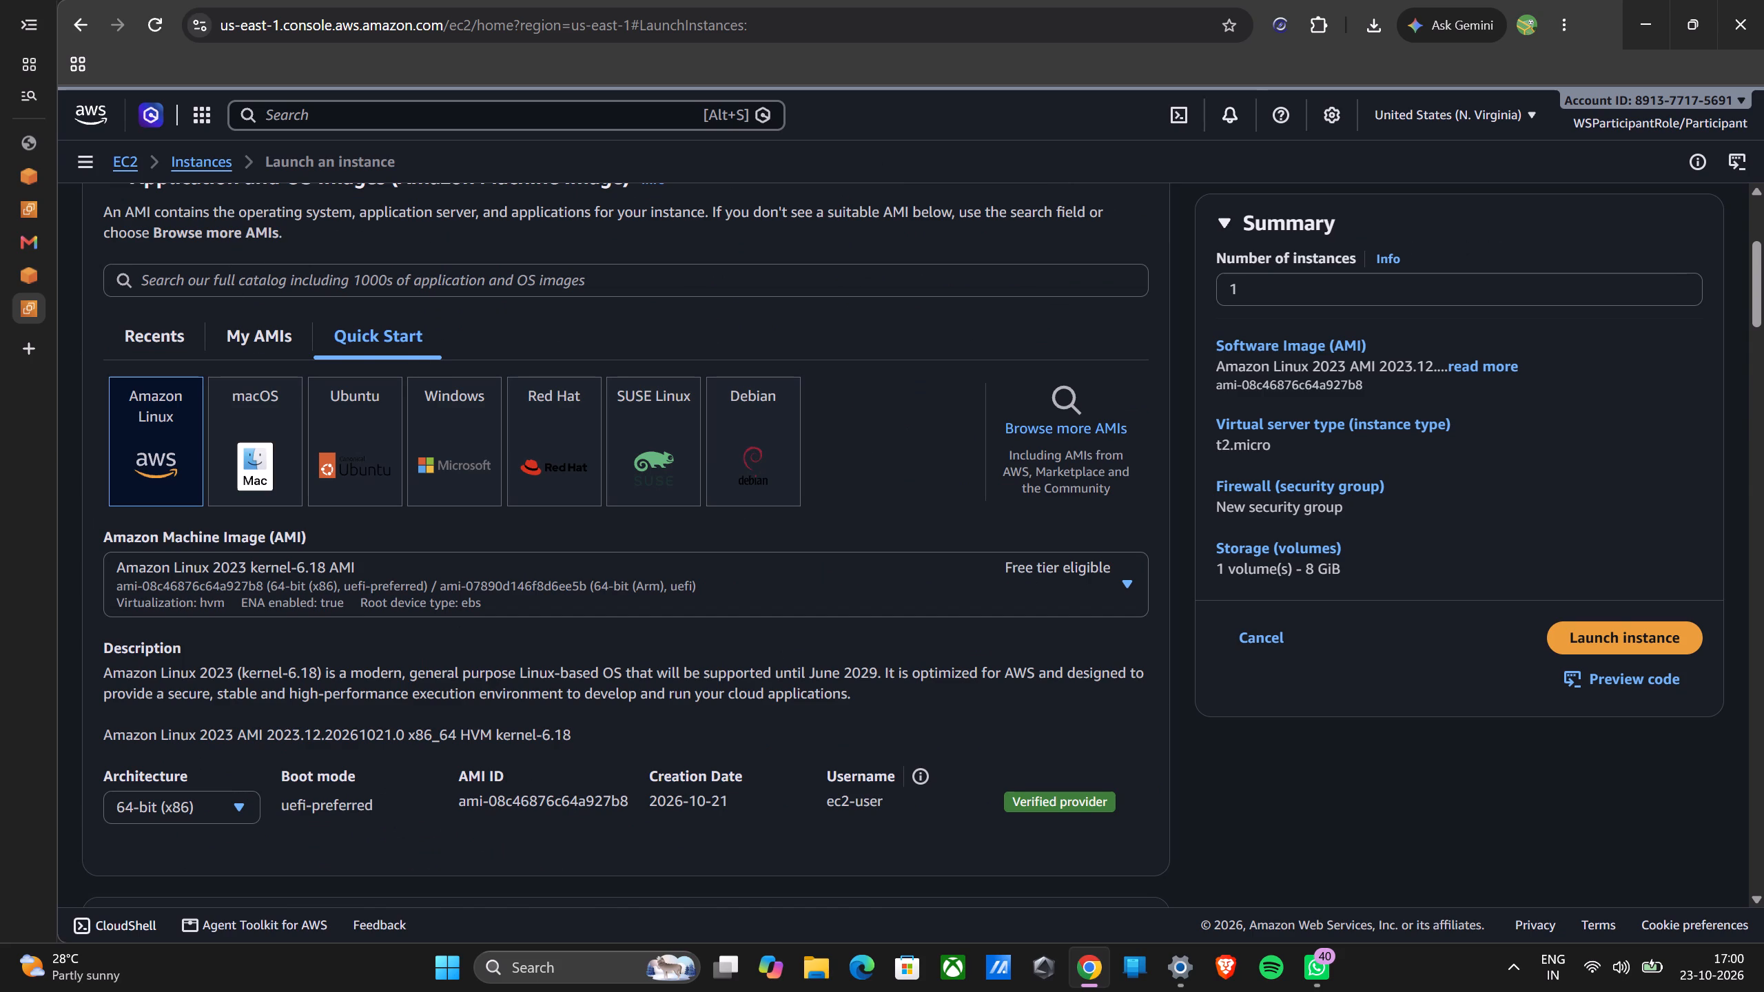
{"action": "scroll", "coordinate": [448, 612], "scroll_direction": "down", "scroll_amount": 1}
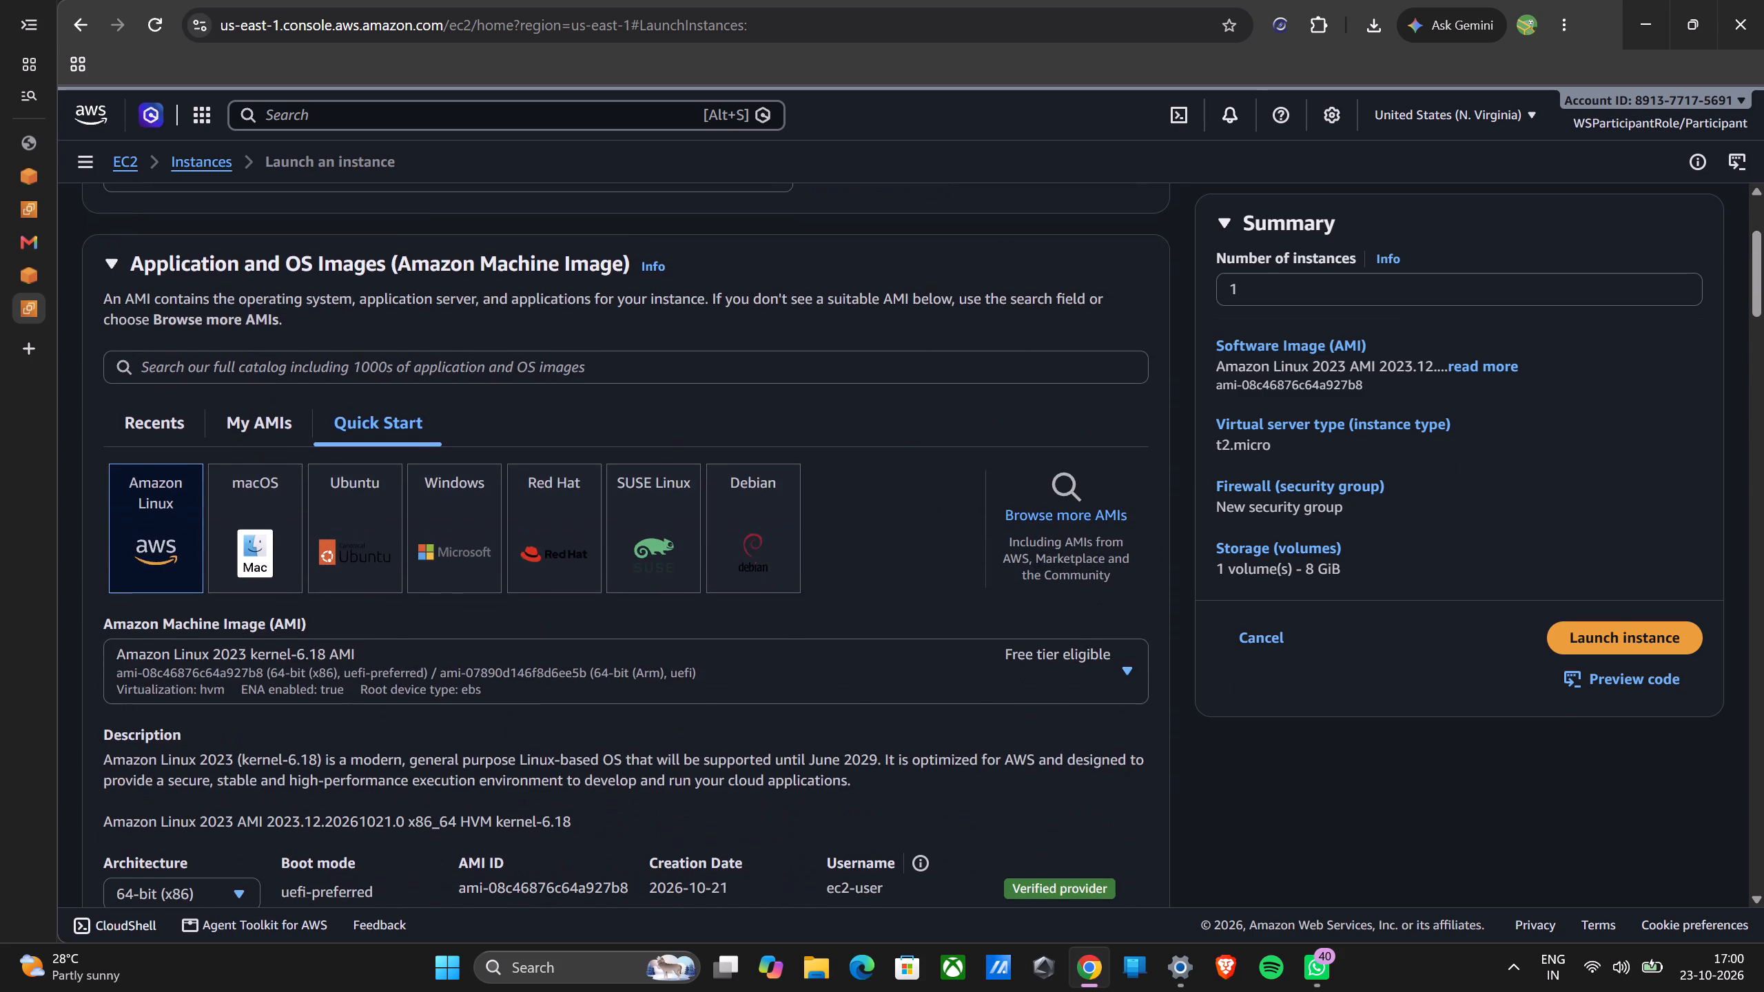
{"action": "scroll", "coordinate": [448, 612], "scroll_direction": "down", "scroll_amount": 1}
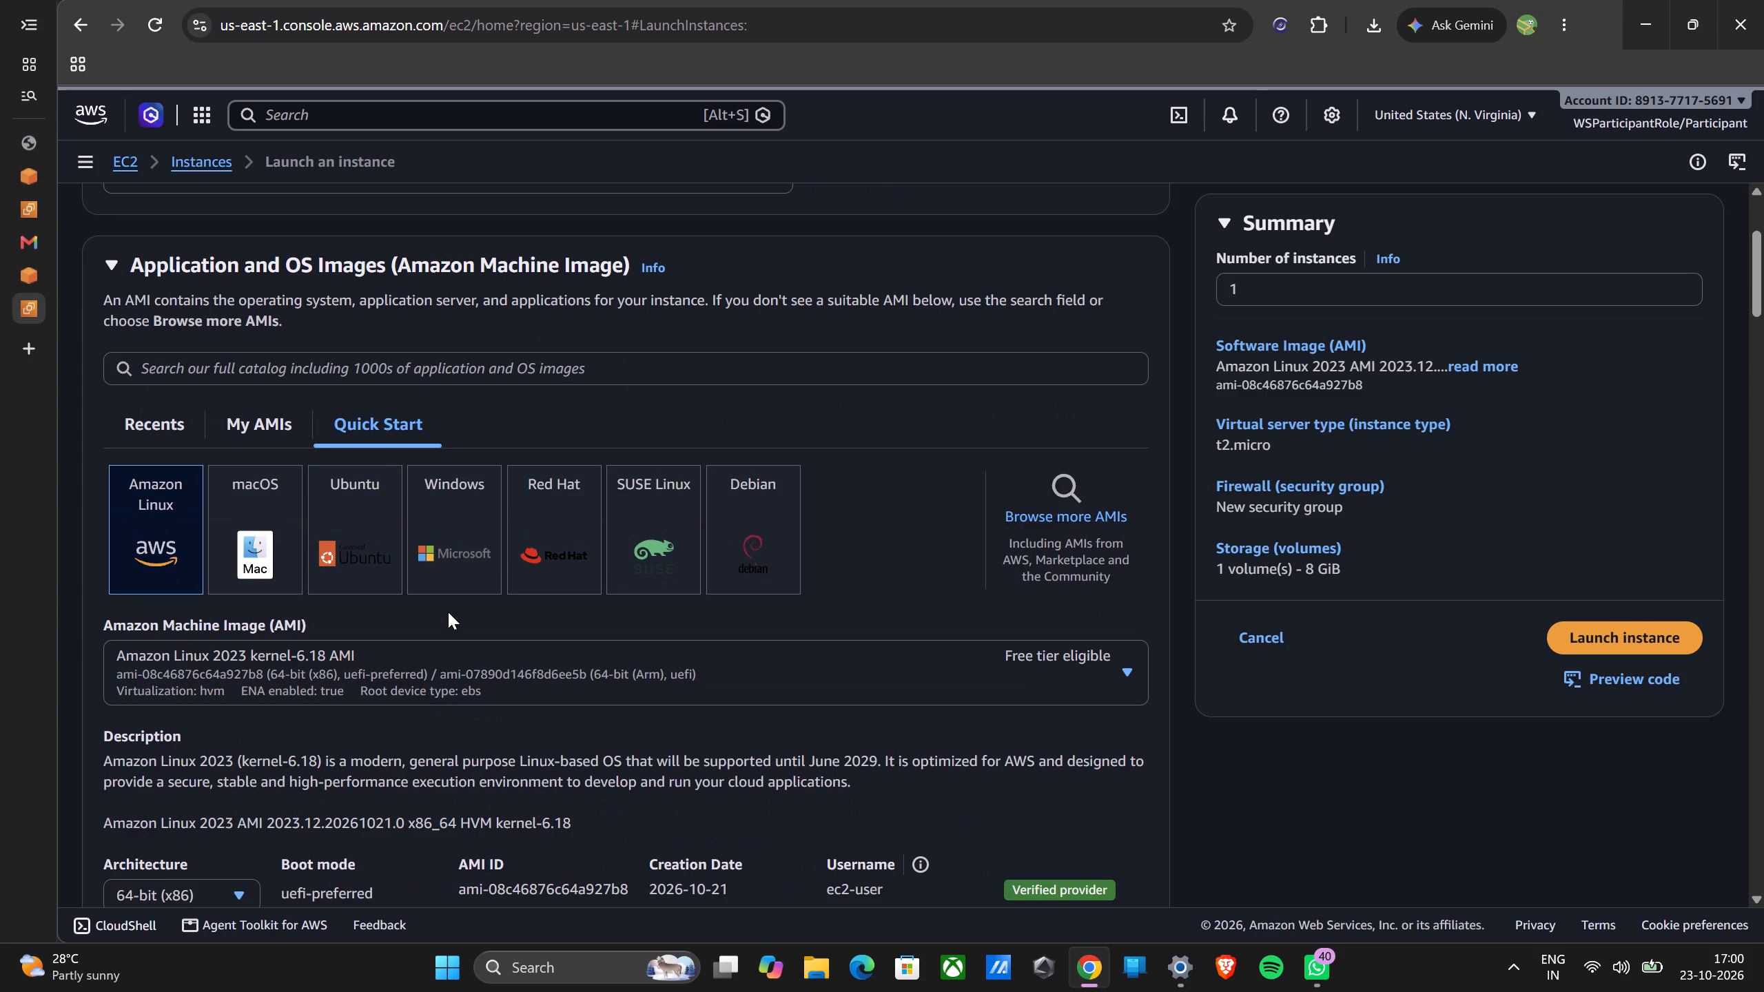
{"action": "scroll", "coordinate": [448, 612], "scroll_direction": "down", "scroll_amount": 3}
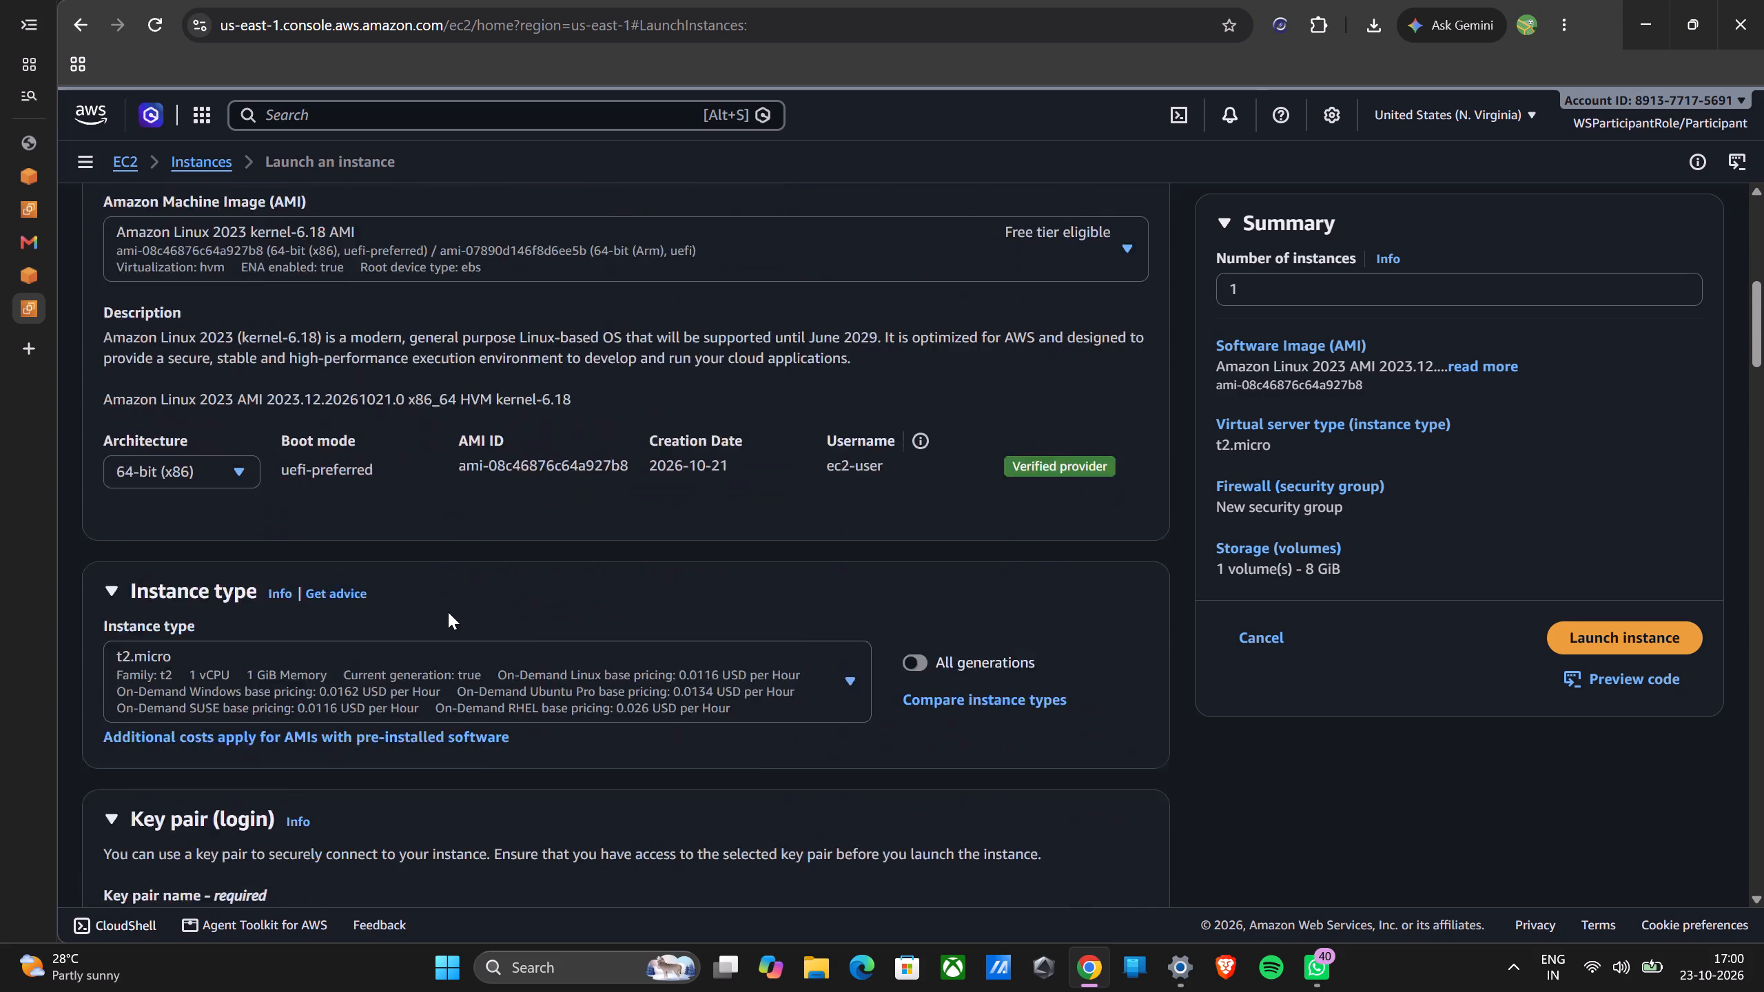
{"action": "scroll", "coordinate": [448, 612], "scroll_direction": "down", "scroll_amount": 4}
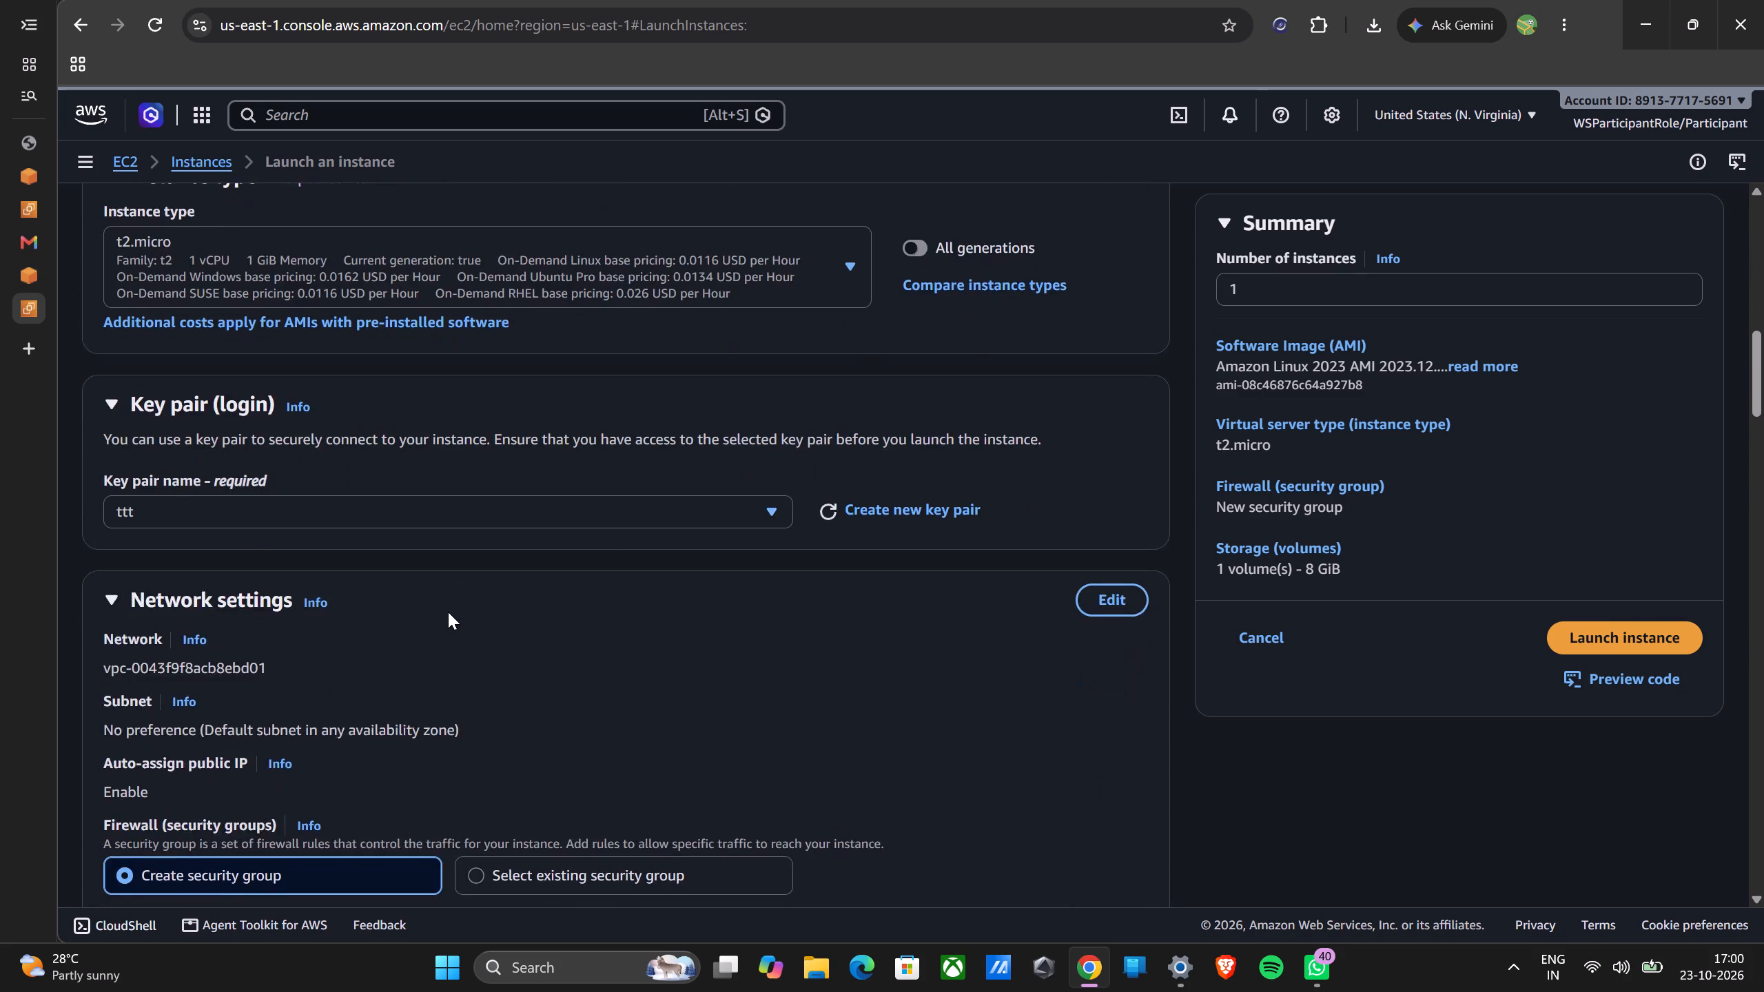
{"action": "scroll", "coordinate": [448, 612], "scroll_direction": "down", "scroll_amount": 2}
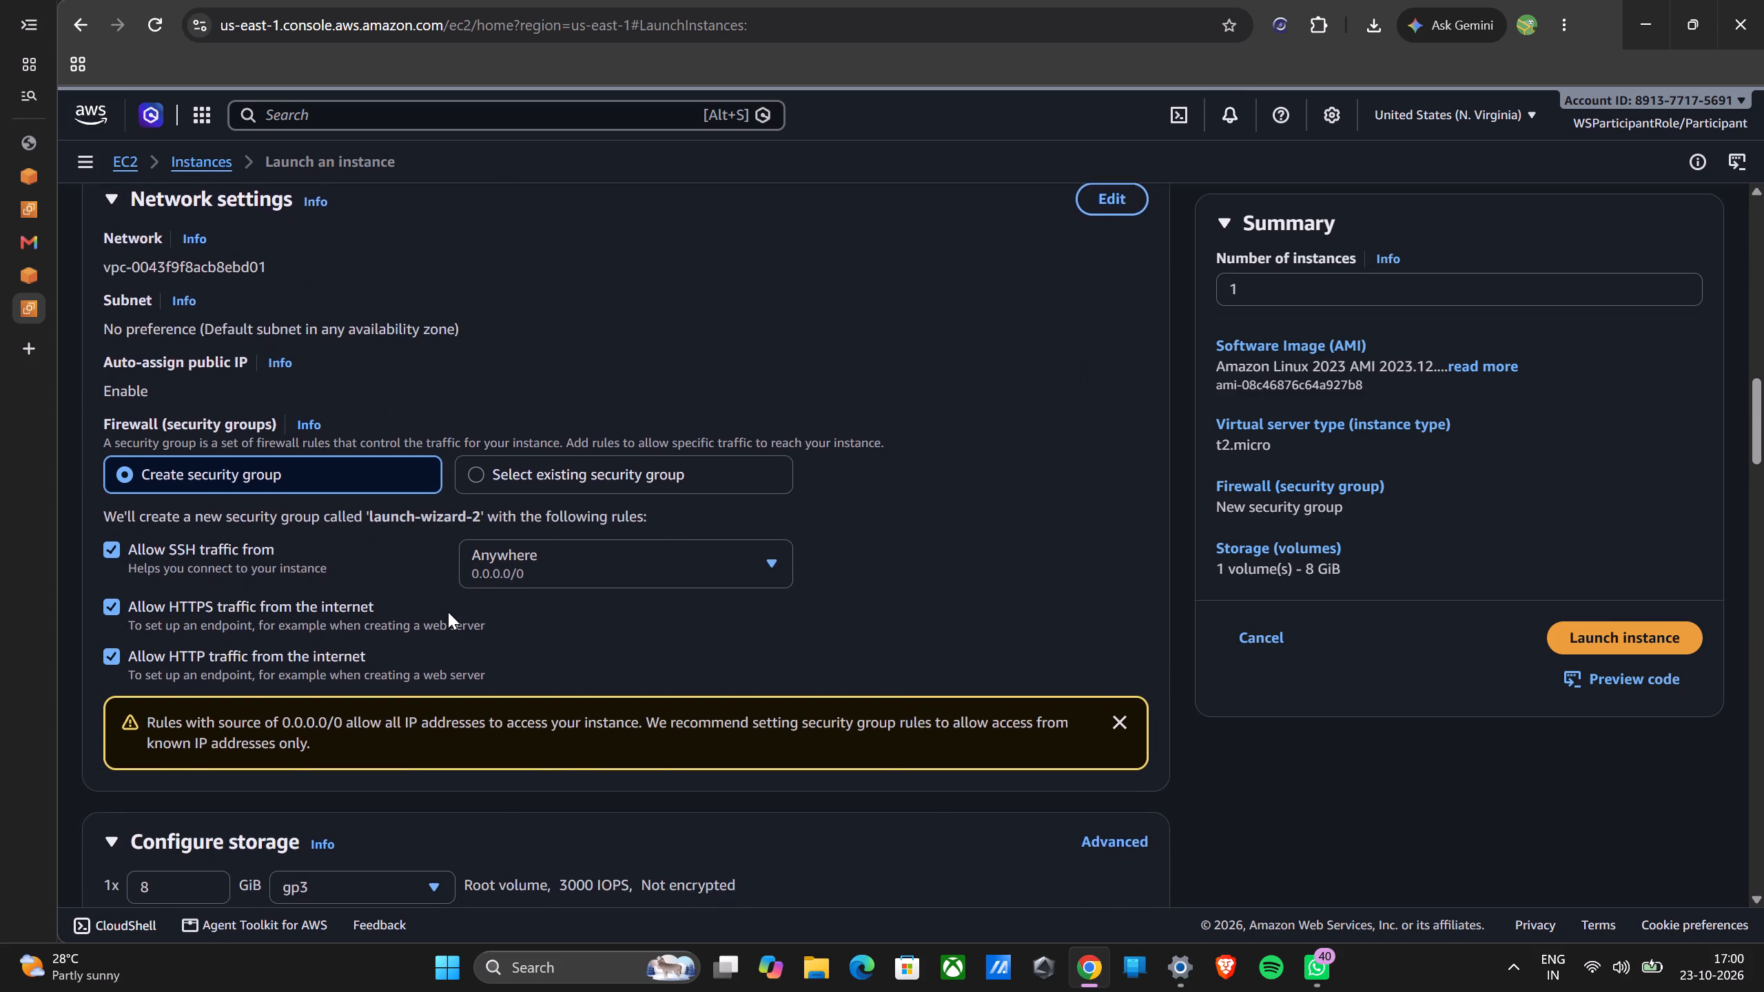
{"action": "scroll", "coordinate": [448, 612], "scroll_direction": "down", "scroll_amount": 1}
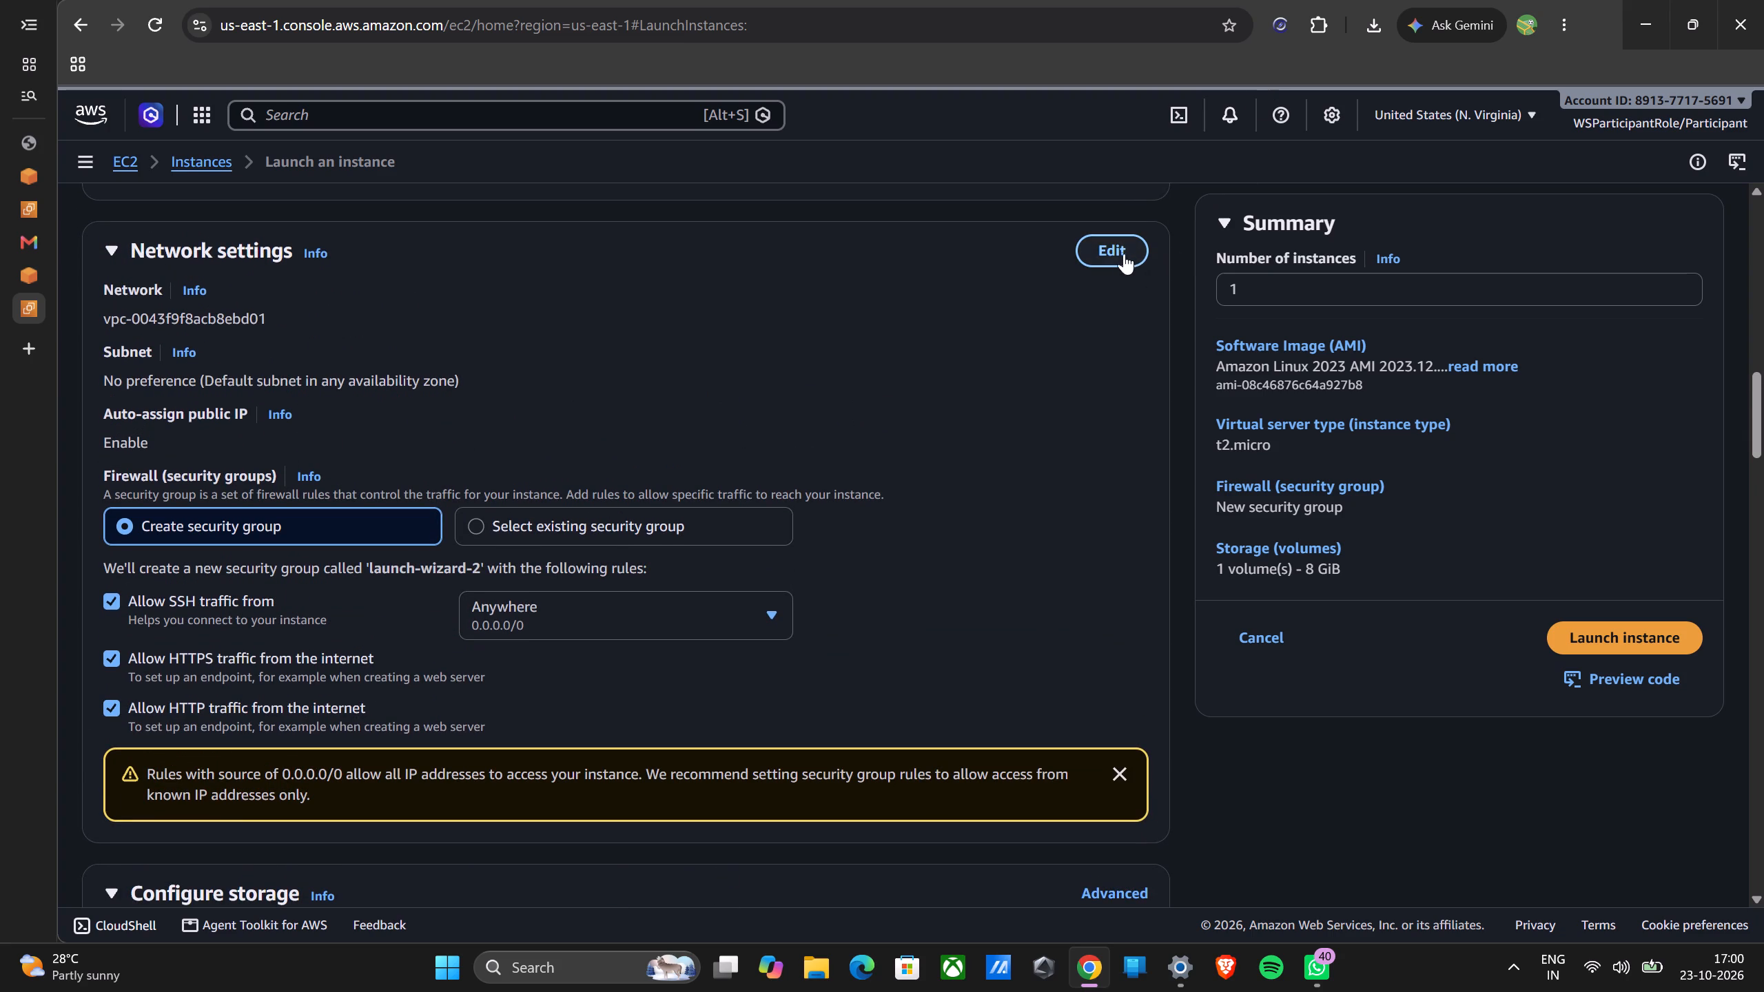
Open the network settings for editing and change the new security group's description to start with launch-wizard-3.
{"action": "left_click", "coordinate": [1122, 252]}
{"action": "scroll", "coordinate": [677, 606], "scroll_direction": "down", "scroll_amount": 3}
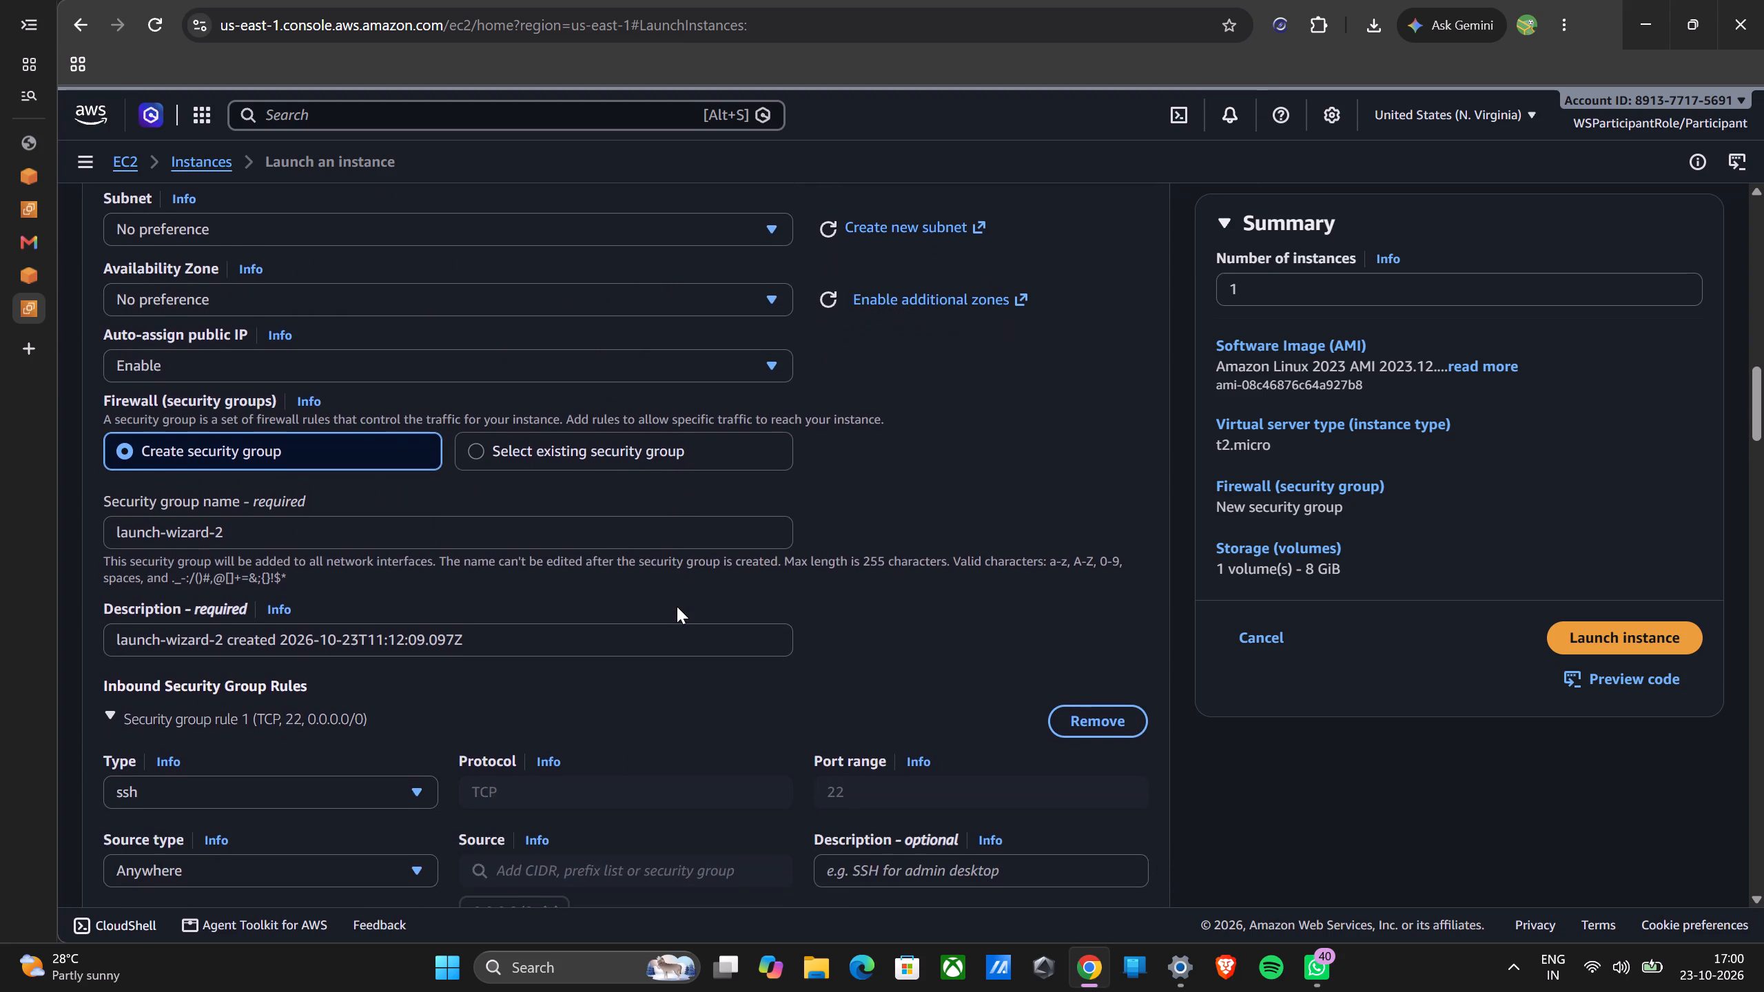
{"action": "left_click", "coordinate": [222, 633]}
{"action": "key", "text": "BackSpace"}
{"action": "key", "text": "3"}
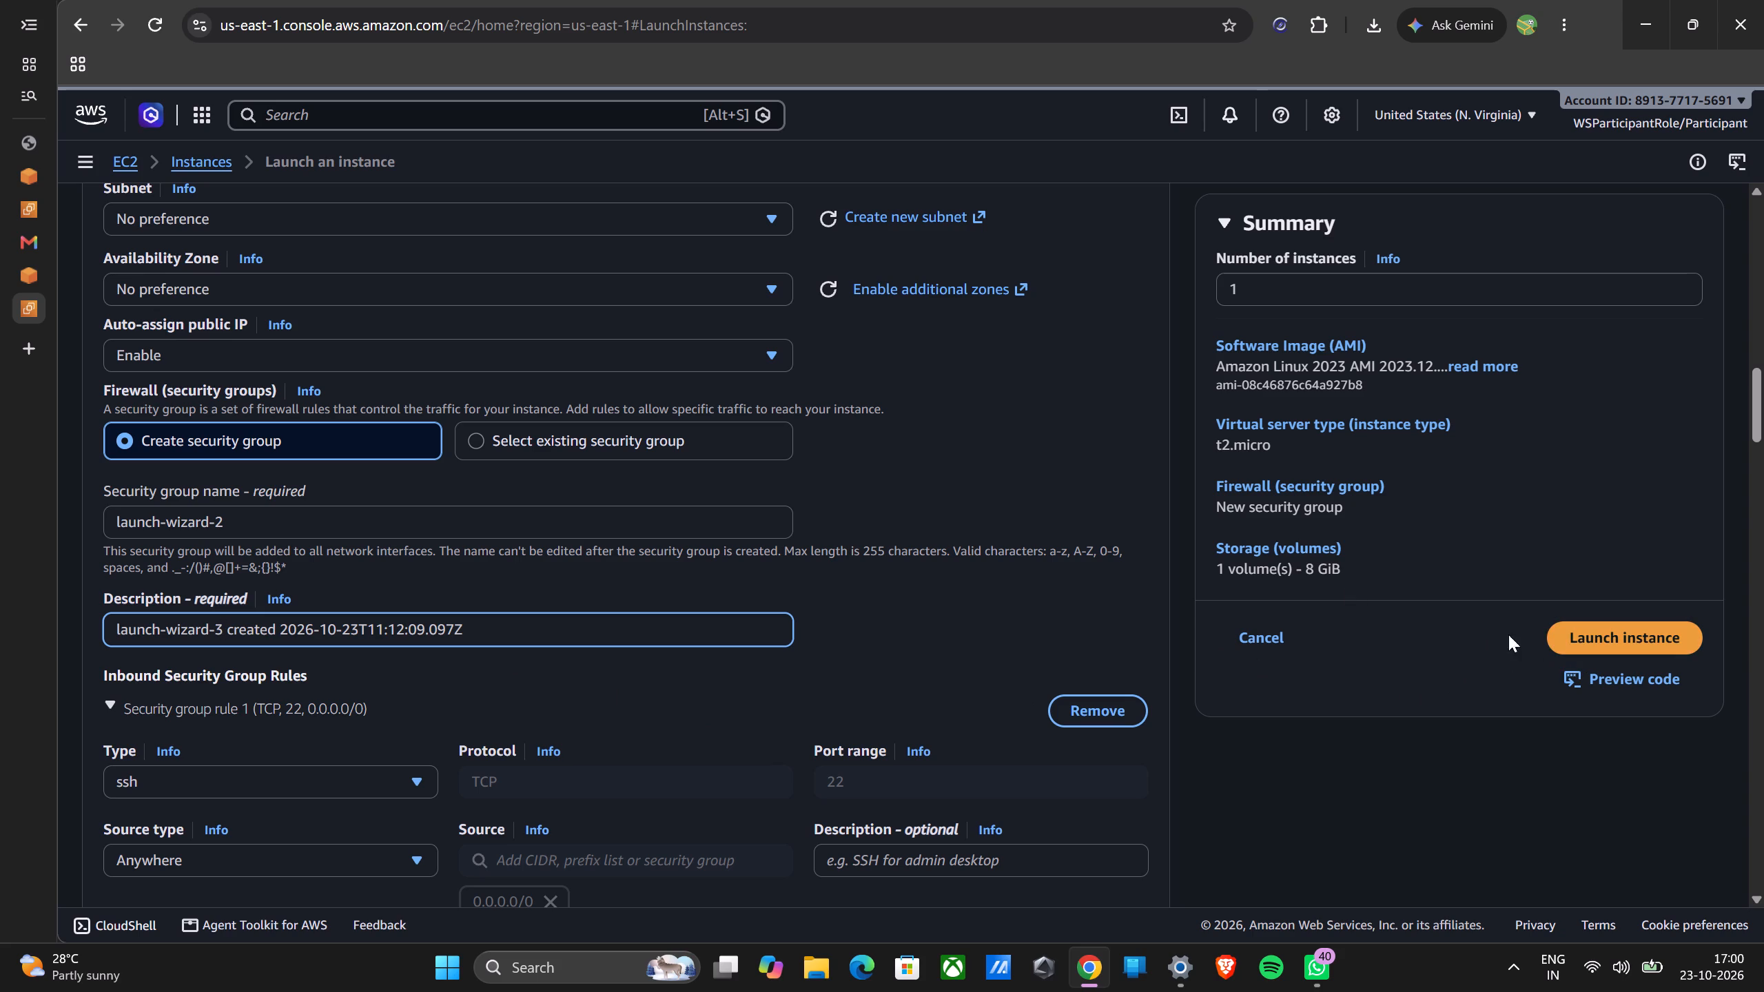